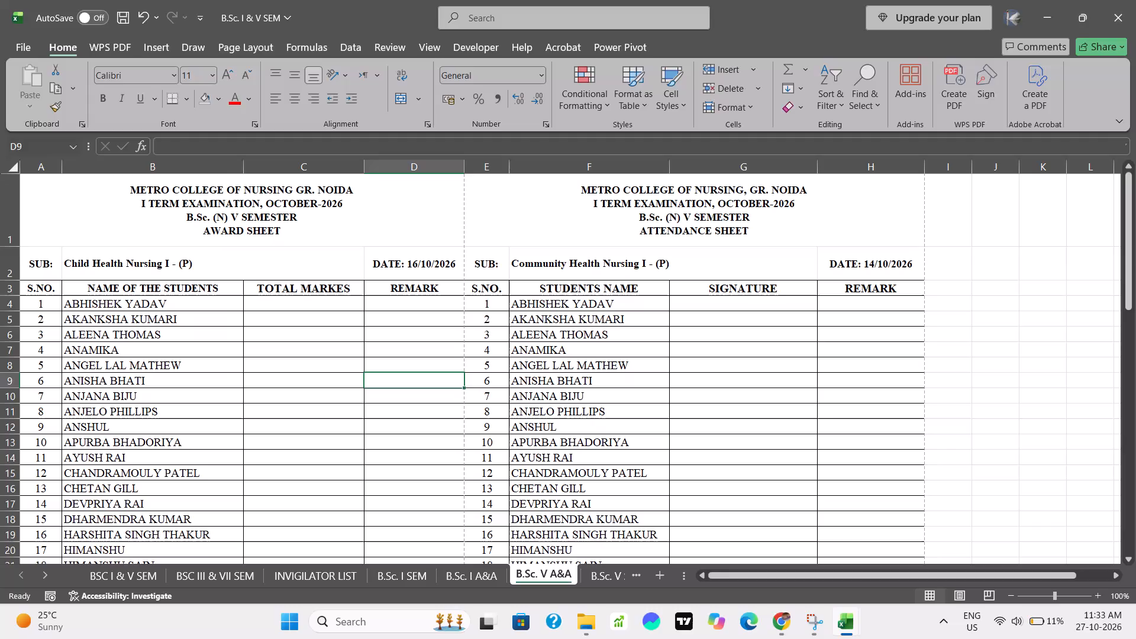
Close the B.Sc. I & V SEM workbook without saving its changes.
scroll(417, 367, down, 4)
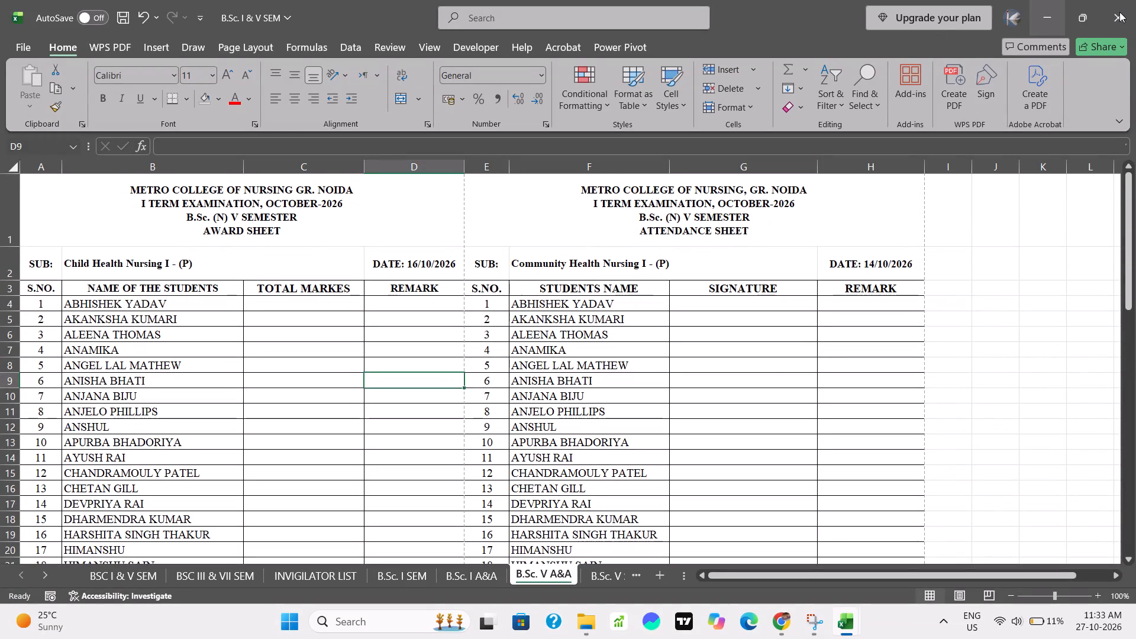
click(1119, 12)
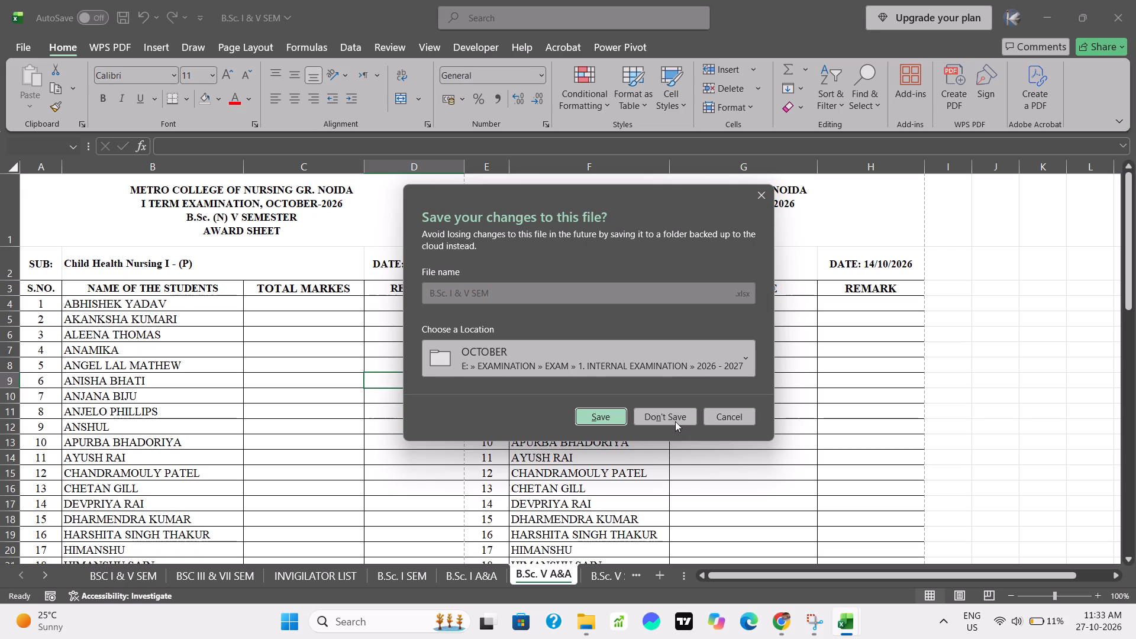
click(674, 421)
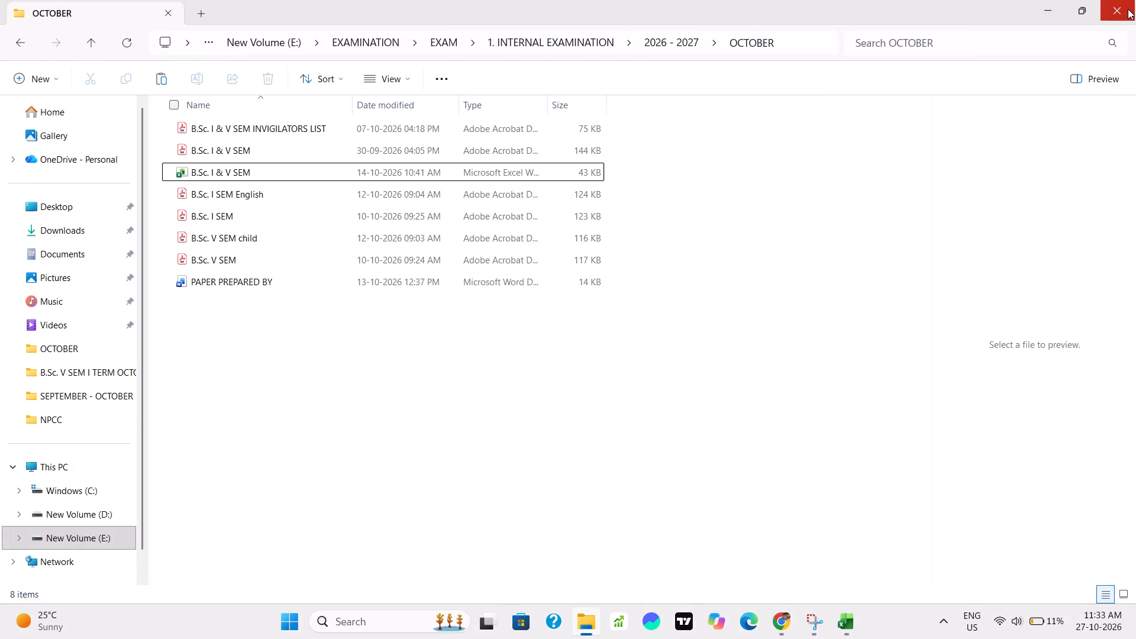
Close the file window showing the OCTOBER examination folder.
click(1128, 9)
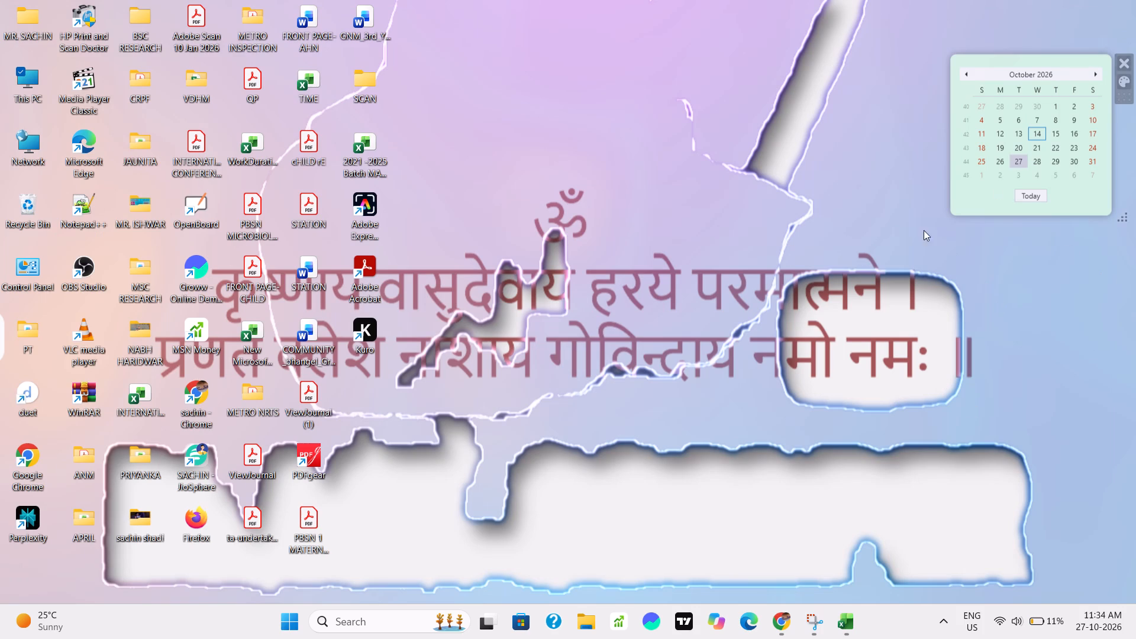
Switch to the open Excel workbook NPCC II YEAR MRP 26-27.
click(847, 614)
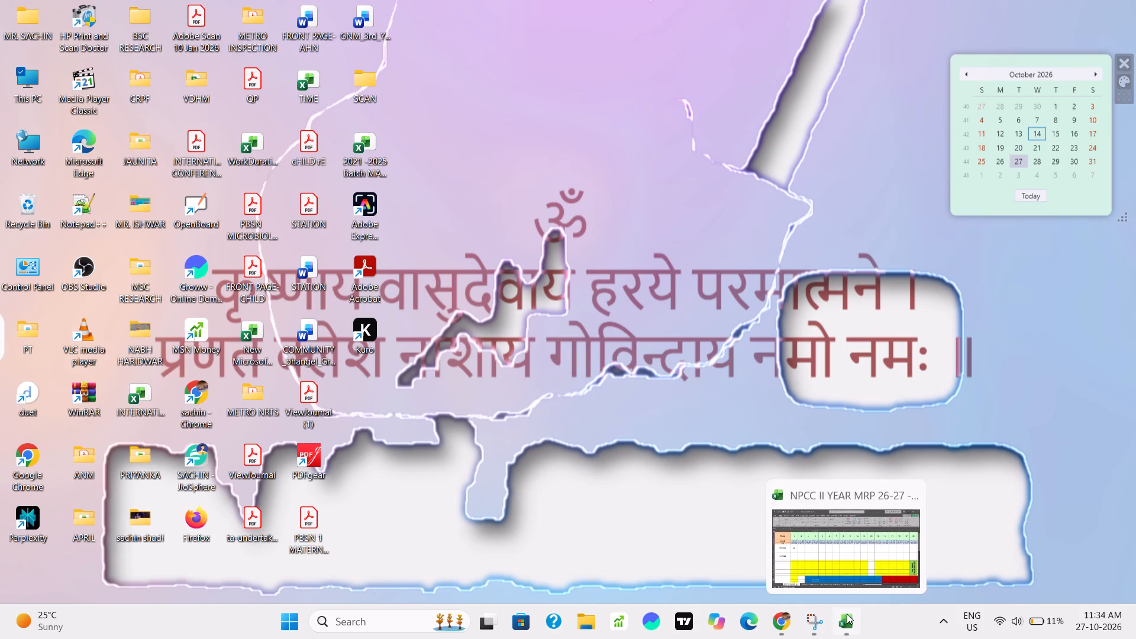
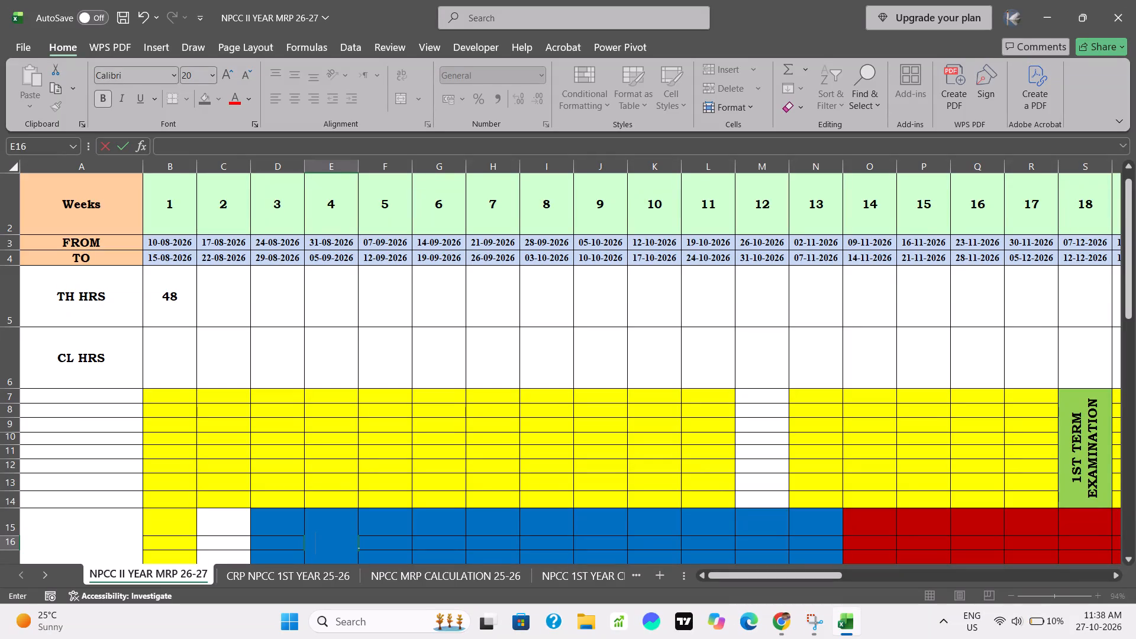
Examine the week 2 column from the TH HRS row down through the yellow block to row 14.
click(225, 307)
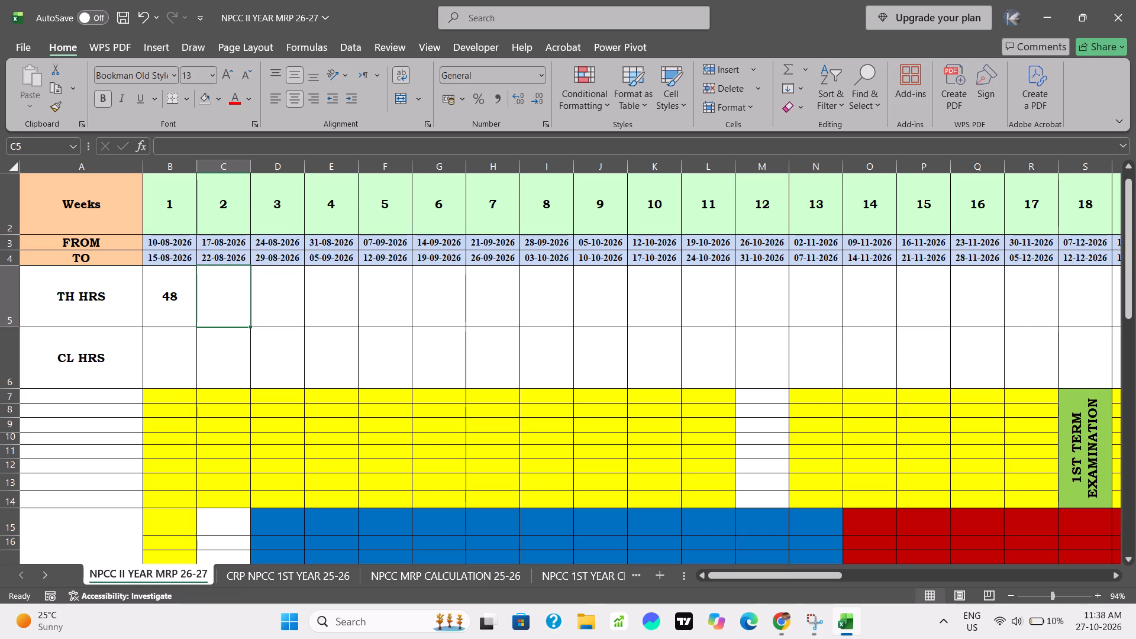
click(225, 397)
key(Down)
key(Down)
key(Down)
key(Down)
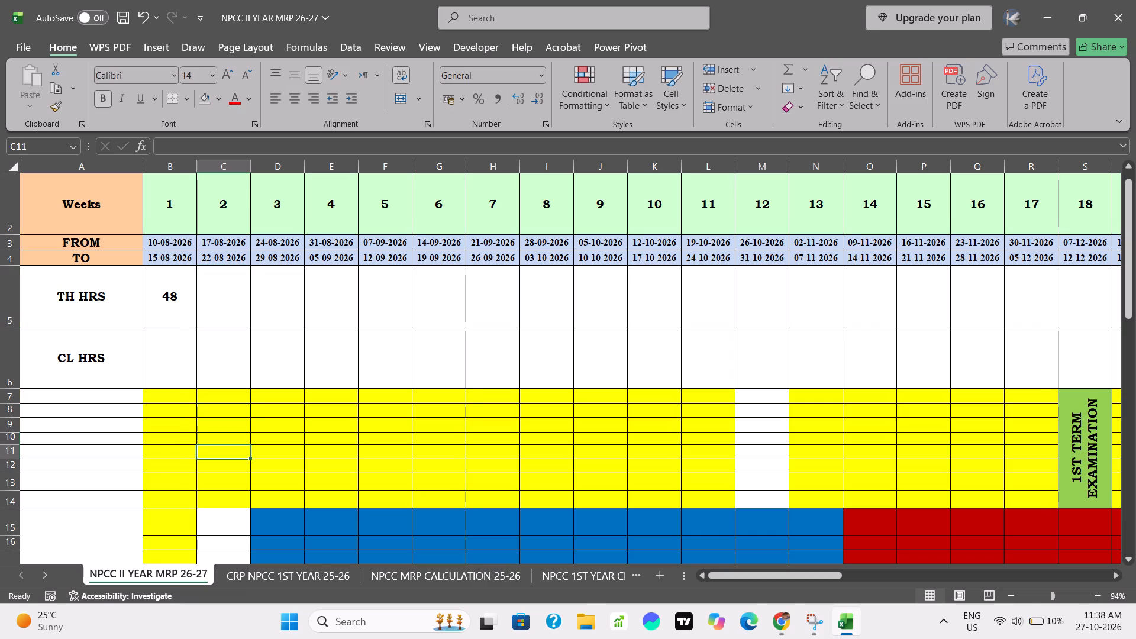
key(Down)
key(Down)
key(Down)
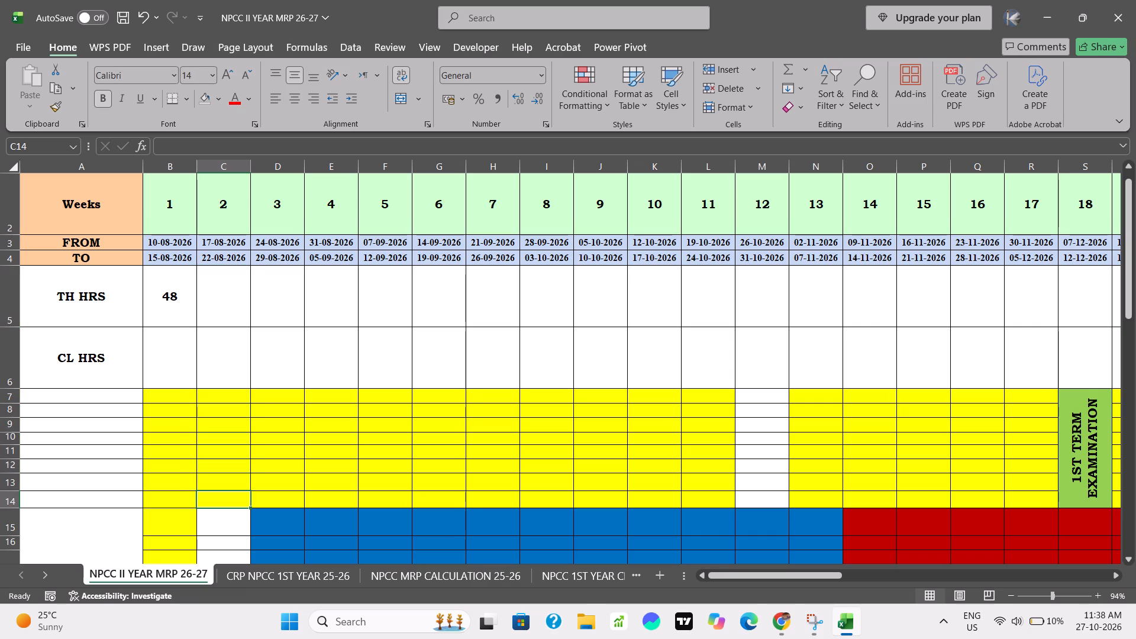
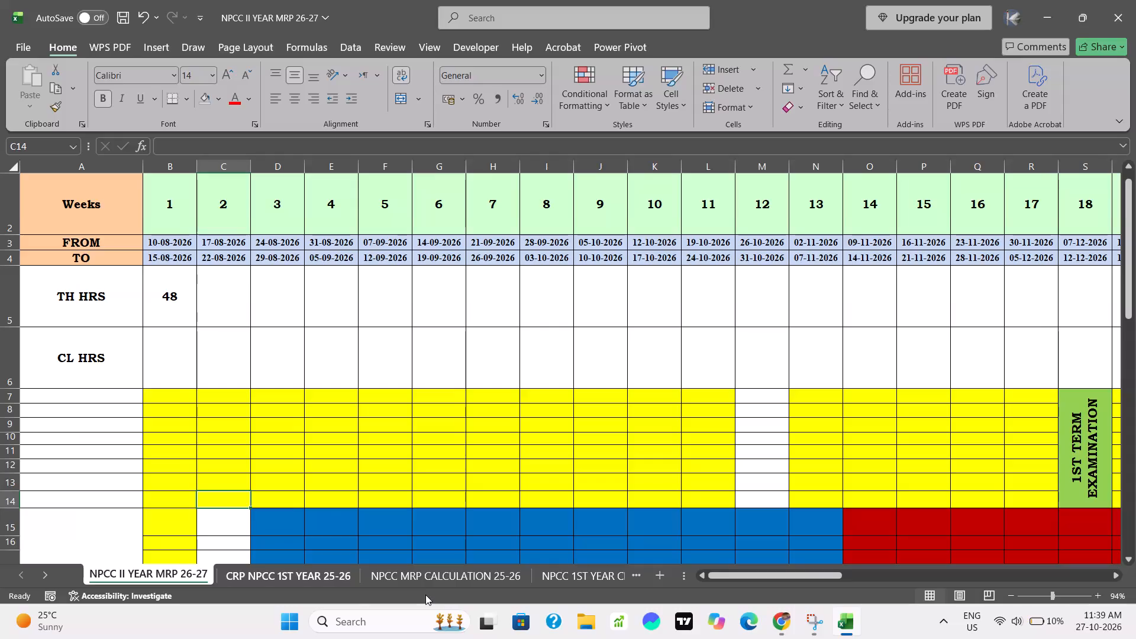
Review the allotted theory and clinical hours table on the NPCC MRP CALCULATION 25-26 sheet.
click(450, 576)
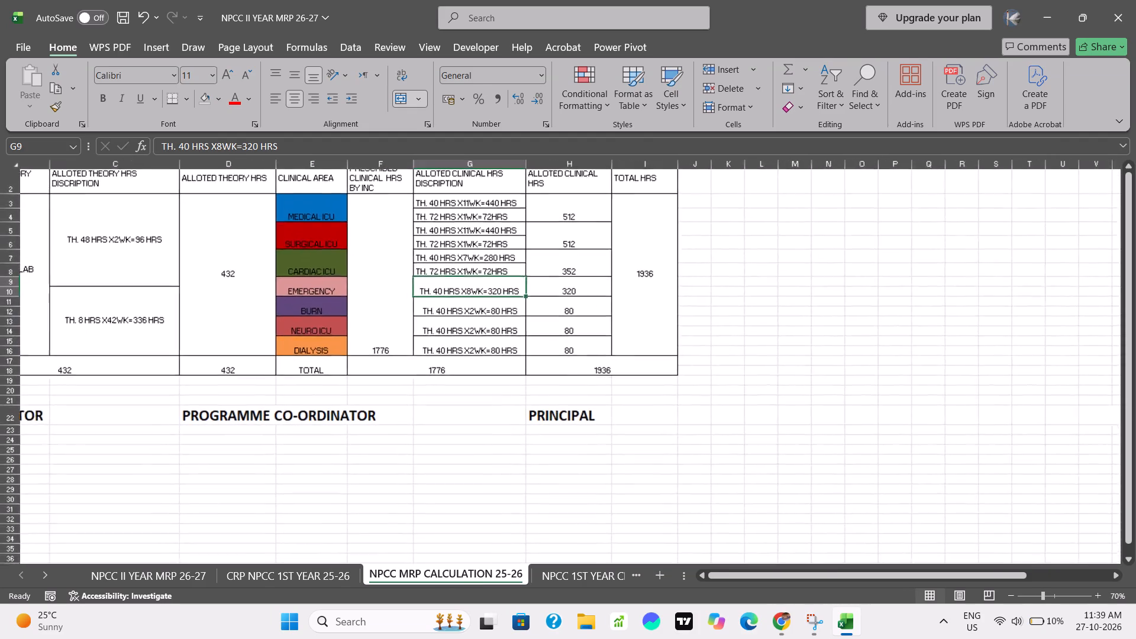
scroll(411, 329, up, 1)
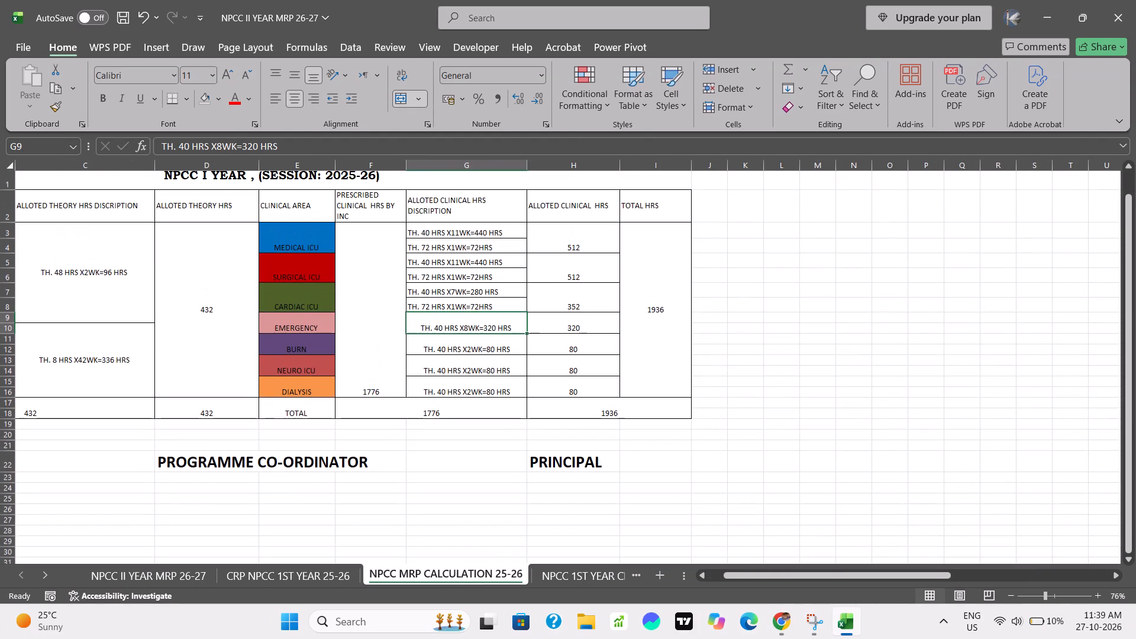
scroll(411, 329, up, 1)
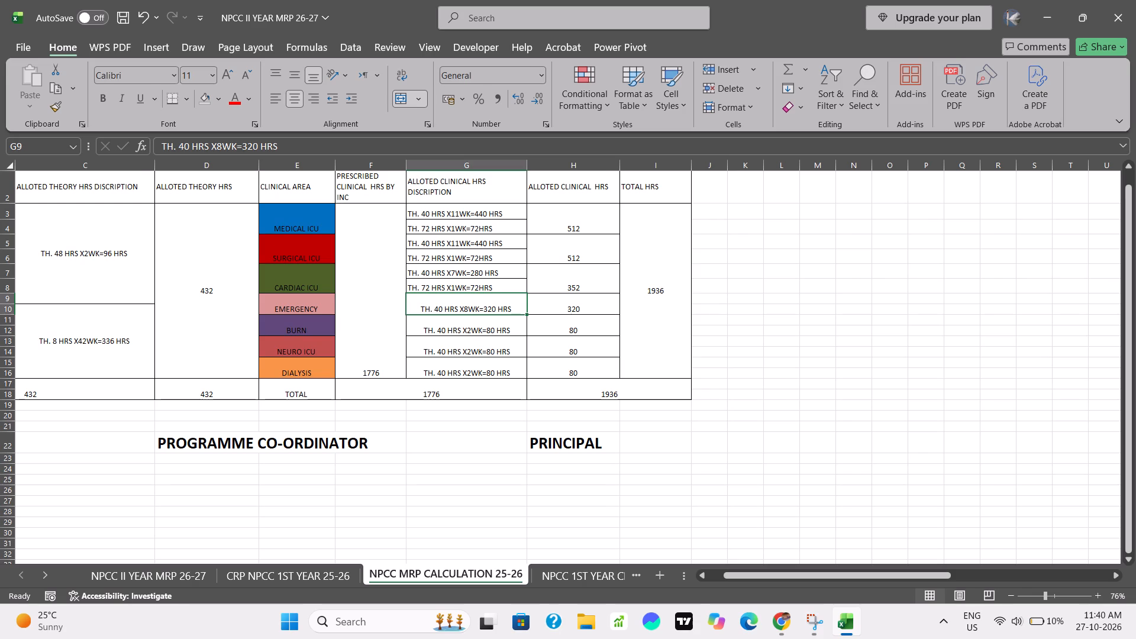
Leave the workbook for File Explorer, open New Volume (E:) from This PC, and look through its folder list.
click(1053, 12)
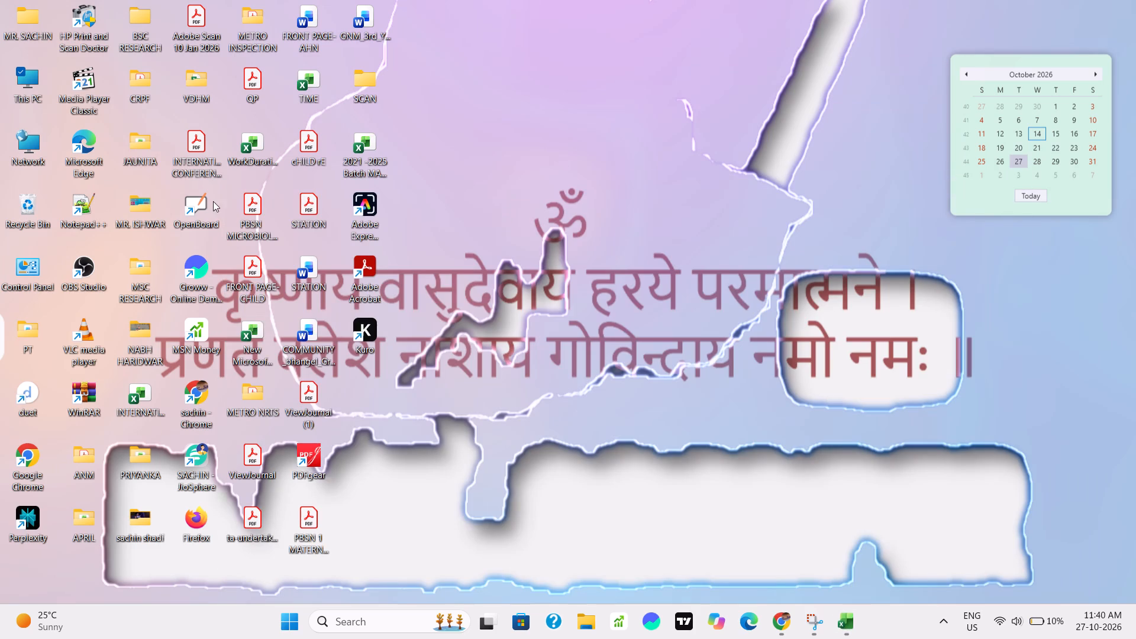
double_click(17, 84)
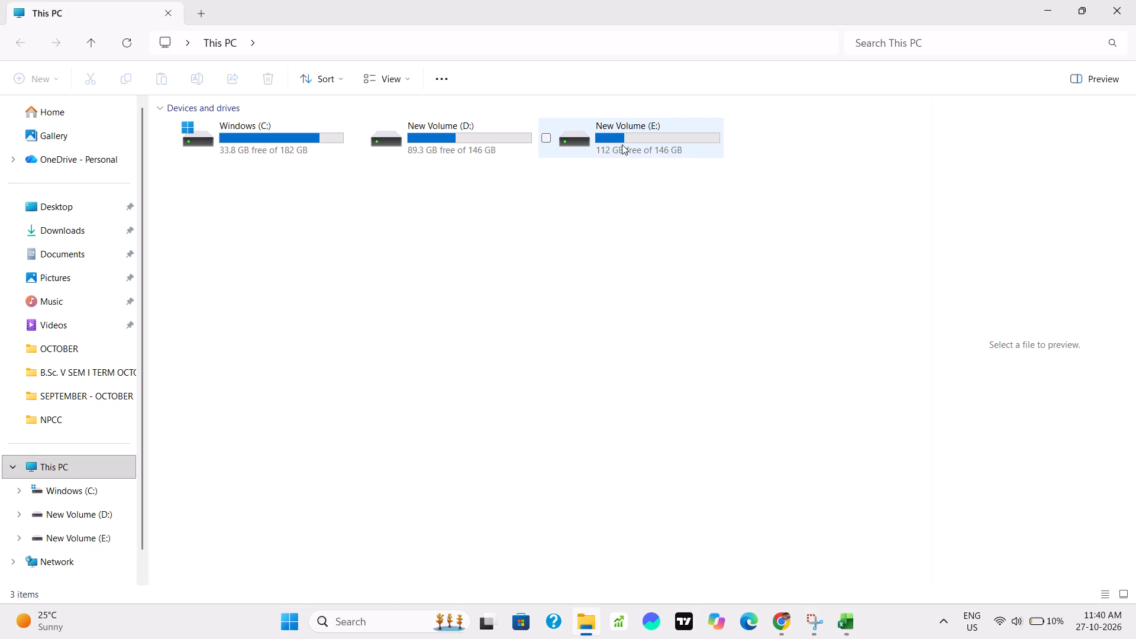
double_click(622, 144)
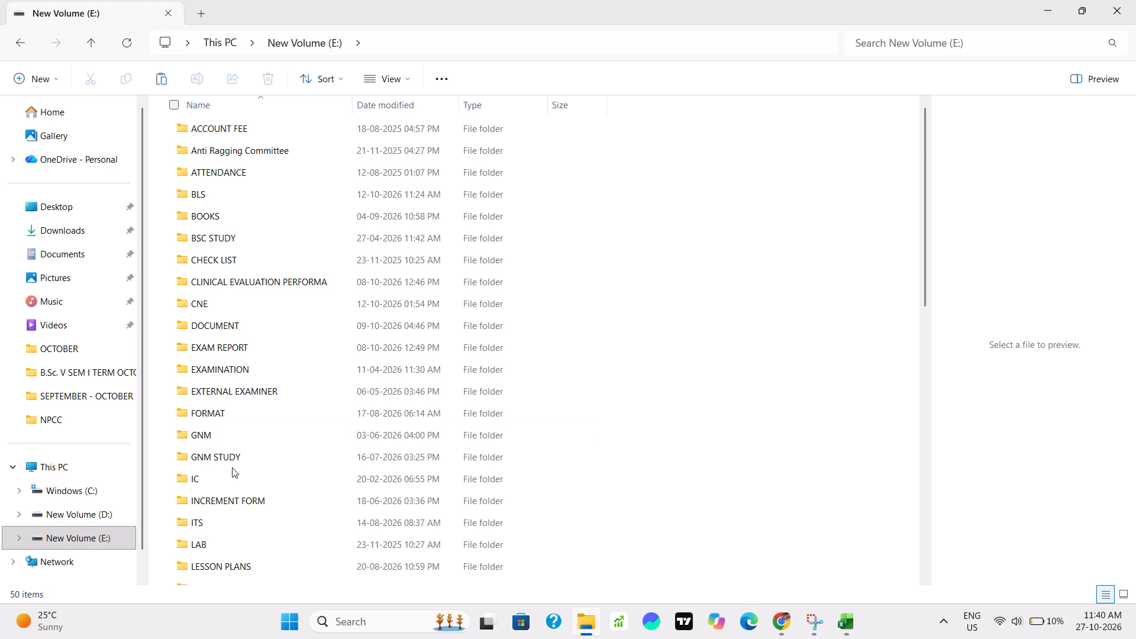
scroll(236, 461, down, 5)
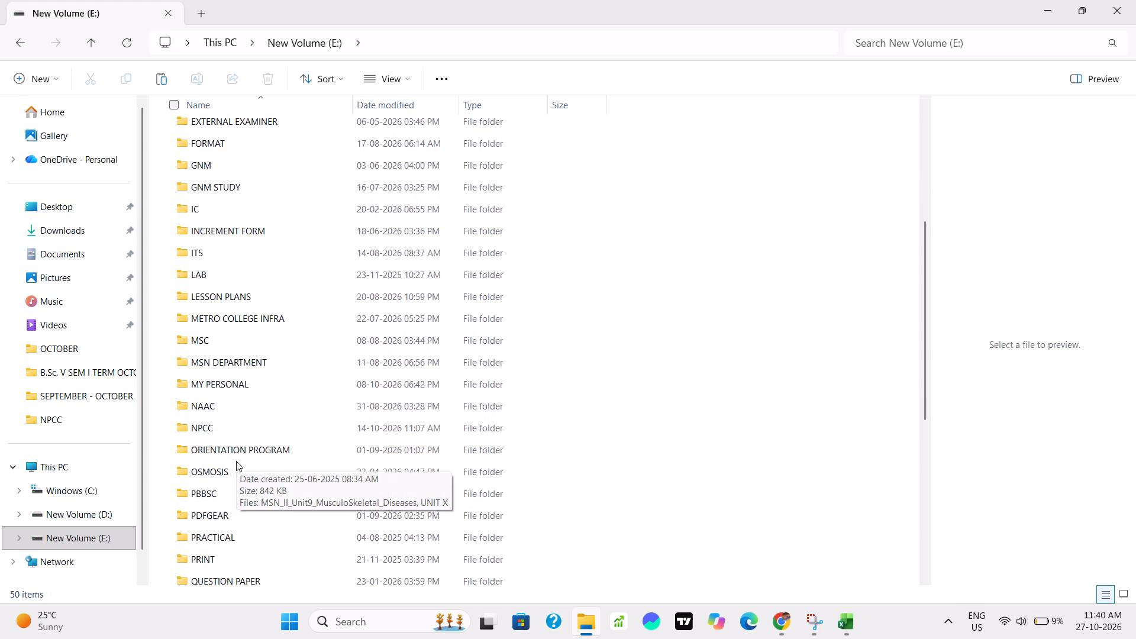
scroll(236, 461, down, 4)
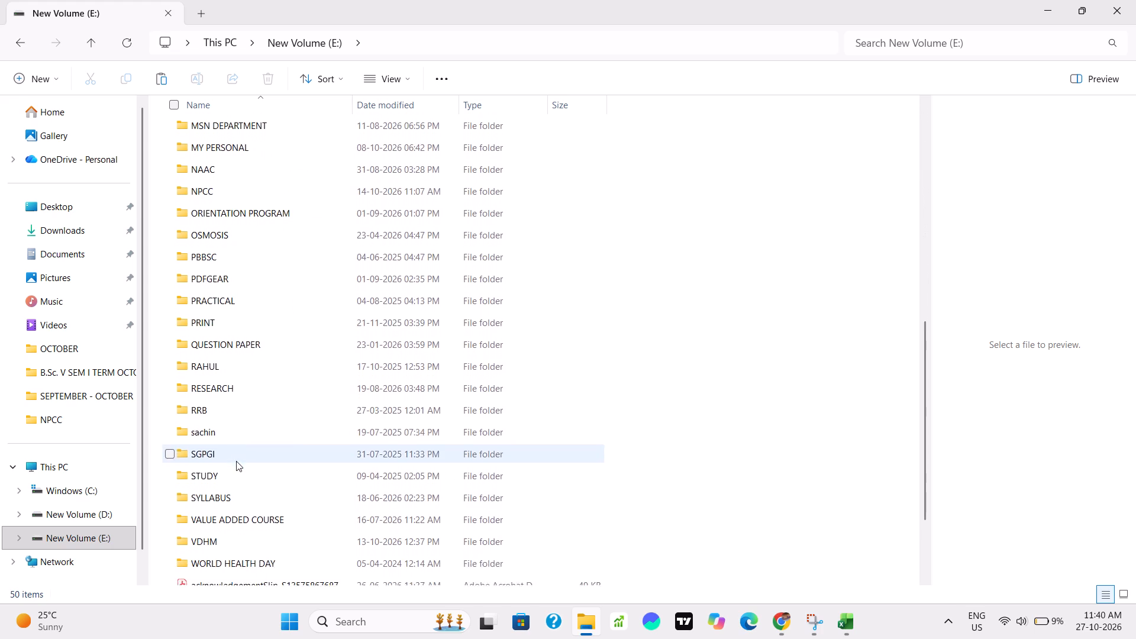
Open the NPCC 2025 folder inside the RESEARCH folder and look through its research files.
scroll(236, 461, down, 1)
double_click(229, 344)
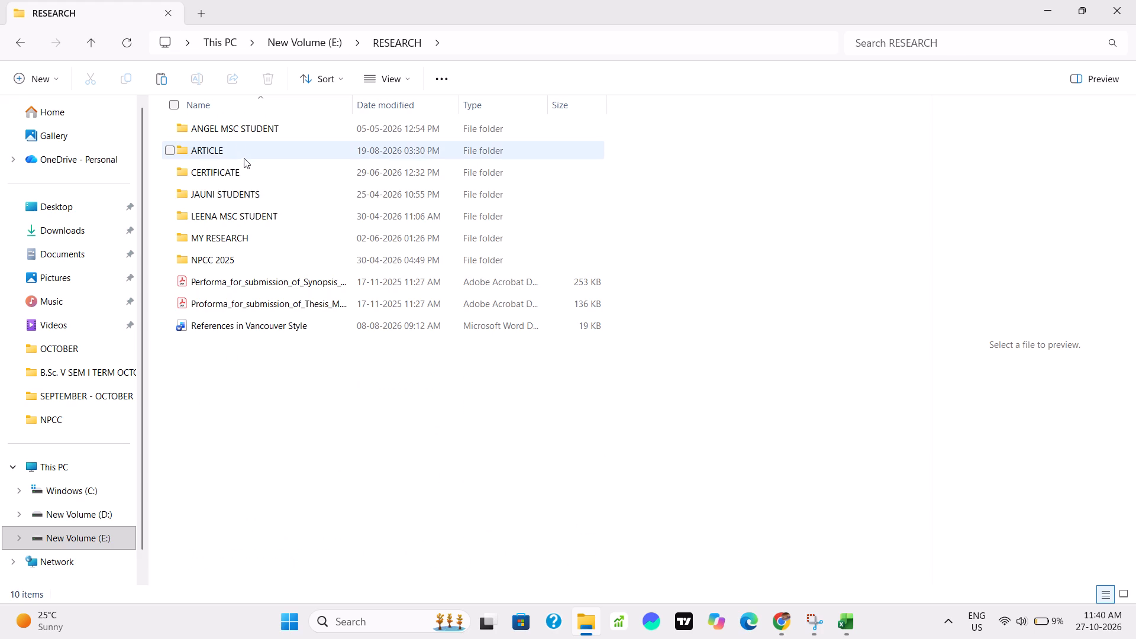
double_click(221, 258)
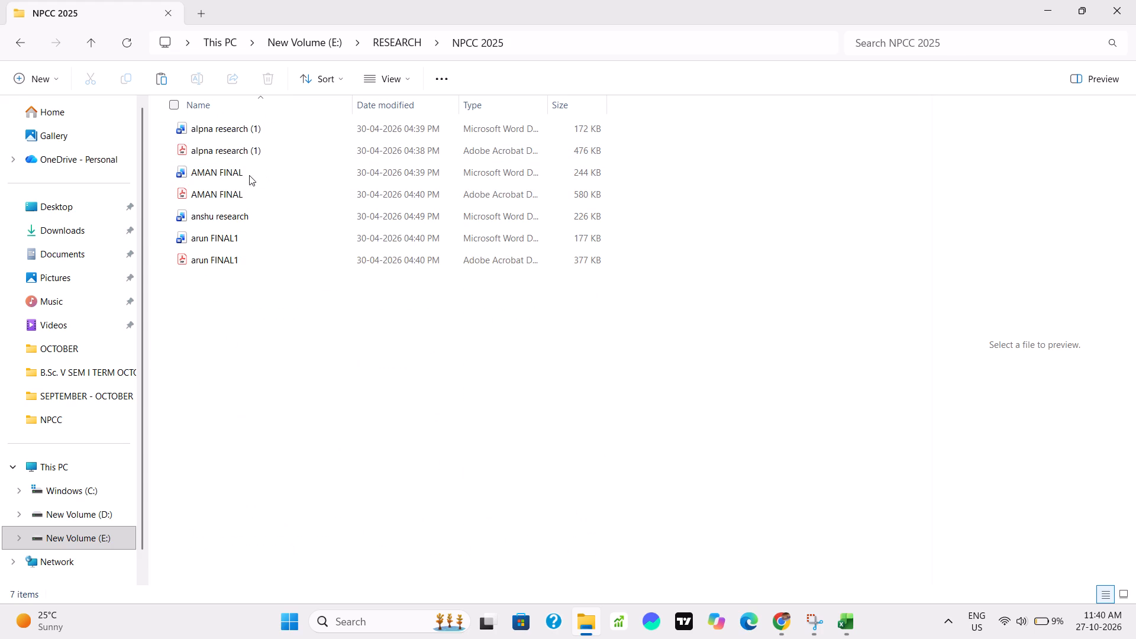
drag(663, 166, 618, 182)
drag(618, 182, 560, 195)
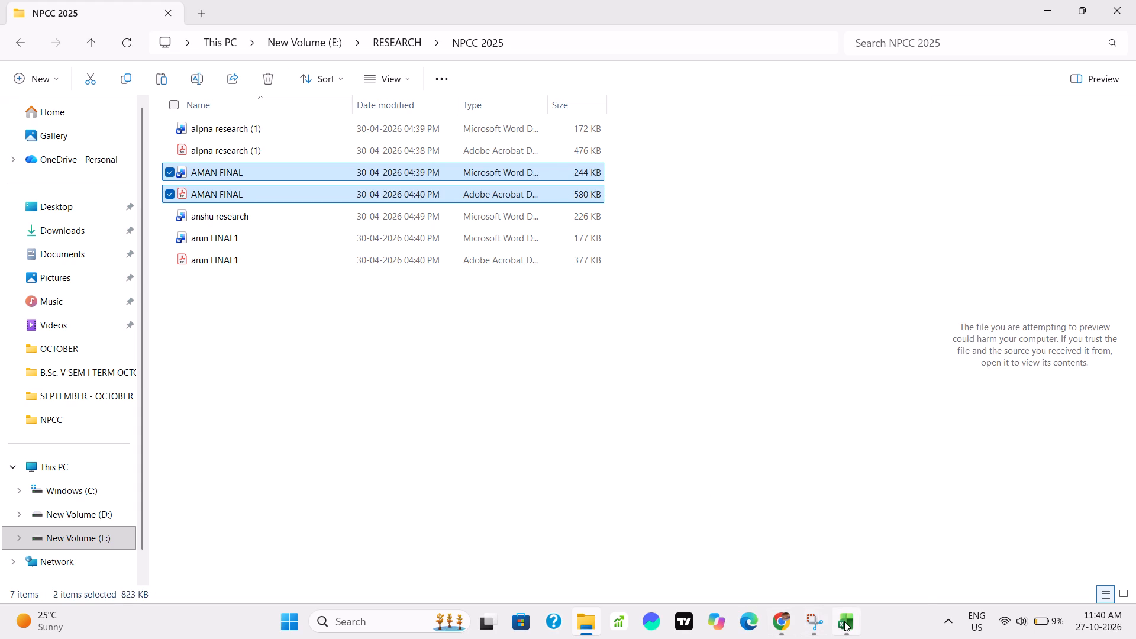
Switch to the open Chrome window.
click(786, 630)
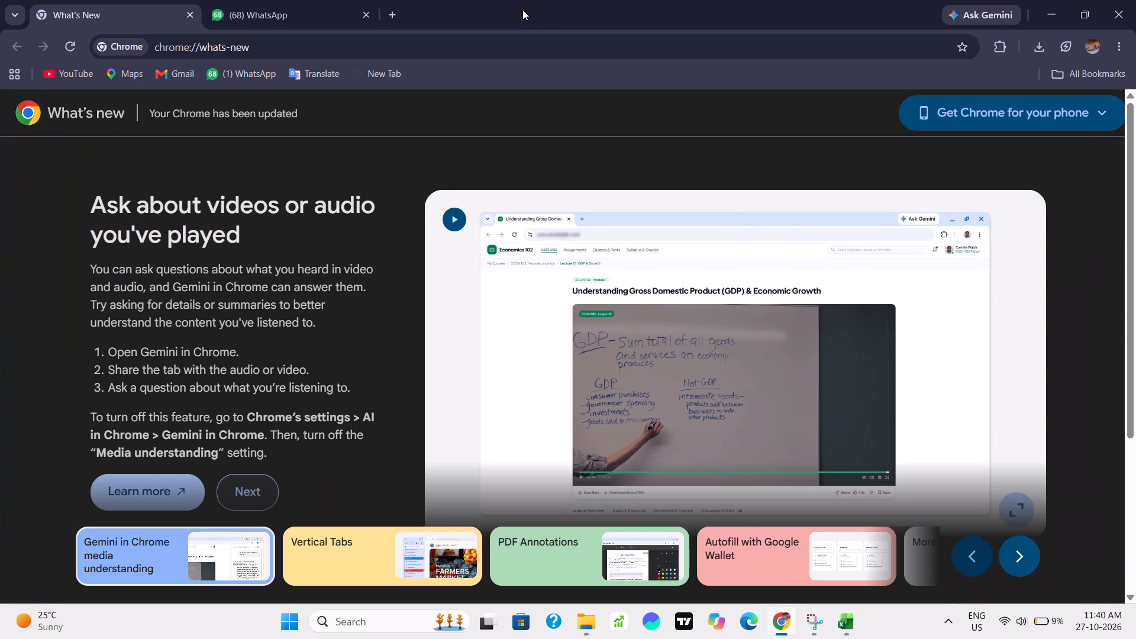
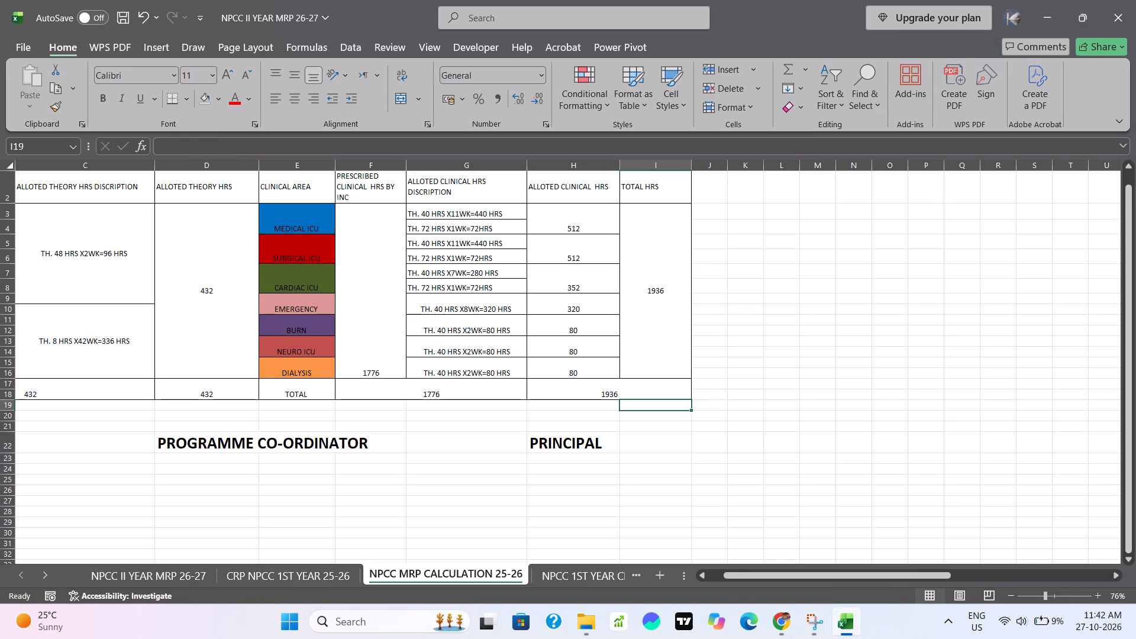
Leave the Excel workbook and return to the NPCC 2025 research folder open in File Explorer.
click(1040, 17)
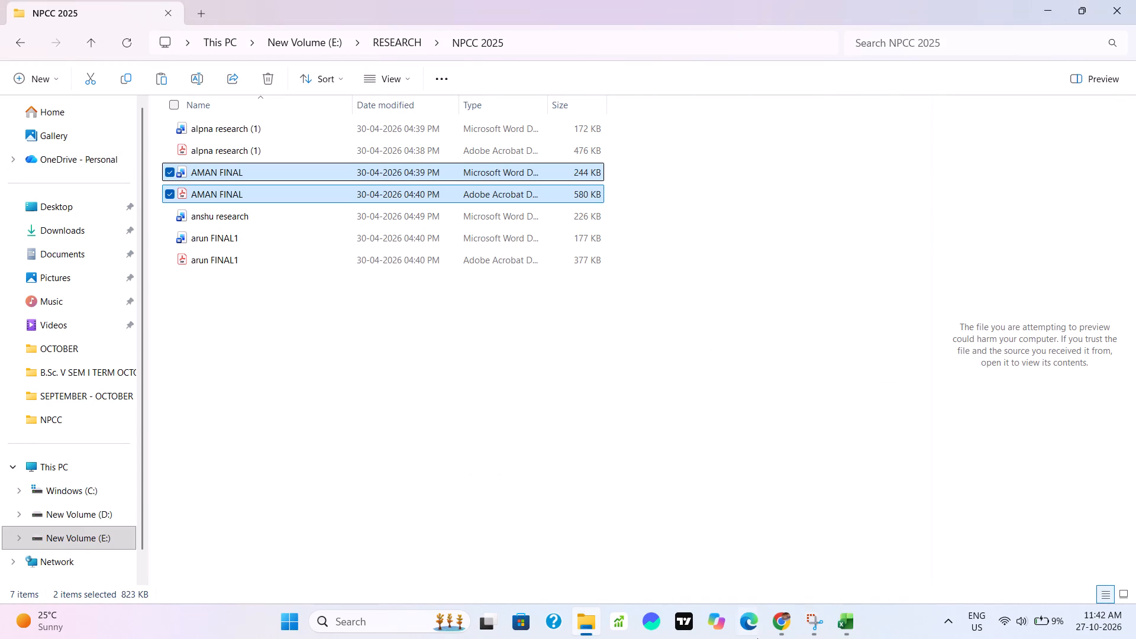
Switch to the Excel workbook, enter 8 TH HRS for week 2 on NPCC II YEAR MRP 26-27, and fill it across through week 52.
click(848, 634)
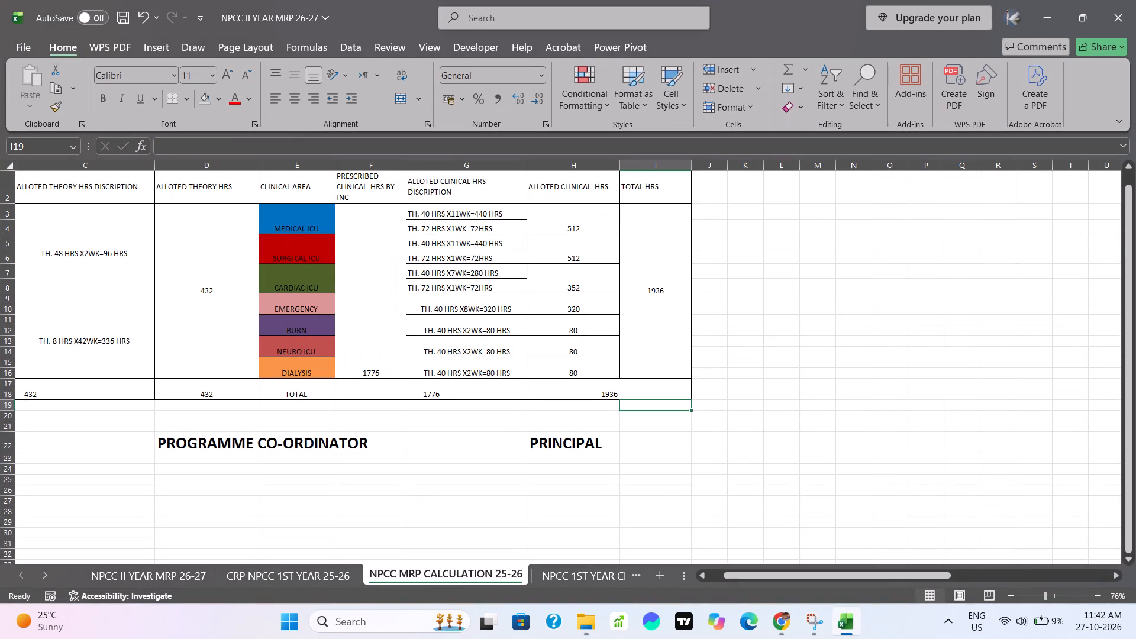
click(163, 581)
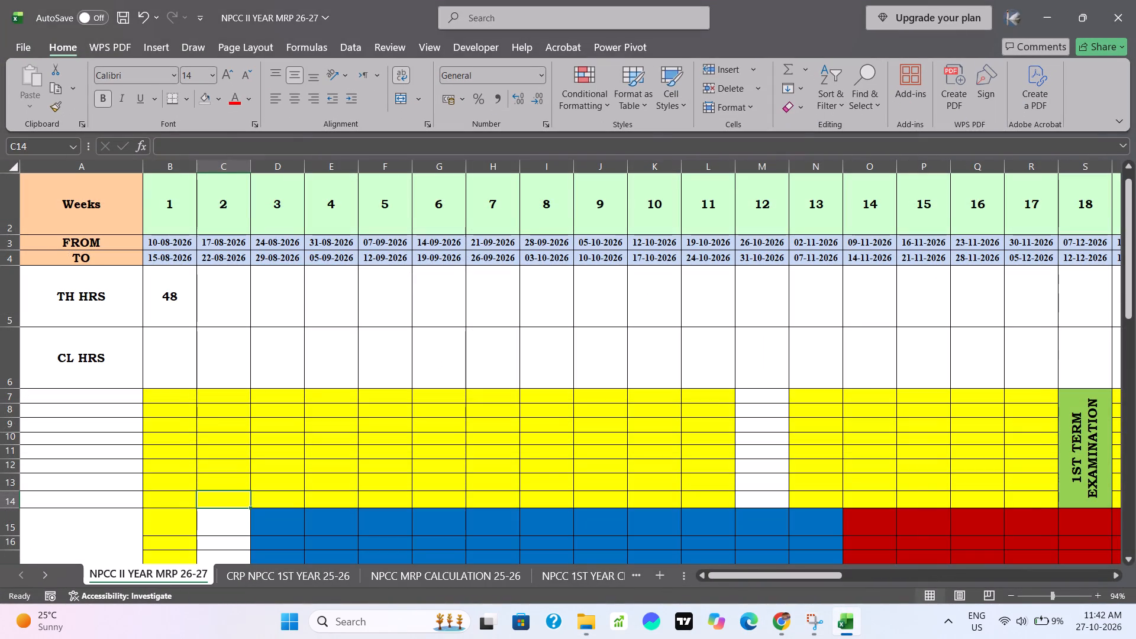
click(238, 299)
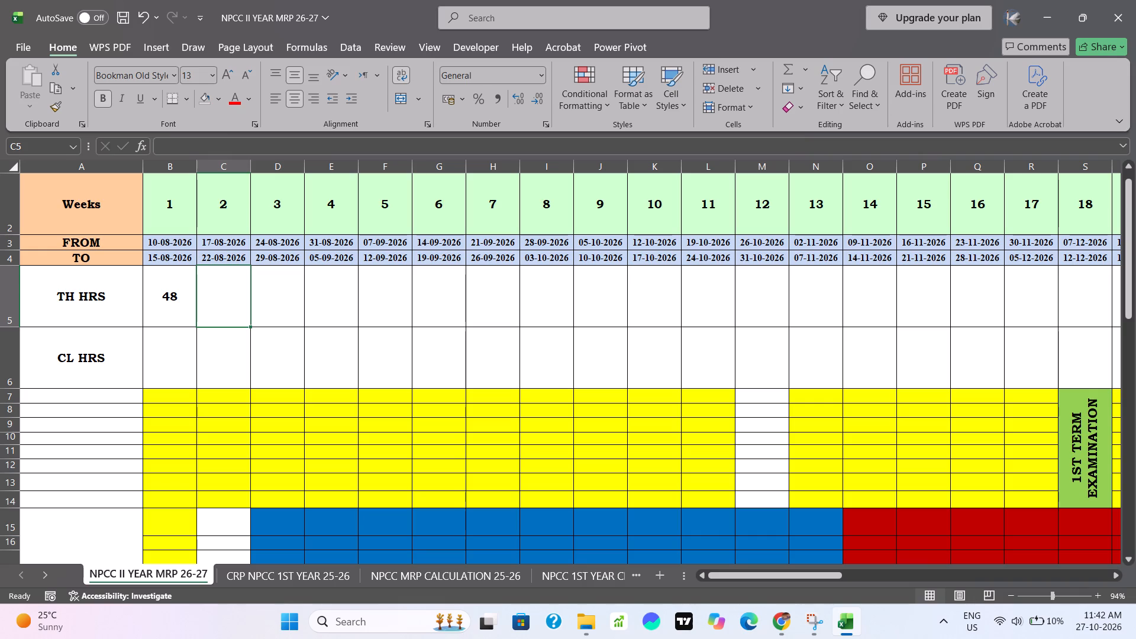
key(8)
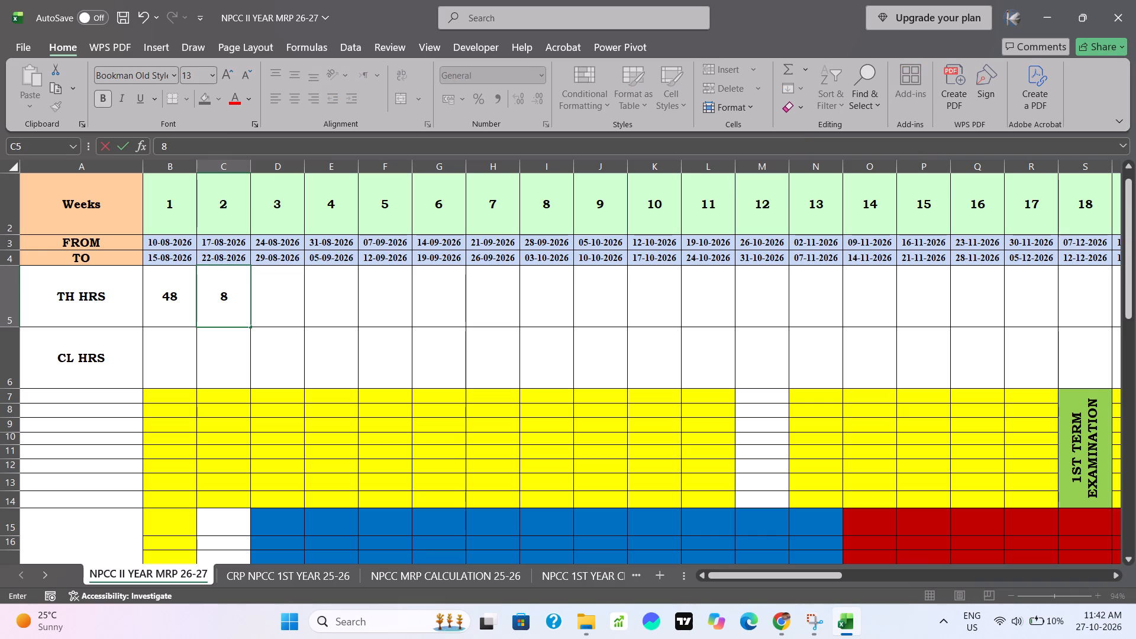
double_click(251, 328)
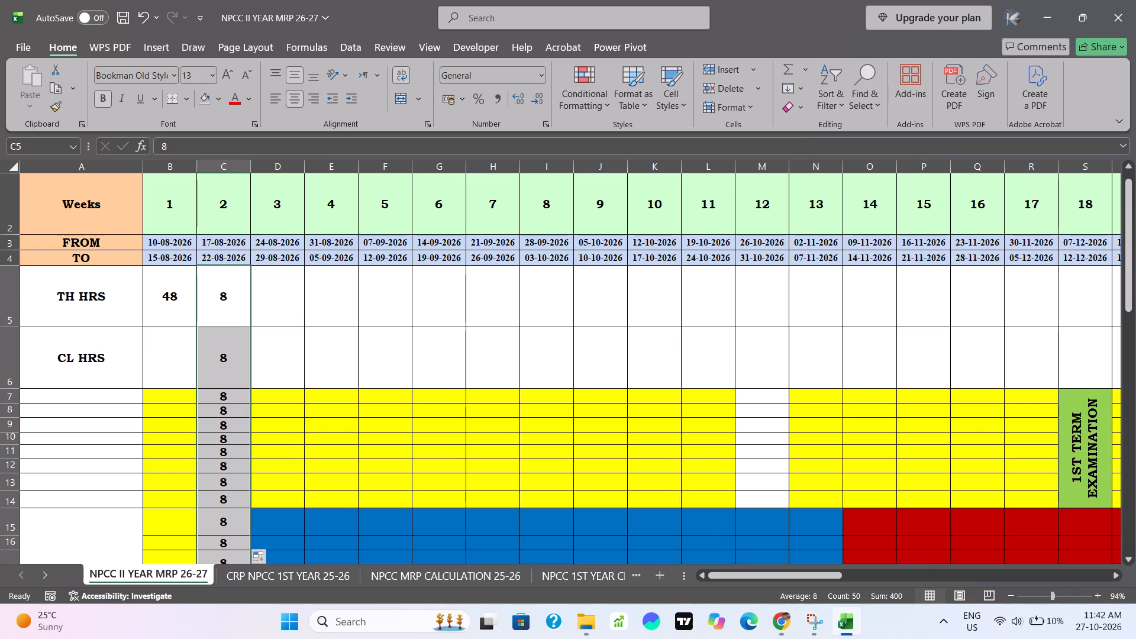
key(ctrl+z)
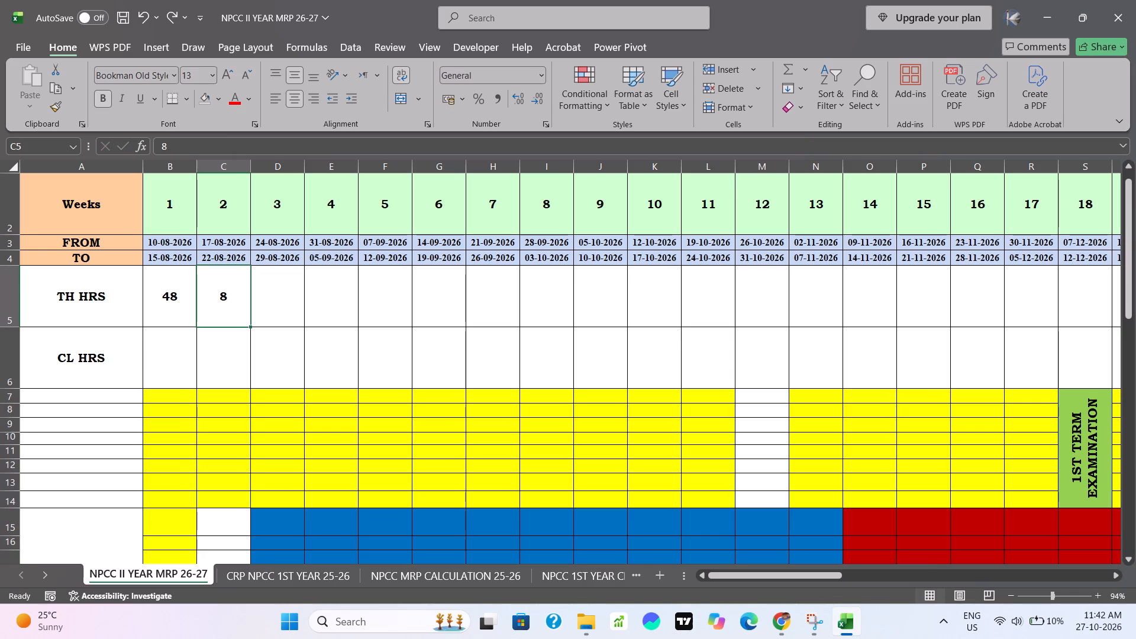
drag(251, 327, 1024, 313)
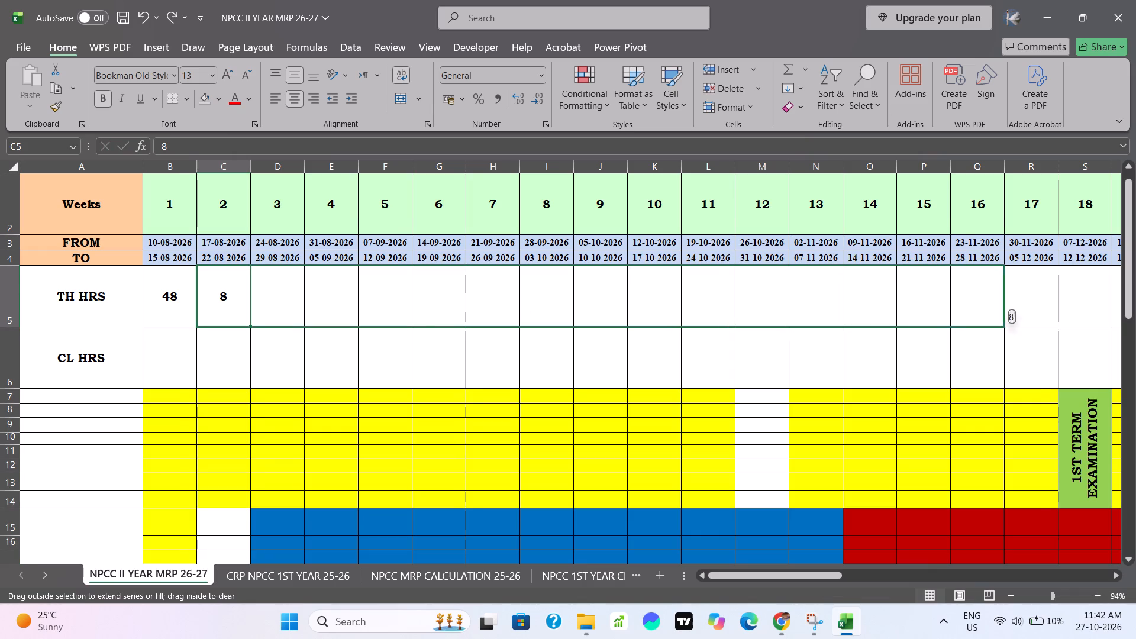
drag(1024, 313, 1127, 320)
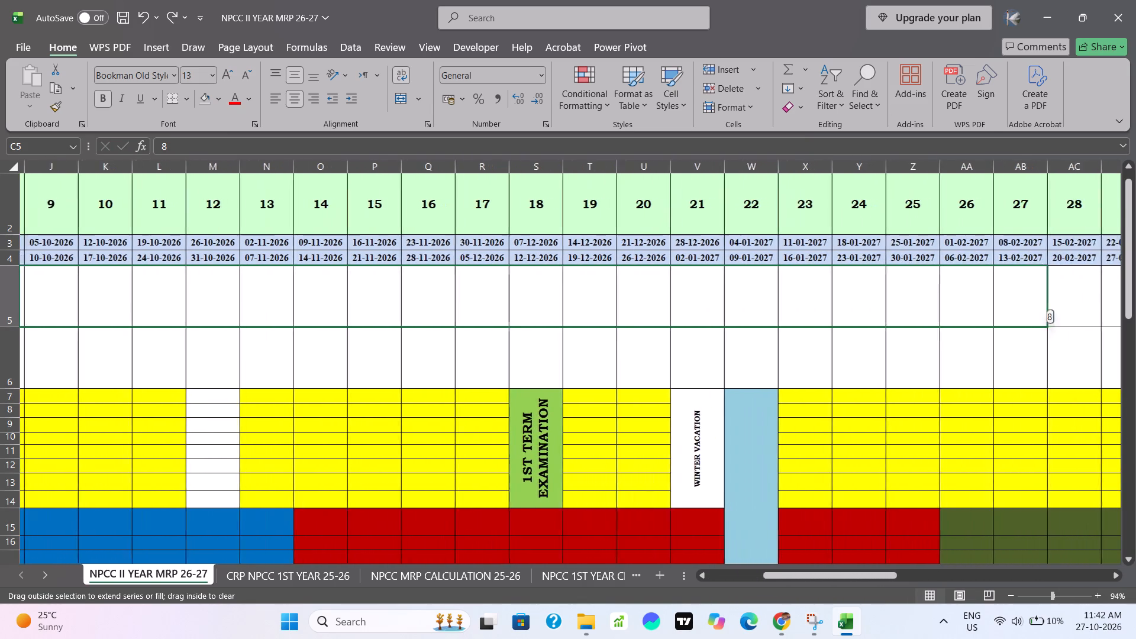
drag(1127, 320, 1131, 319)
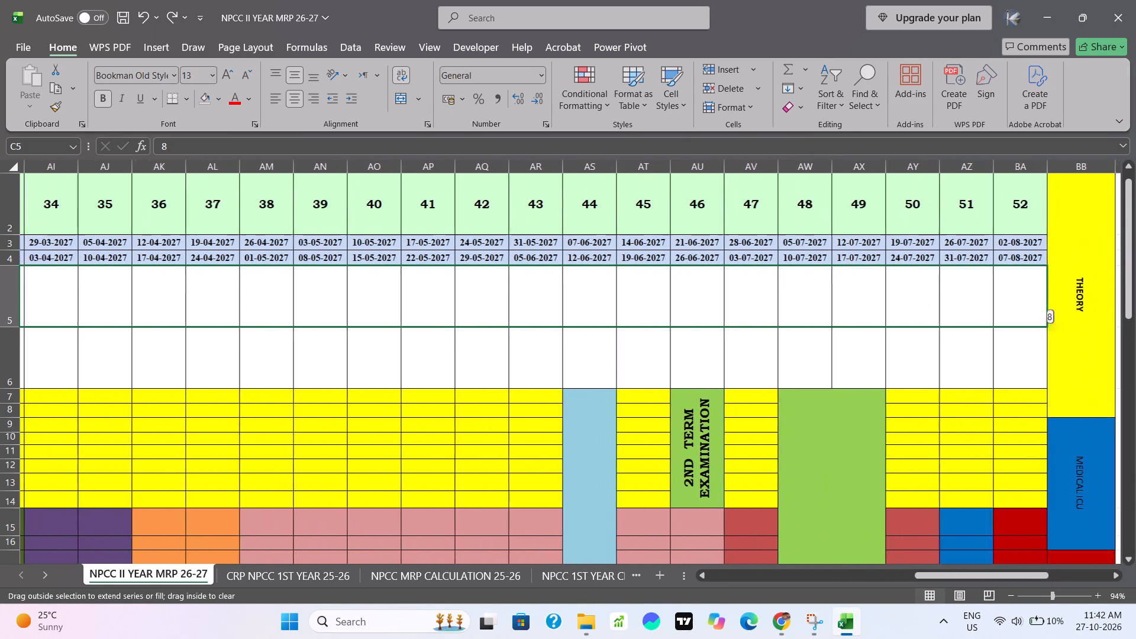
drag(1131, 319, 988, 318)
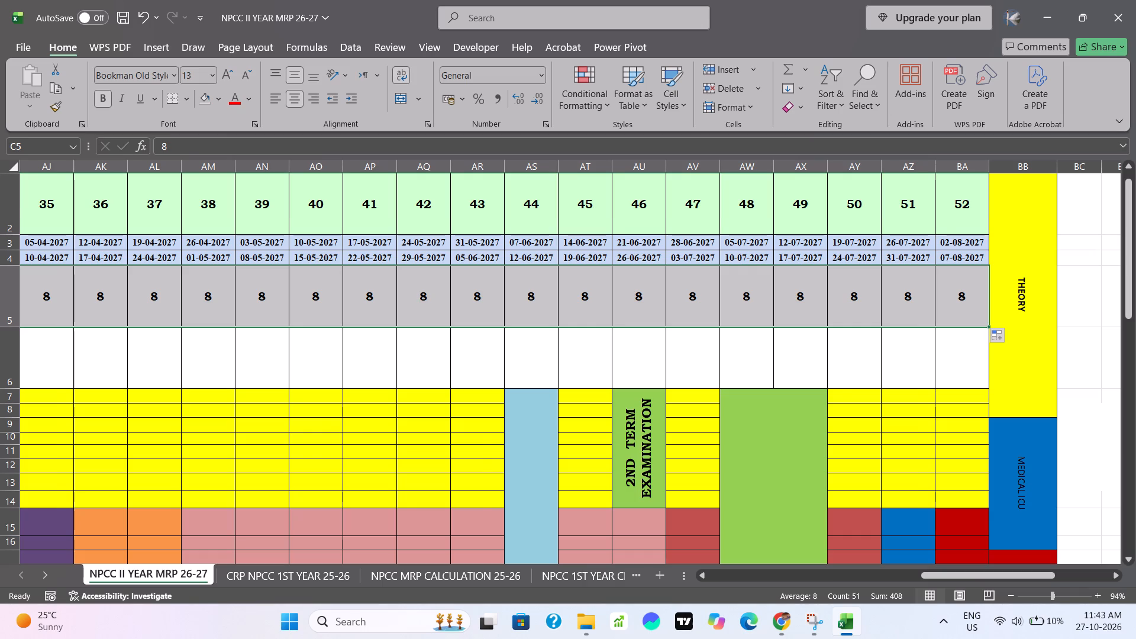
scroll(476, 365, right, 7)
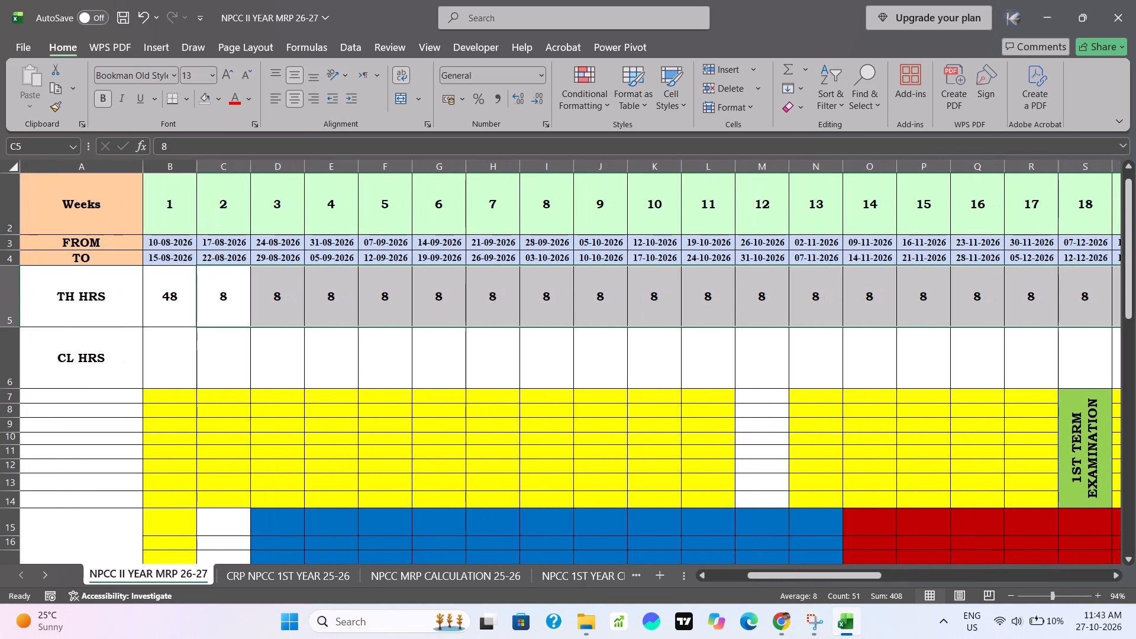
click(499, 362)
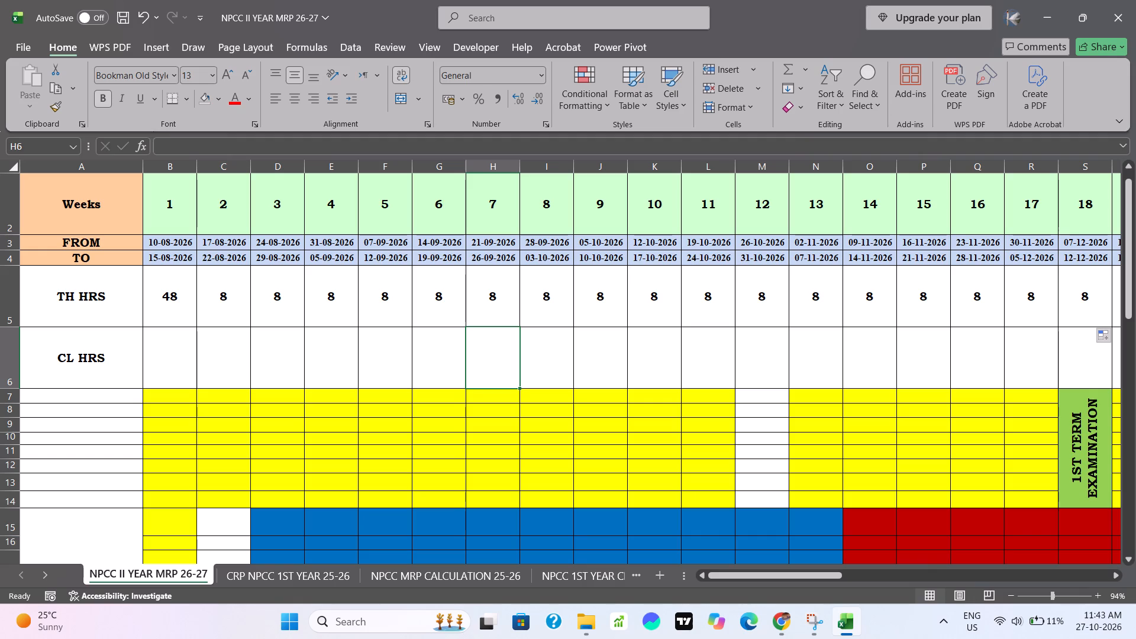
Clear the TH HRS value for week 18, the 1st term examination week.
click(1080, 303)
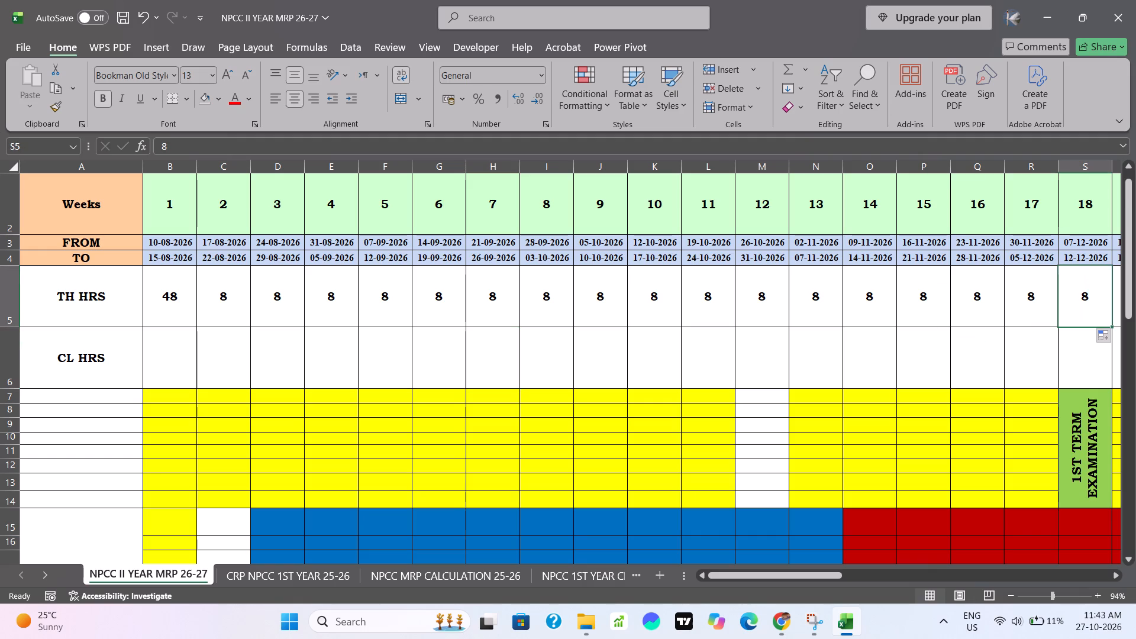
key(Delete)
scroll(550, 406, up, 2)
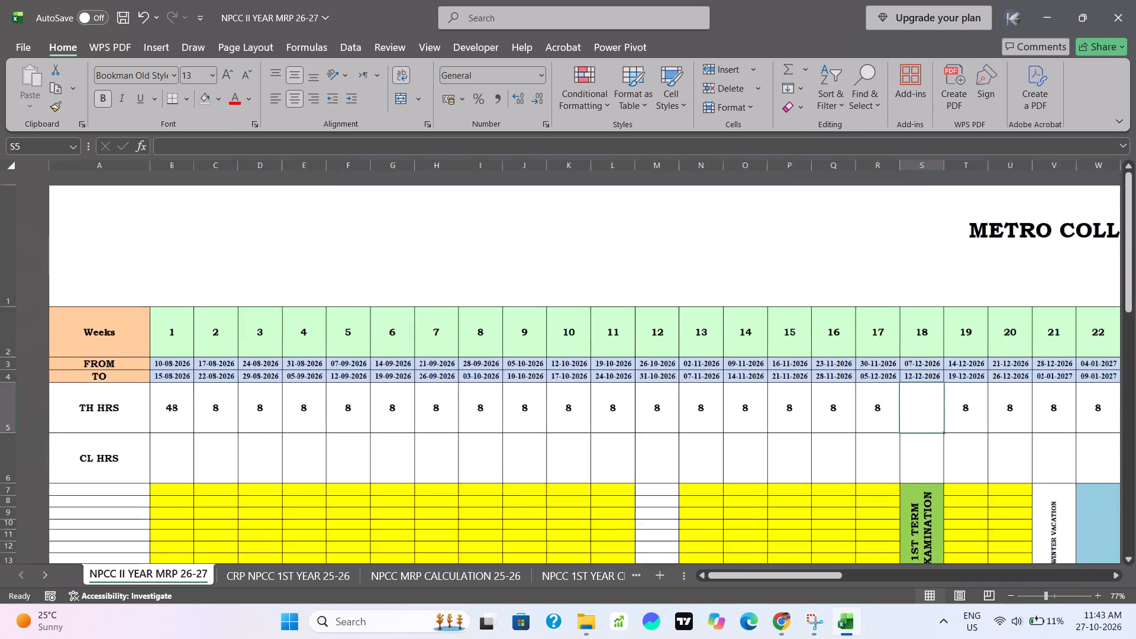
scroll(464, 449, down, 1)
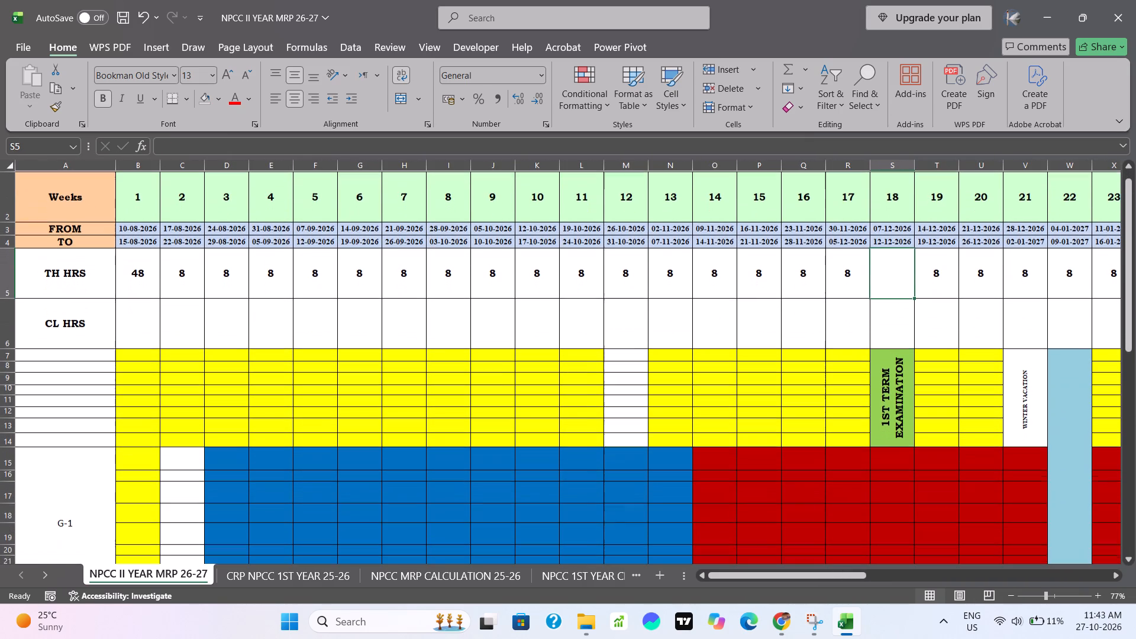
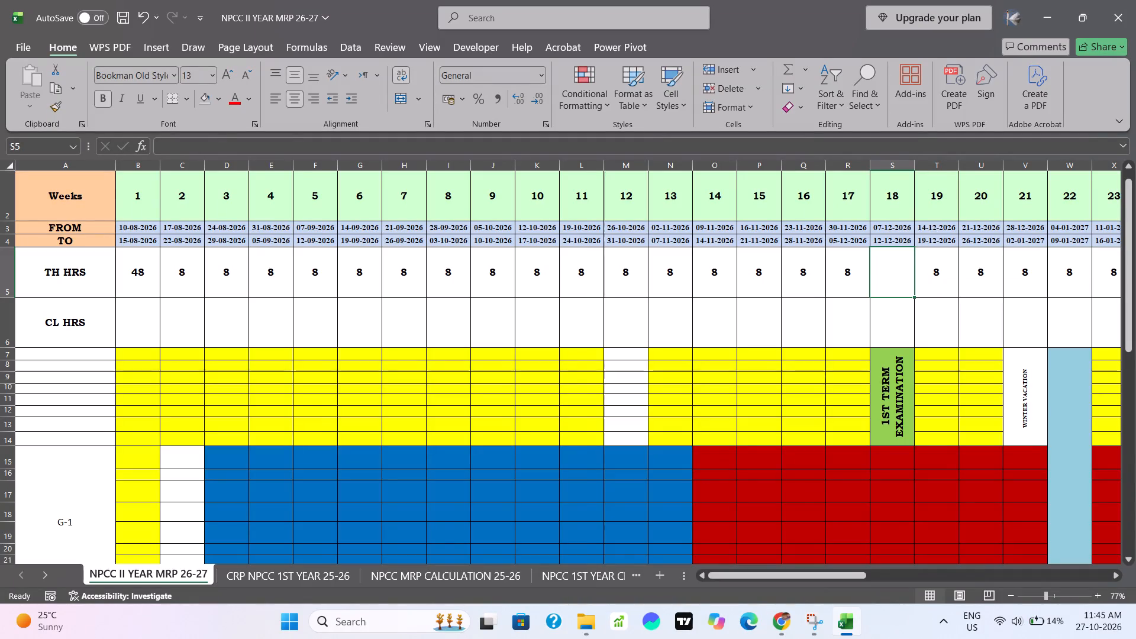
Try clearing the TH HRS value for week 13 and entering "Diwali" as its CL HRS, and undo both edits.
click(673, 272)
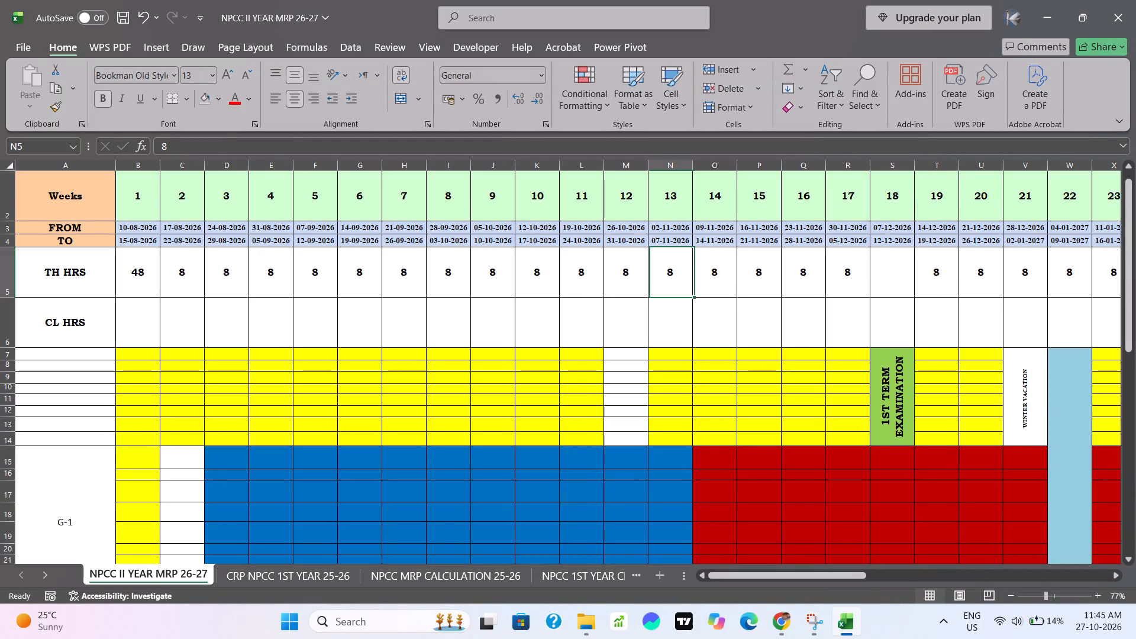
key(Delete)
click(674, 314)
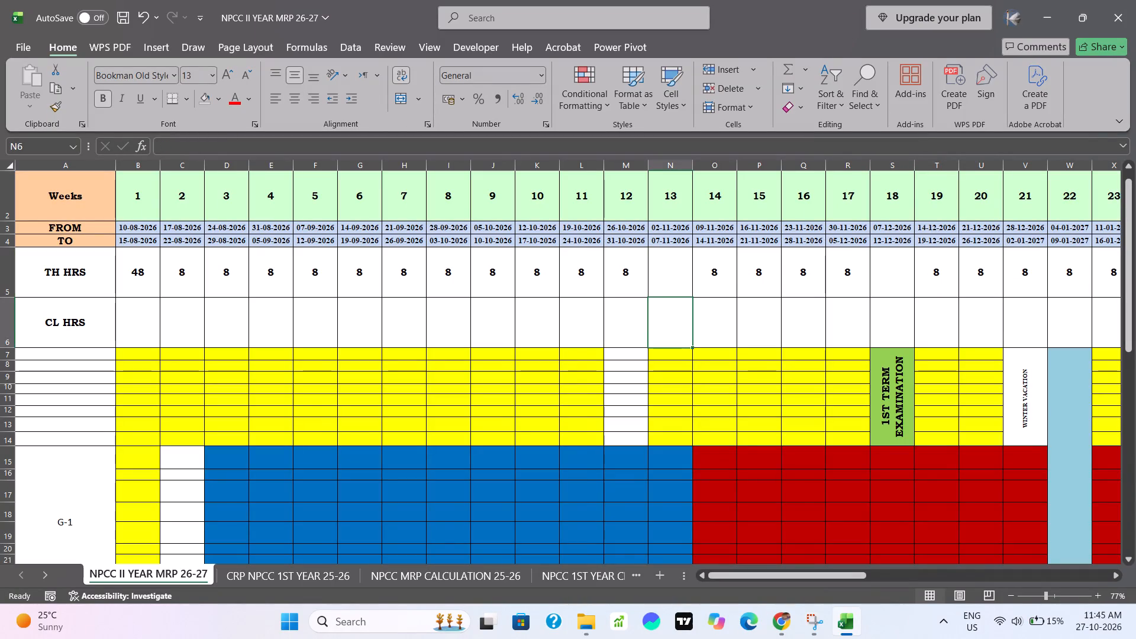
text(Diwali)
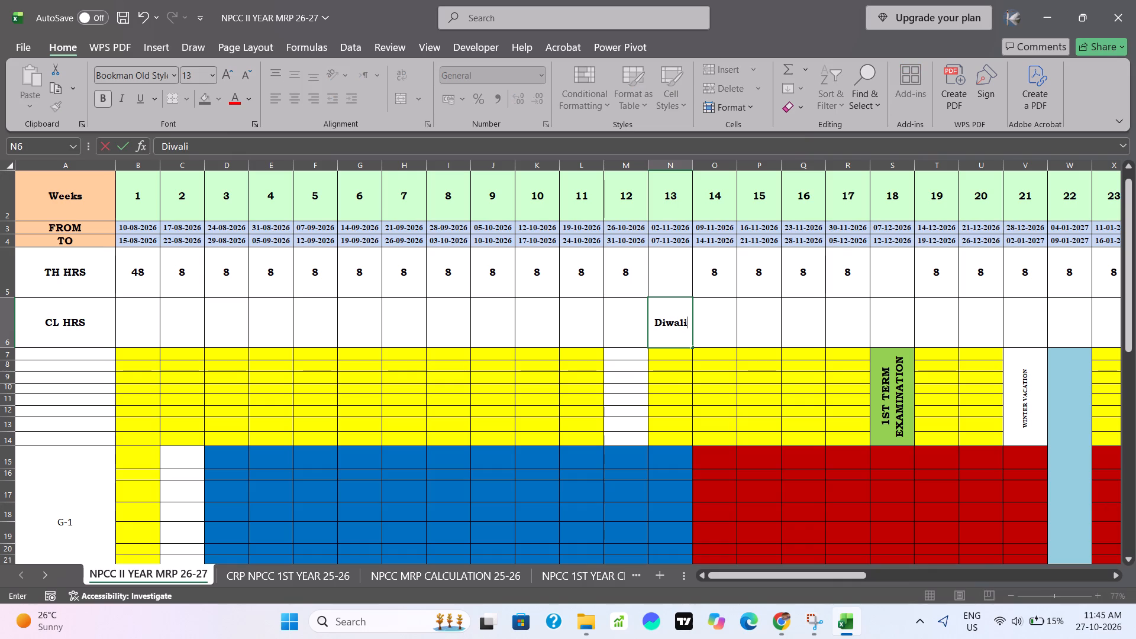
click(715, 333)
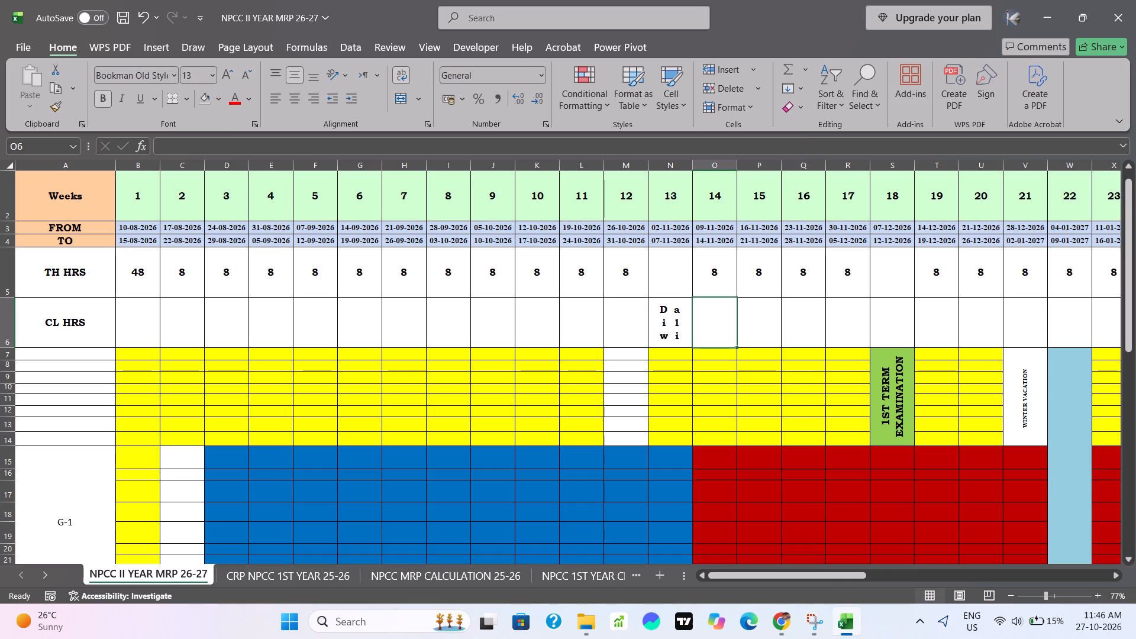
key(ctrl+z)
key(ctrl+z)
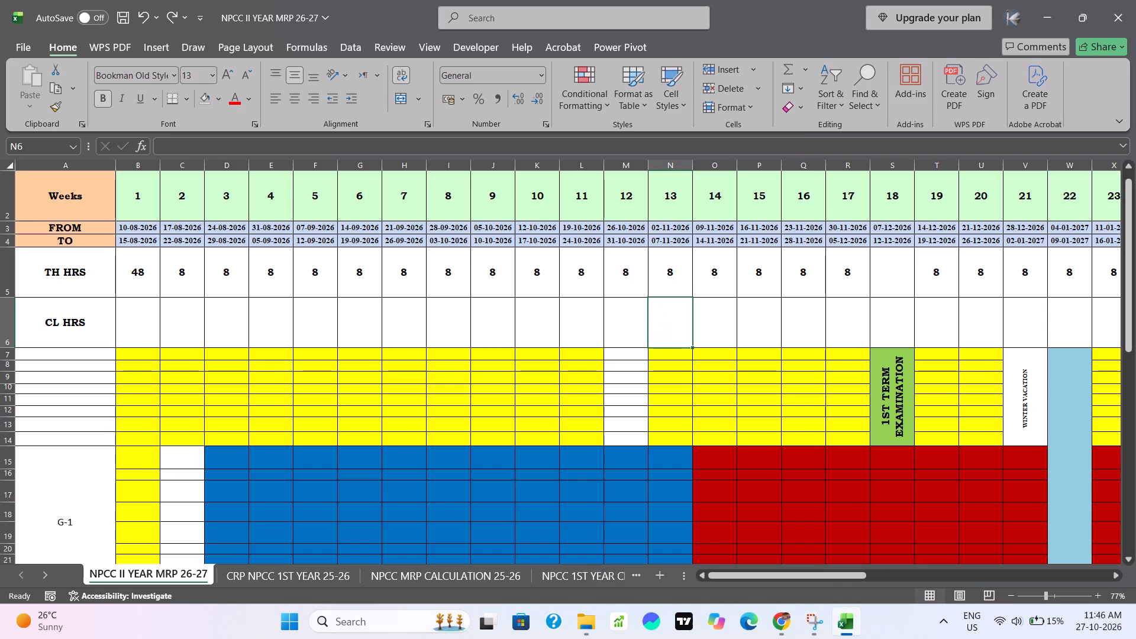
Clear the TH HRS value for week 14 and enter "diwali" in that week's CL HRS cell.
click(716, 281)
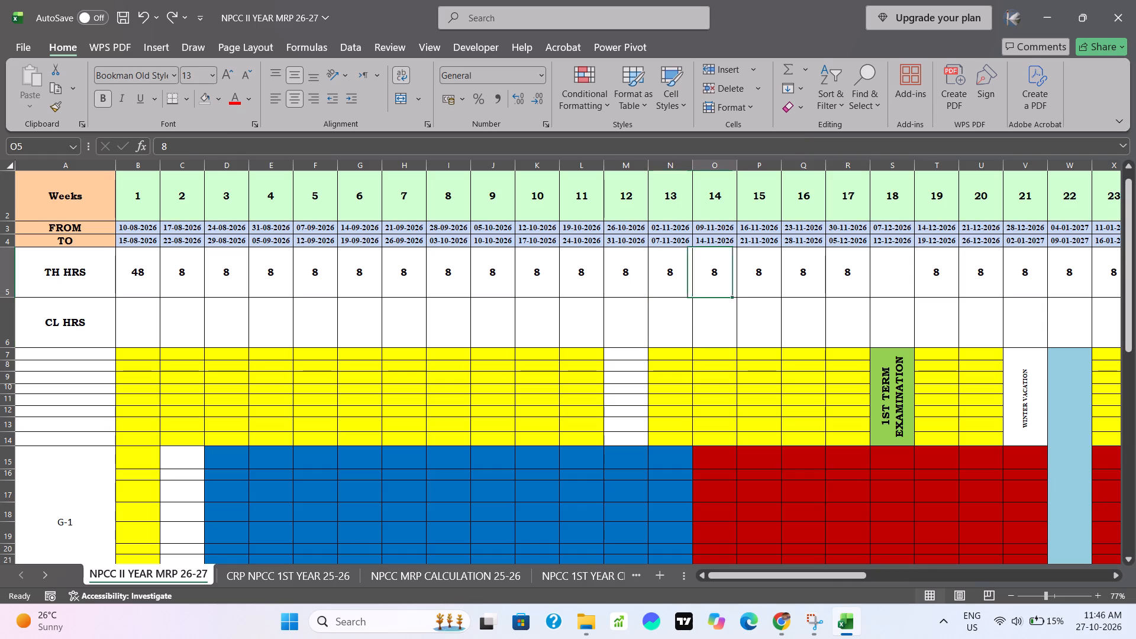
key(Delete)
click(717, 320)
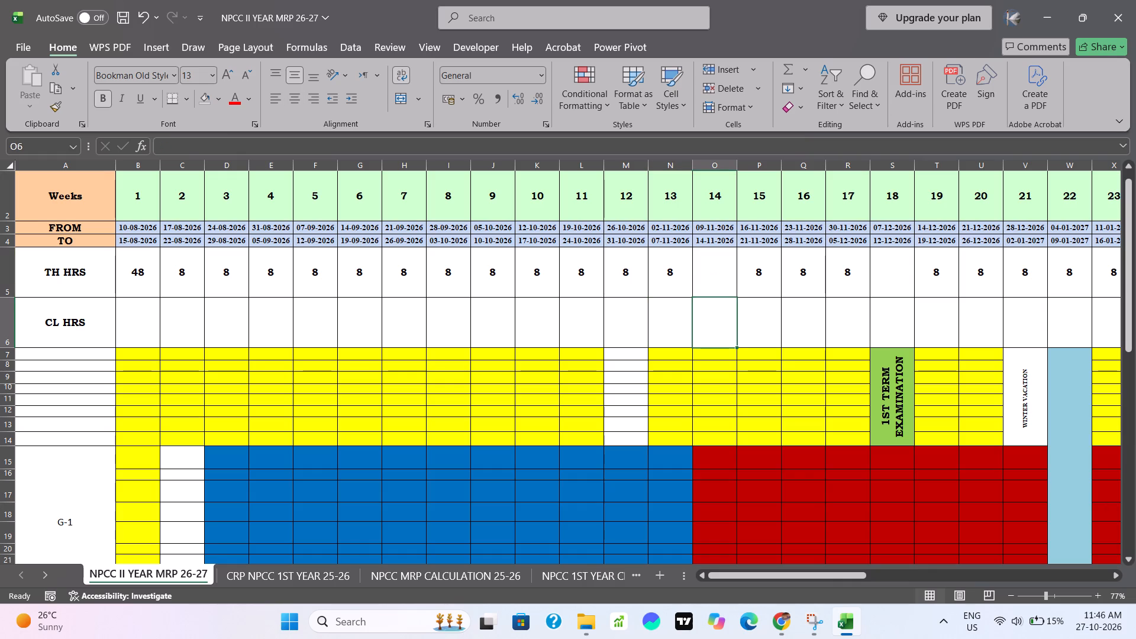
text(diwali)
click(761, 337)
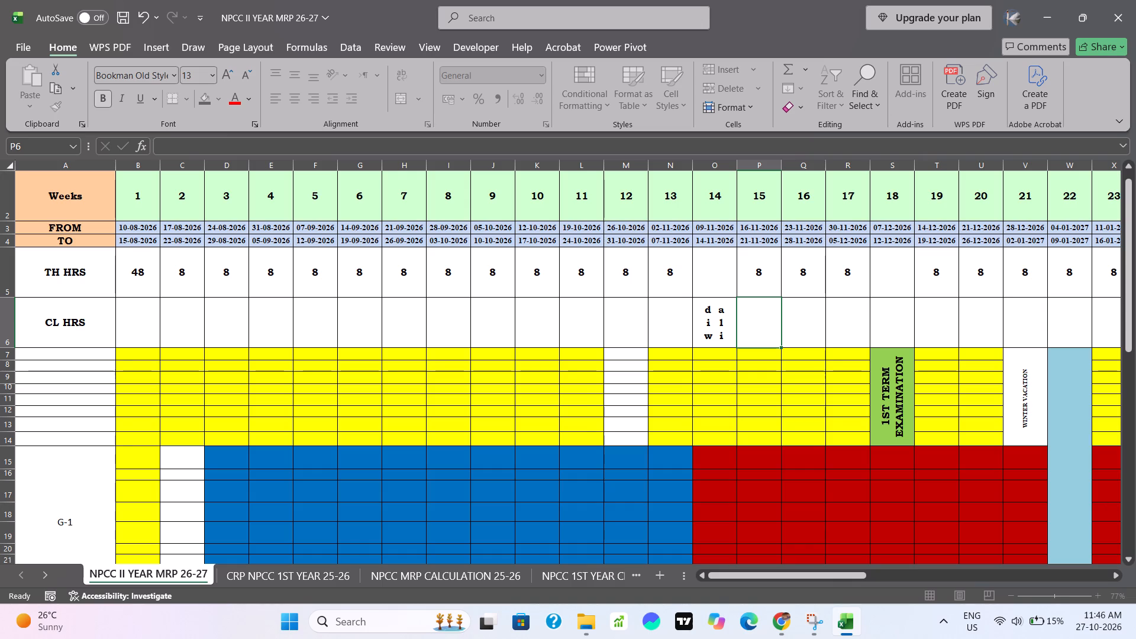
Enter 40 CL HRS for week 2 and fill it across through week 13.
click(185, 323)
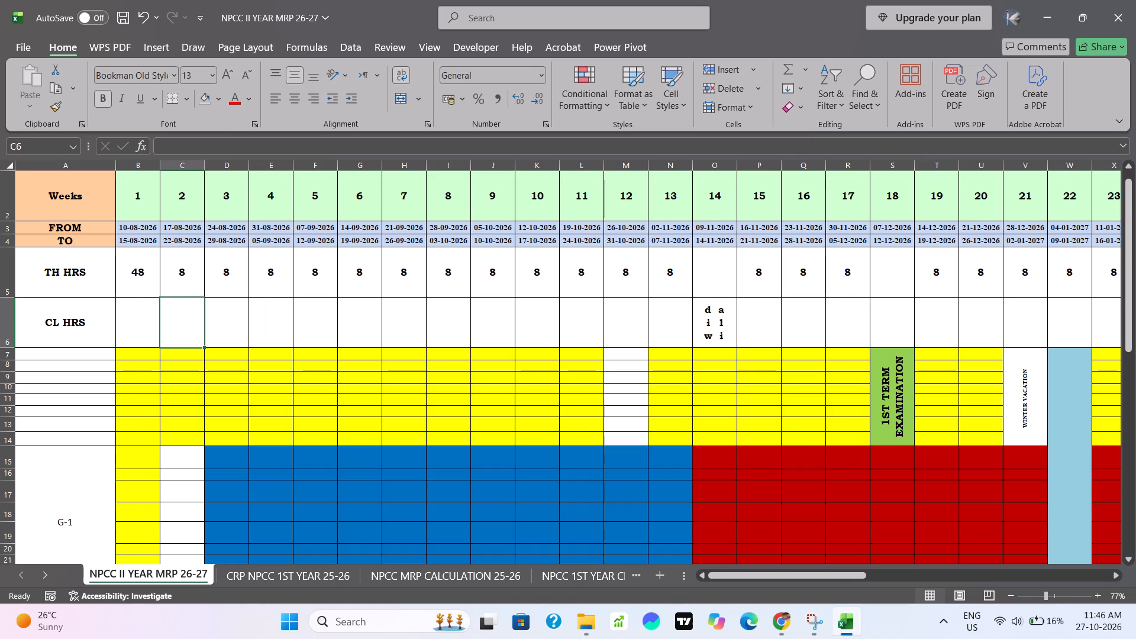
text(40)
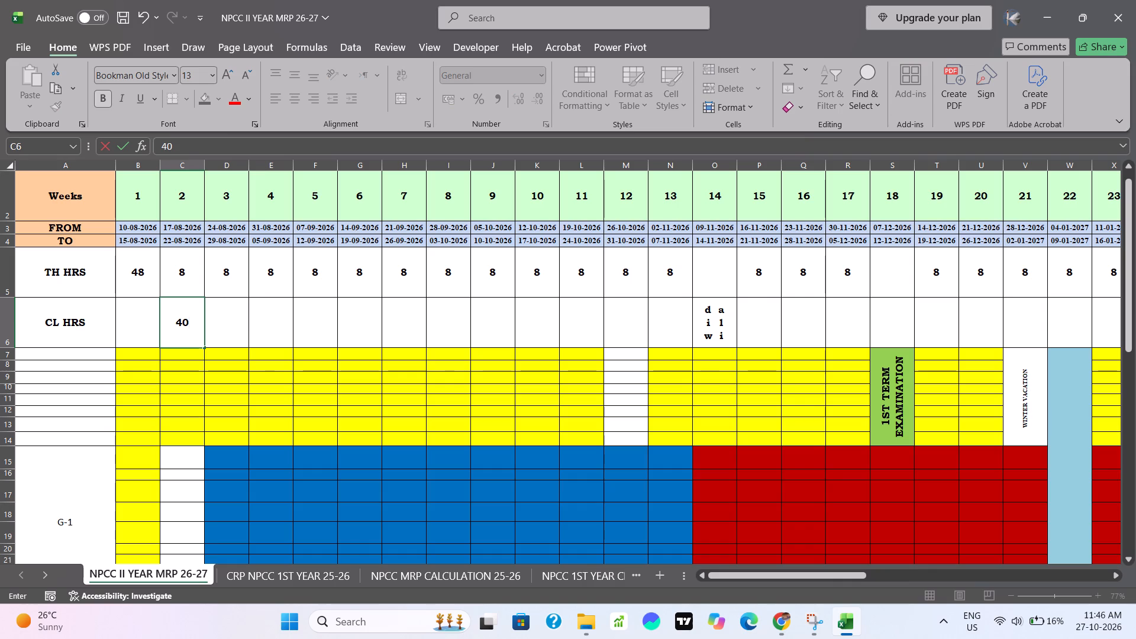
drag(205, 348, 678, 356)
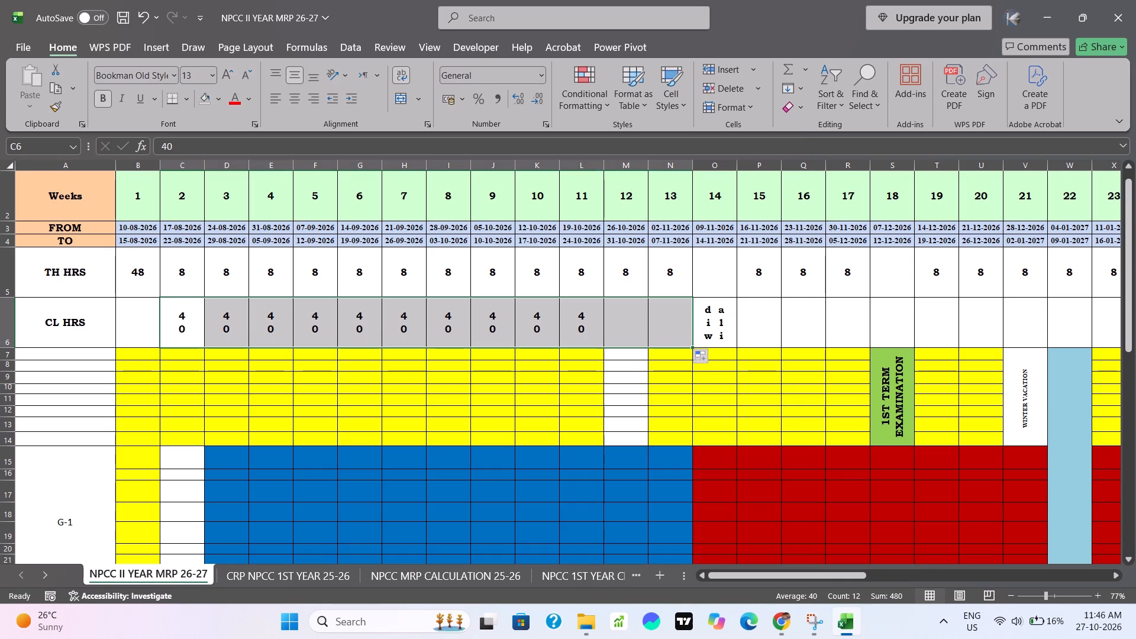
Copy the 40 CL HRS from week 13 into week 15 and fill it across through week 52.
click(759, 330)
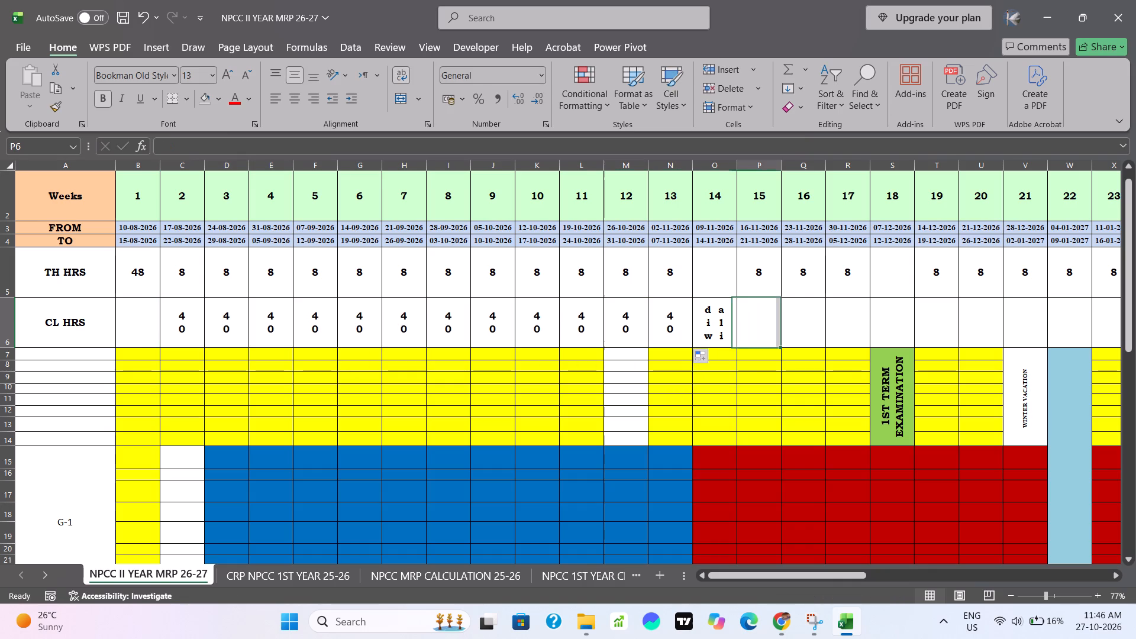
click(676, 327)
key(ctrl+c)
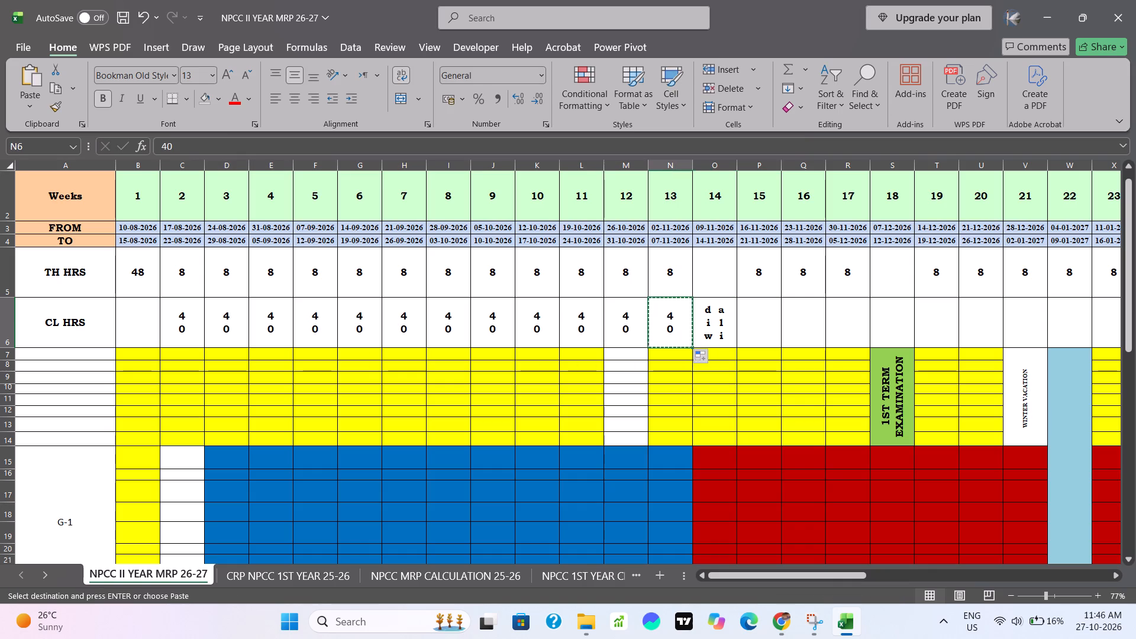
click(755, 318)
key(ctrl+v)
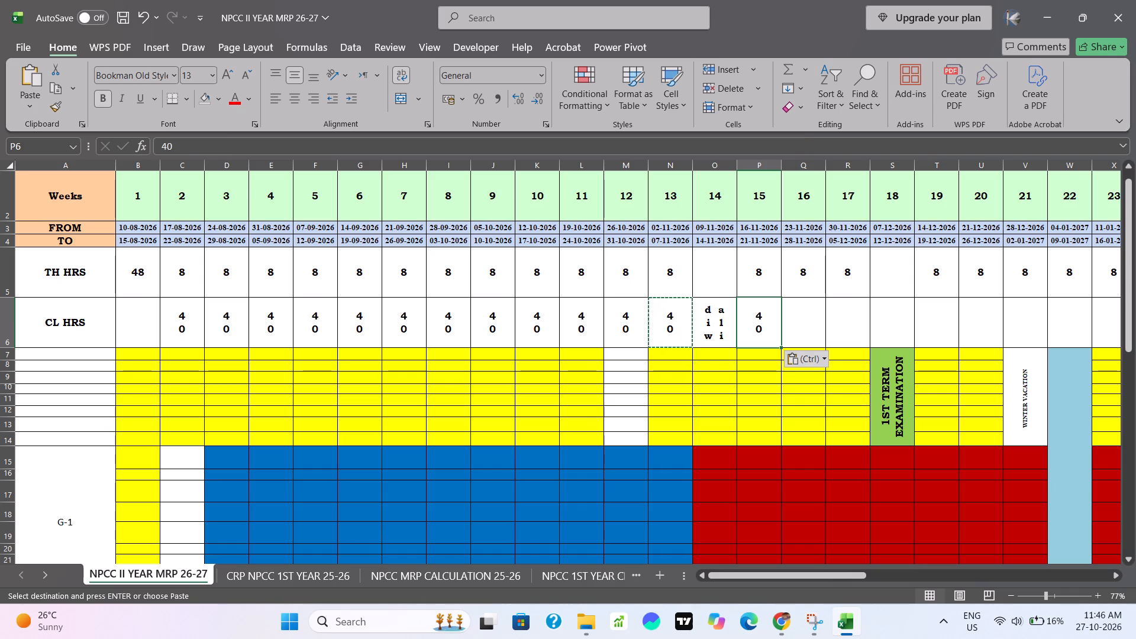
drag(781, 347, 1122, 343)
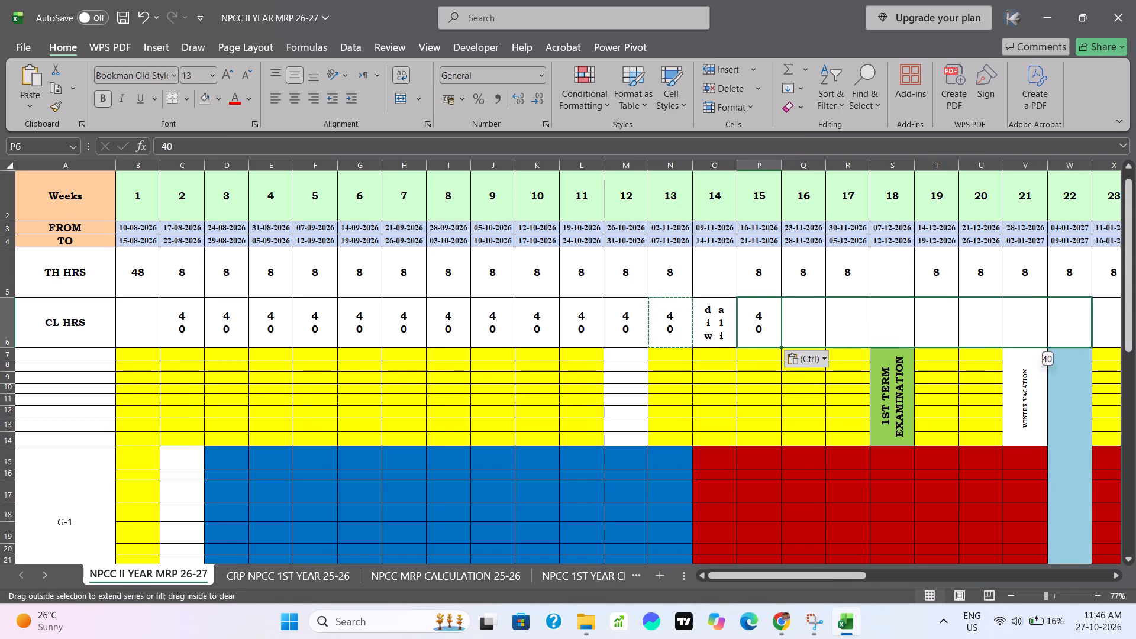
drag(1122, 343, 1099, 337)
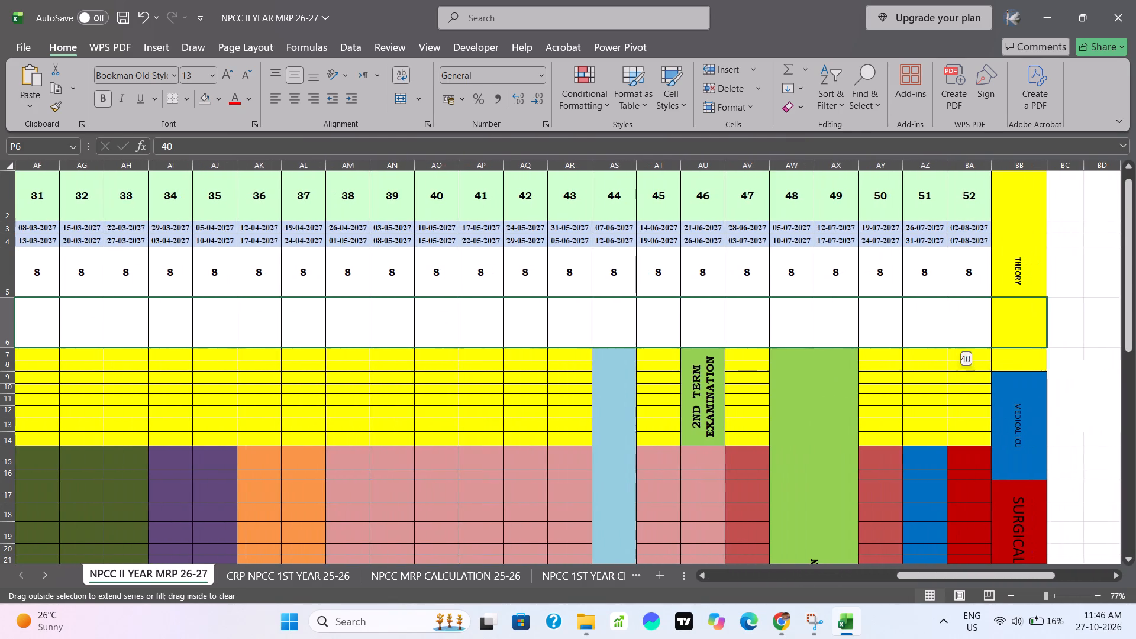
drag(1099, 337, 987, 328)
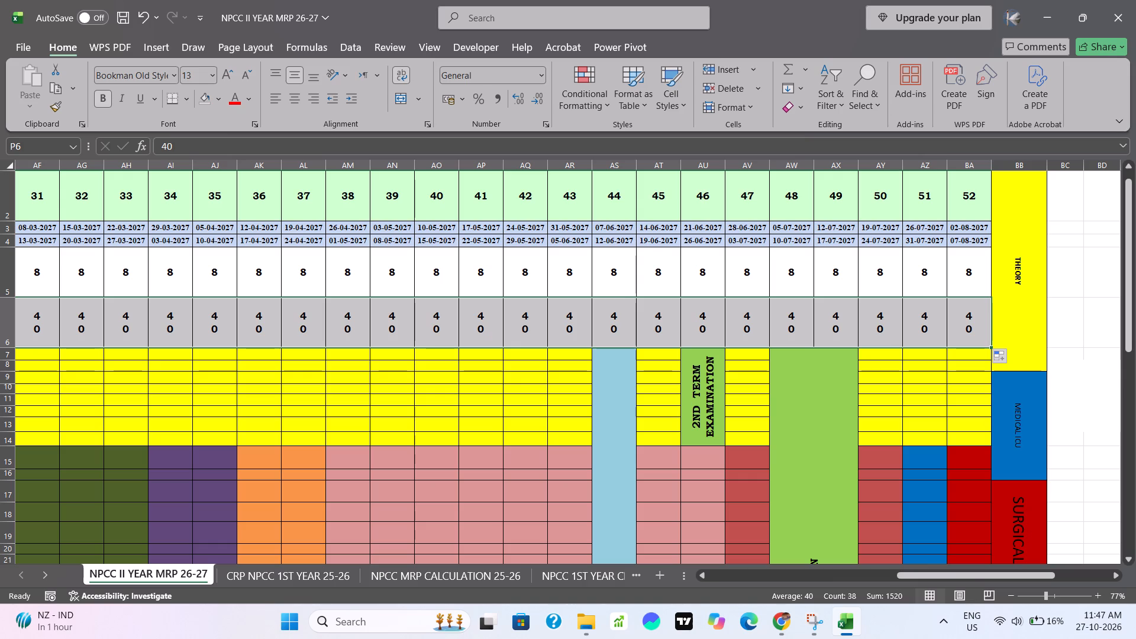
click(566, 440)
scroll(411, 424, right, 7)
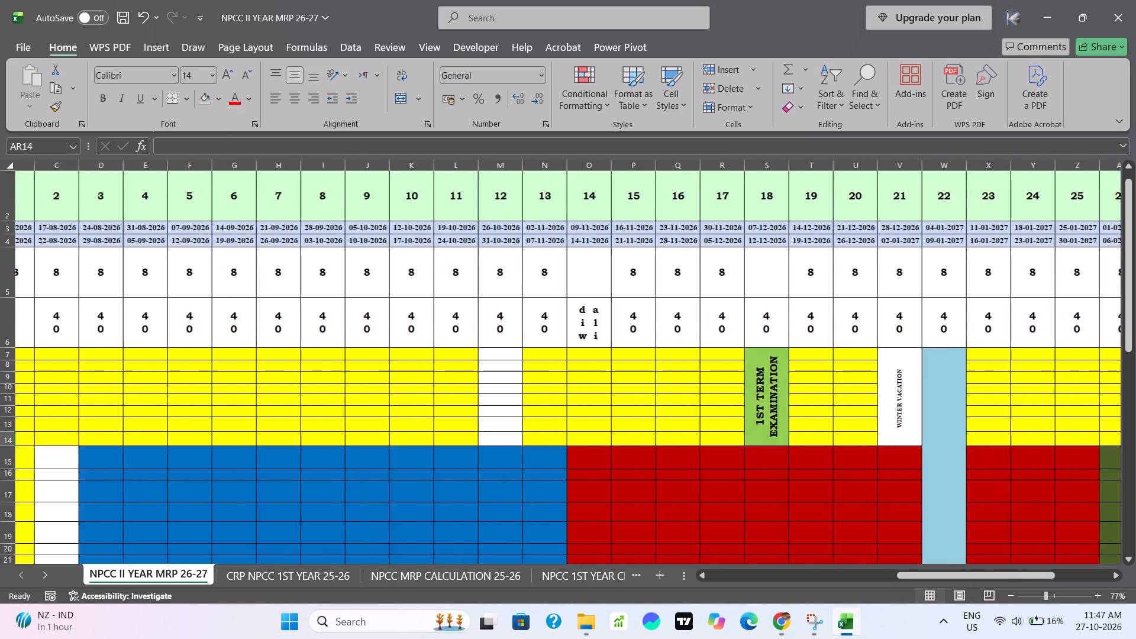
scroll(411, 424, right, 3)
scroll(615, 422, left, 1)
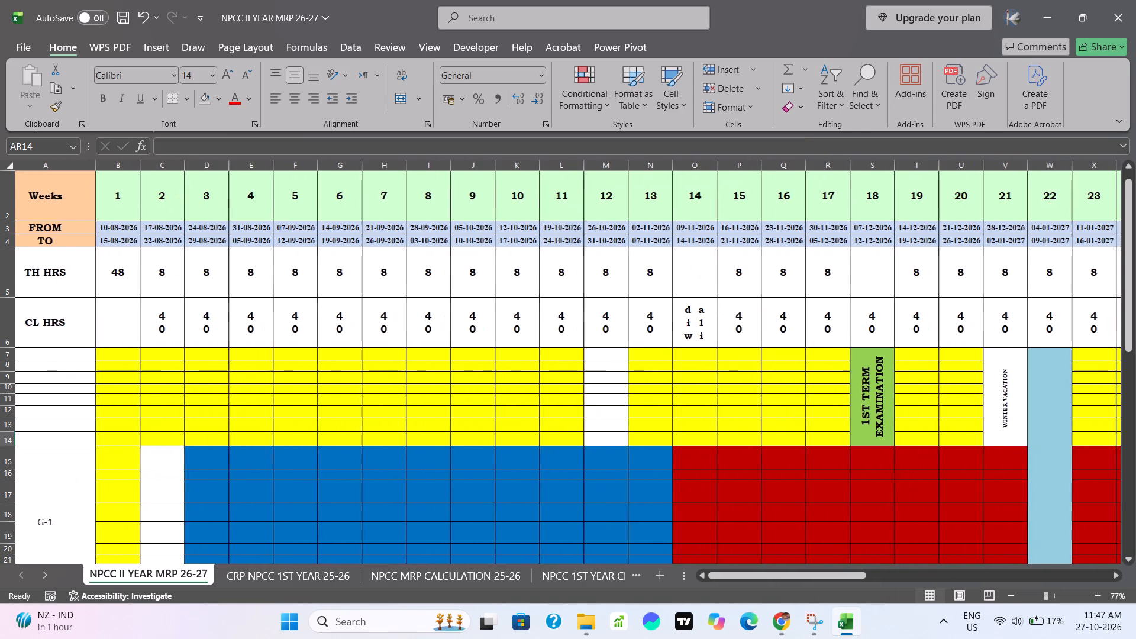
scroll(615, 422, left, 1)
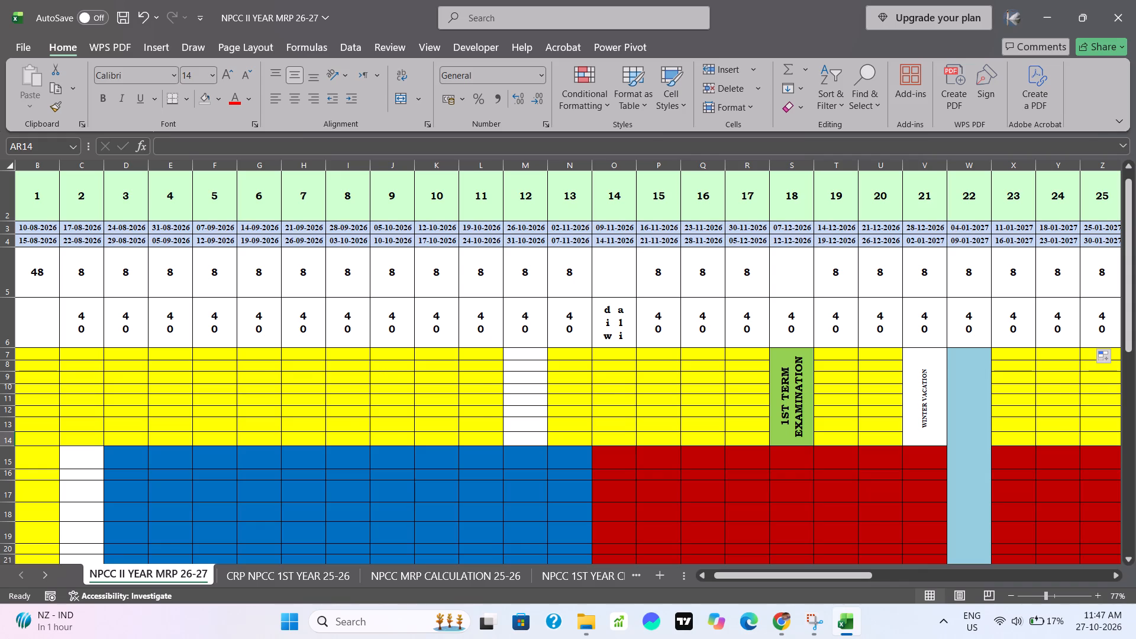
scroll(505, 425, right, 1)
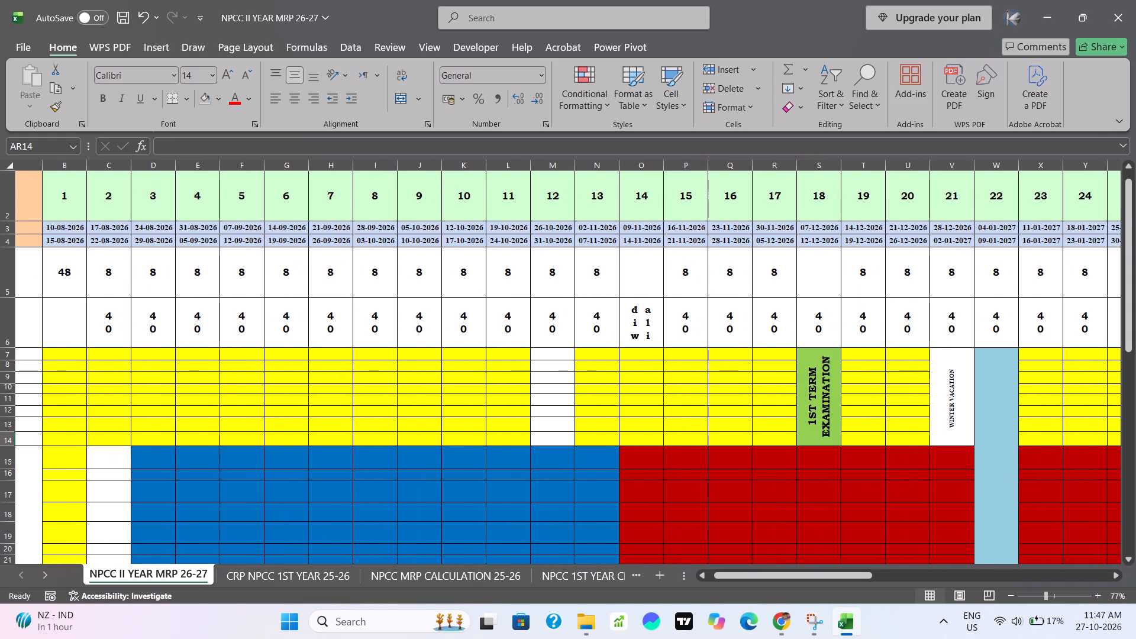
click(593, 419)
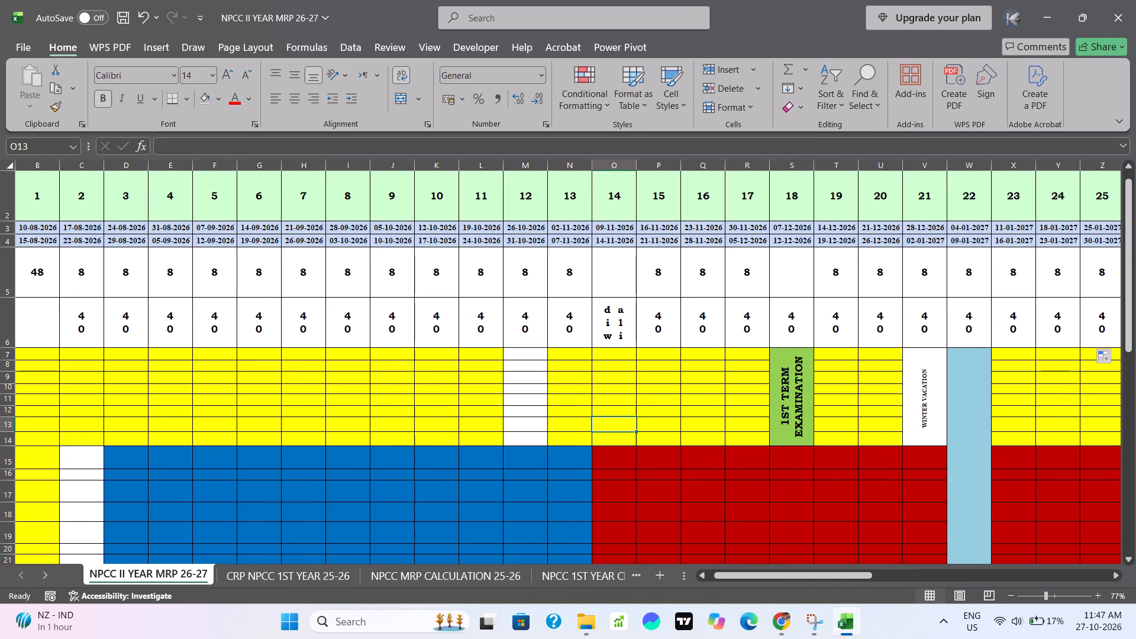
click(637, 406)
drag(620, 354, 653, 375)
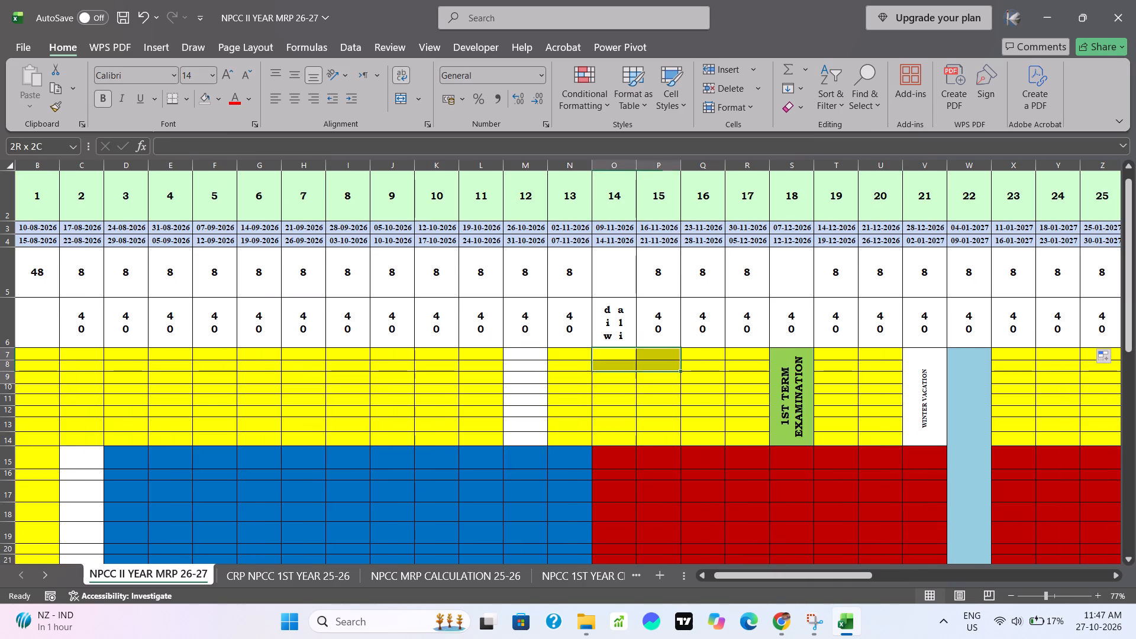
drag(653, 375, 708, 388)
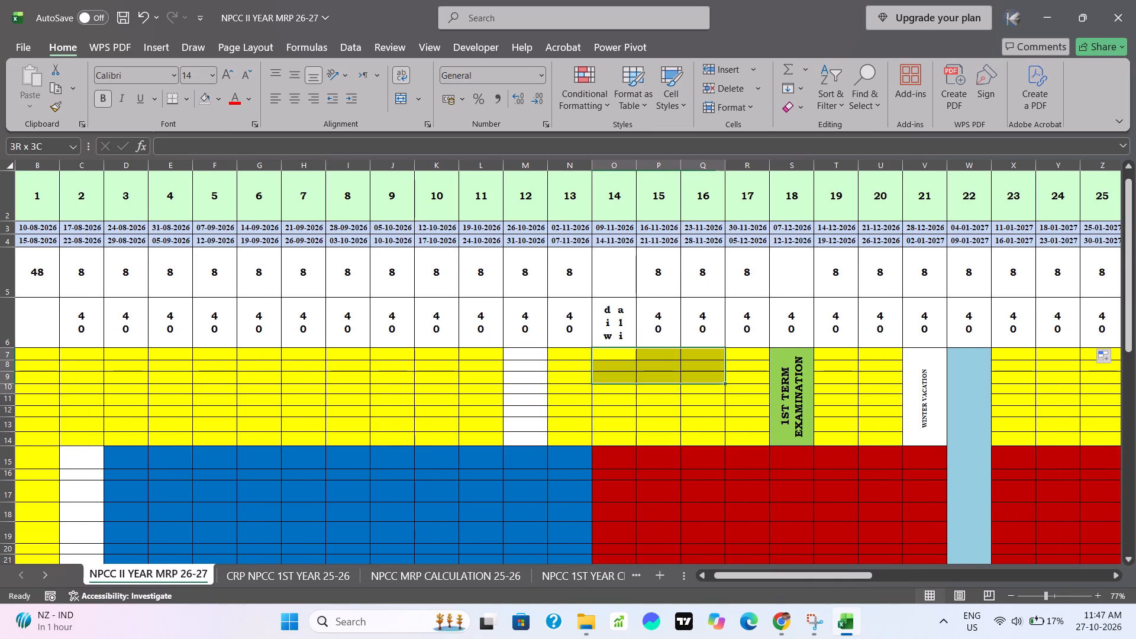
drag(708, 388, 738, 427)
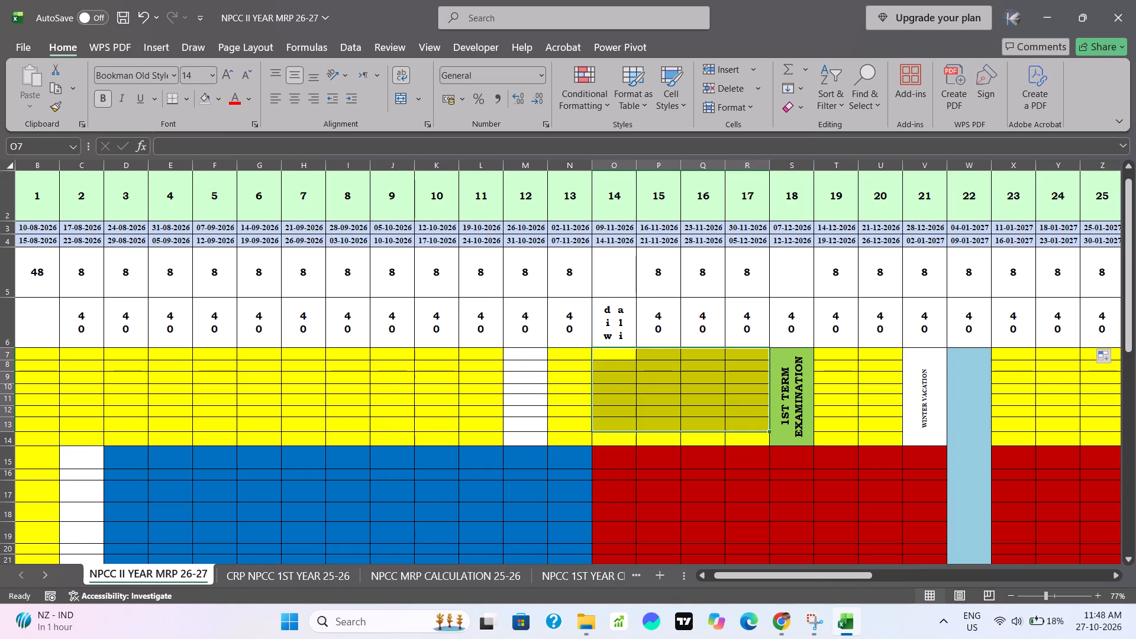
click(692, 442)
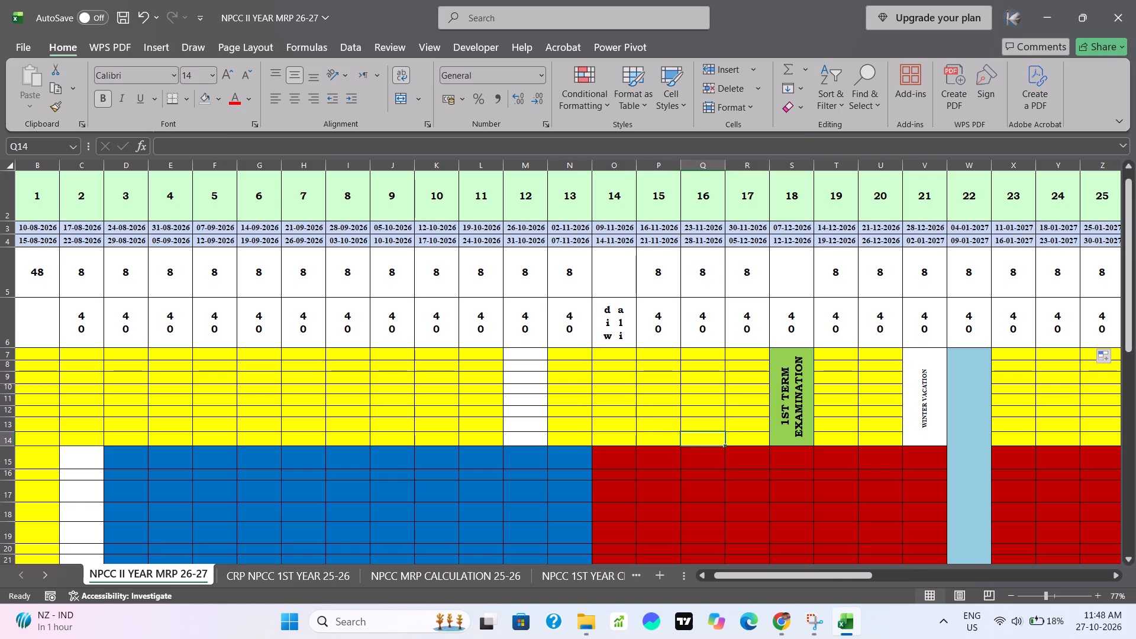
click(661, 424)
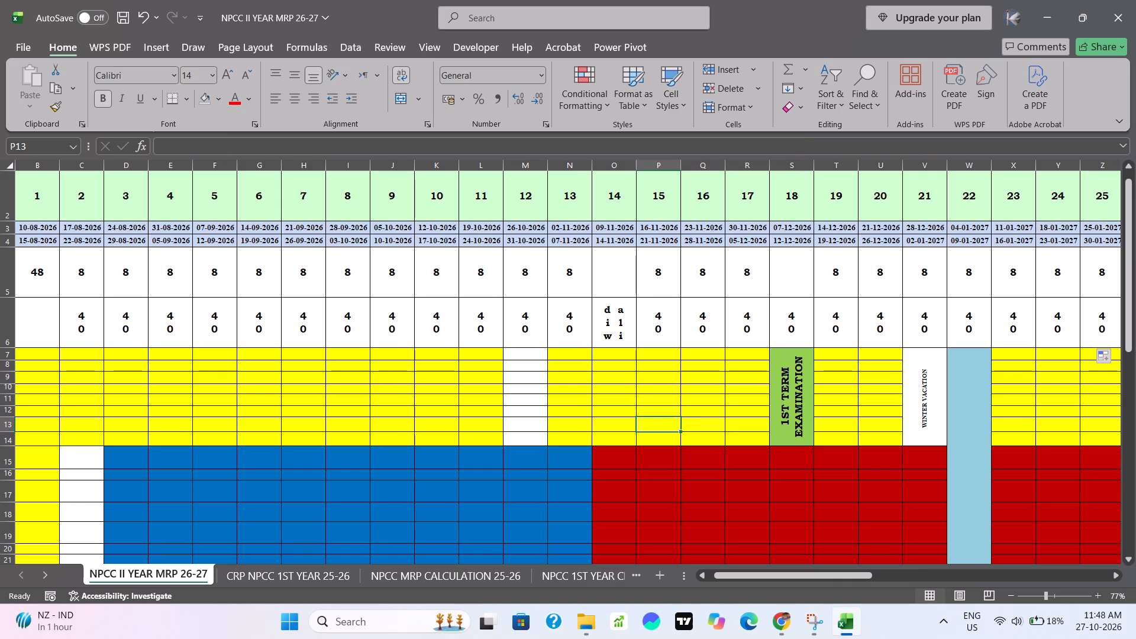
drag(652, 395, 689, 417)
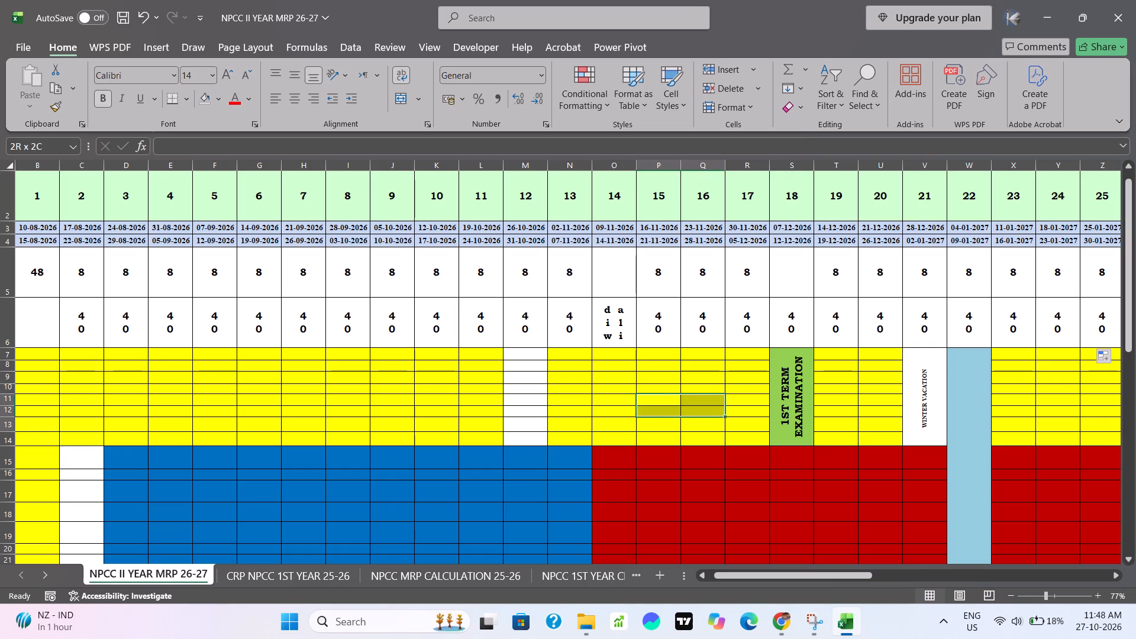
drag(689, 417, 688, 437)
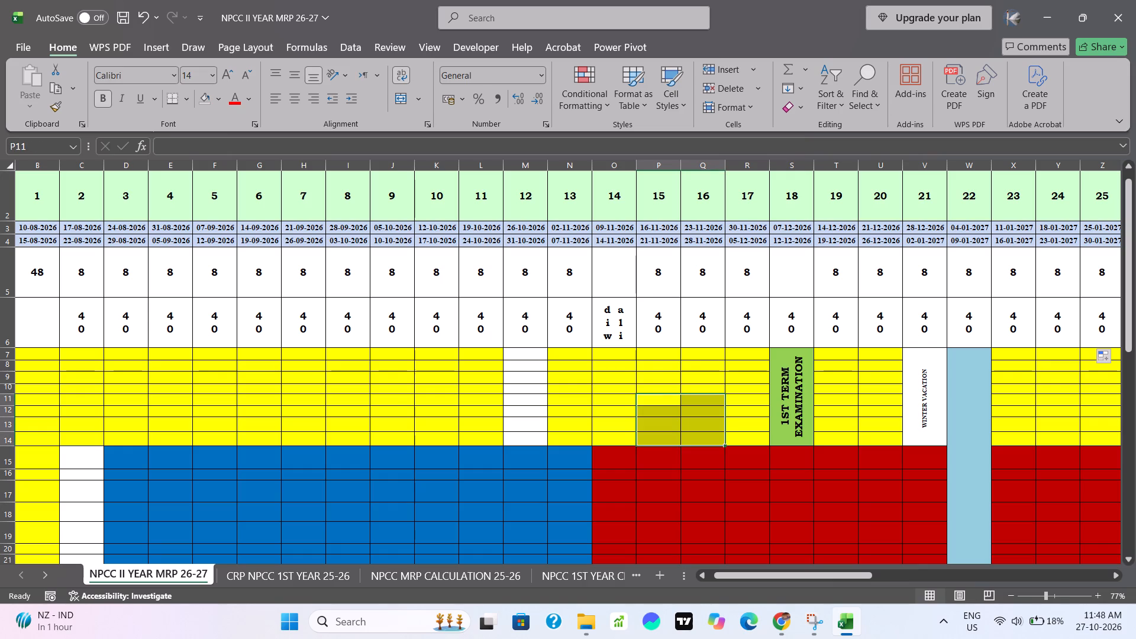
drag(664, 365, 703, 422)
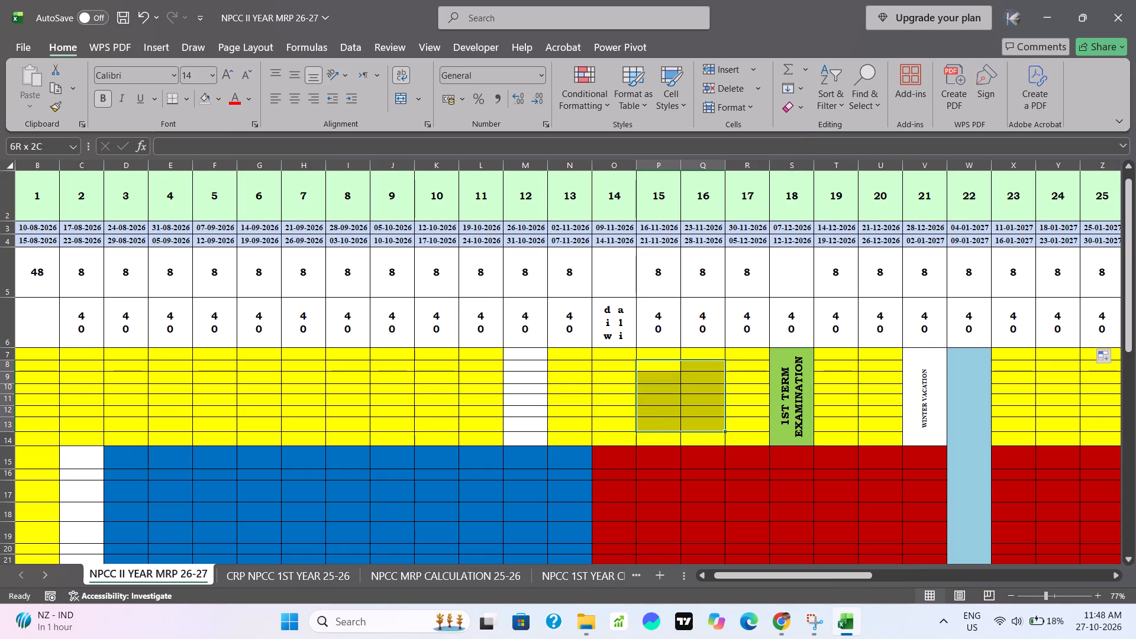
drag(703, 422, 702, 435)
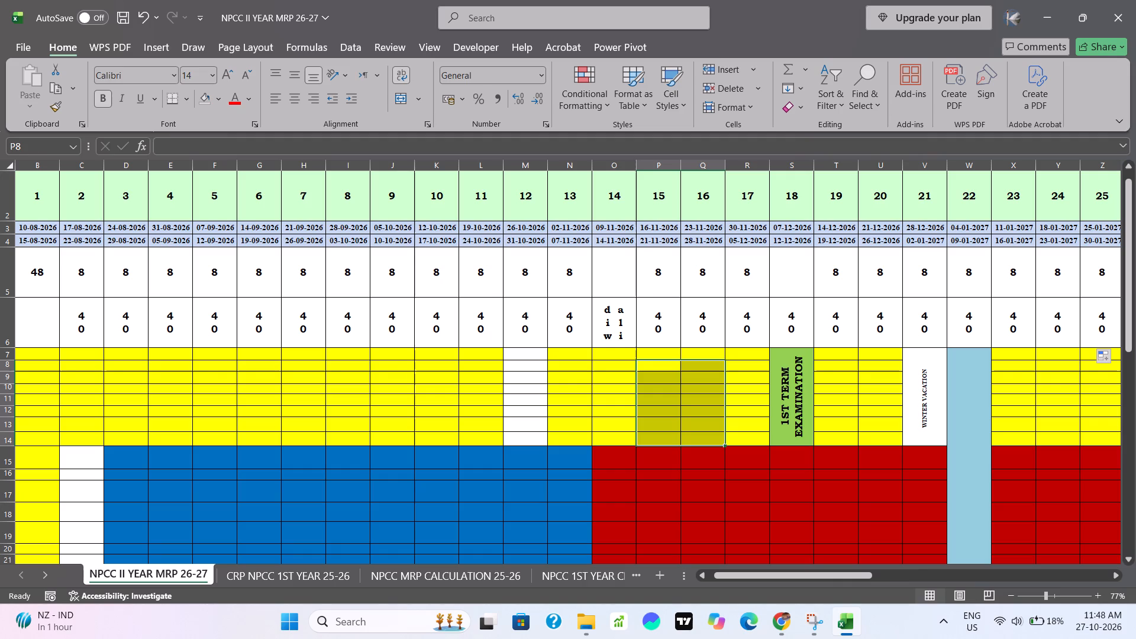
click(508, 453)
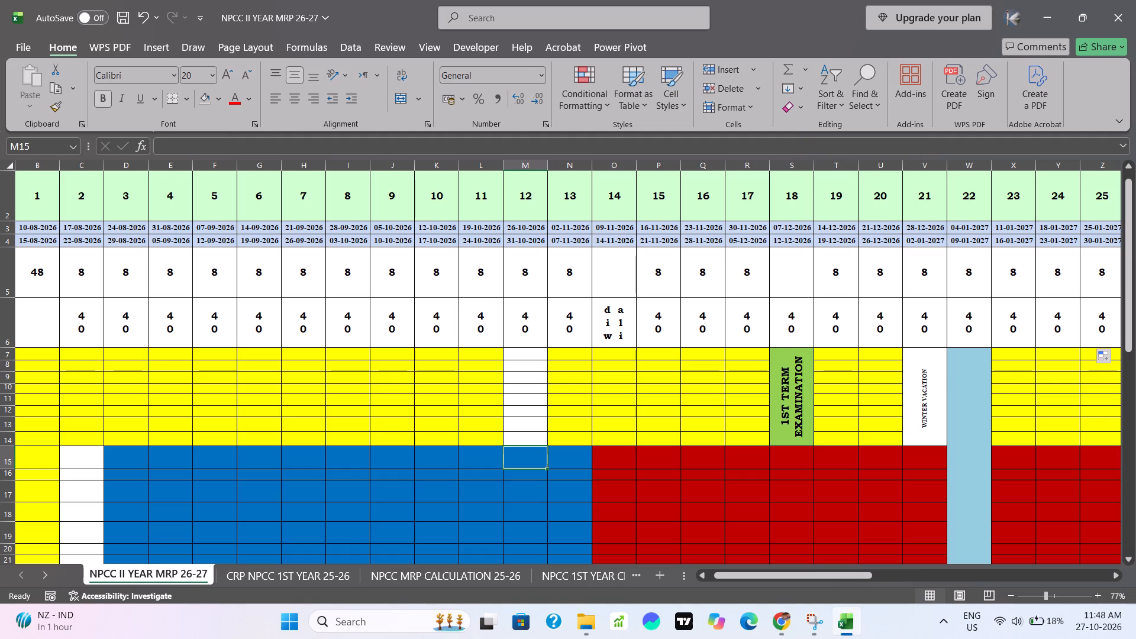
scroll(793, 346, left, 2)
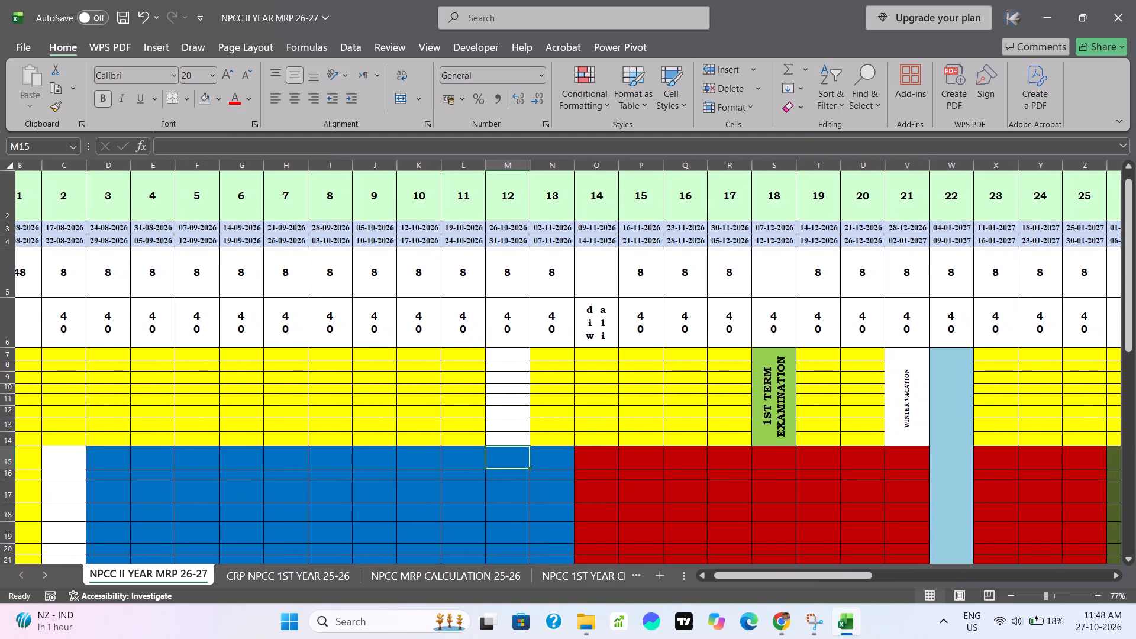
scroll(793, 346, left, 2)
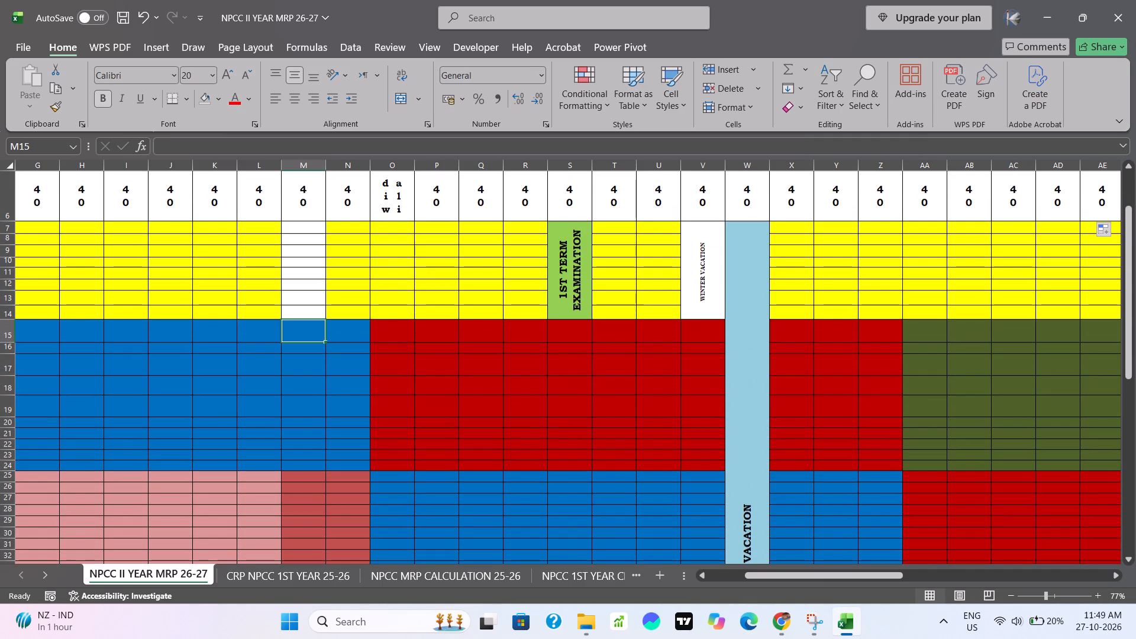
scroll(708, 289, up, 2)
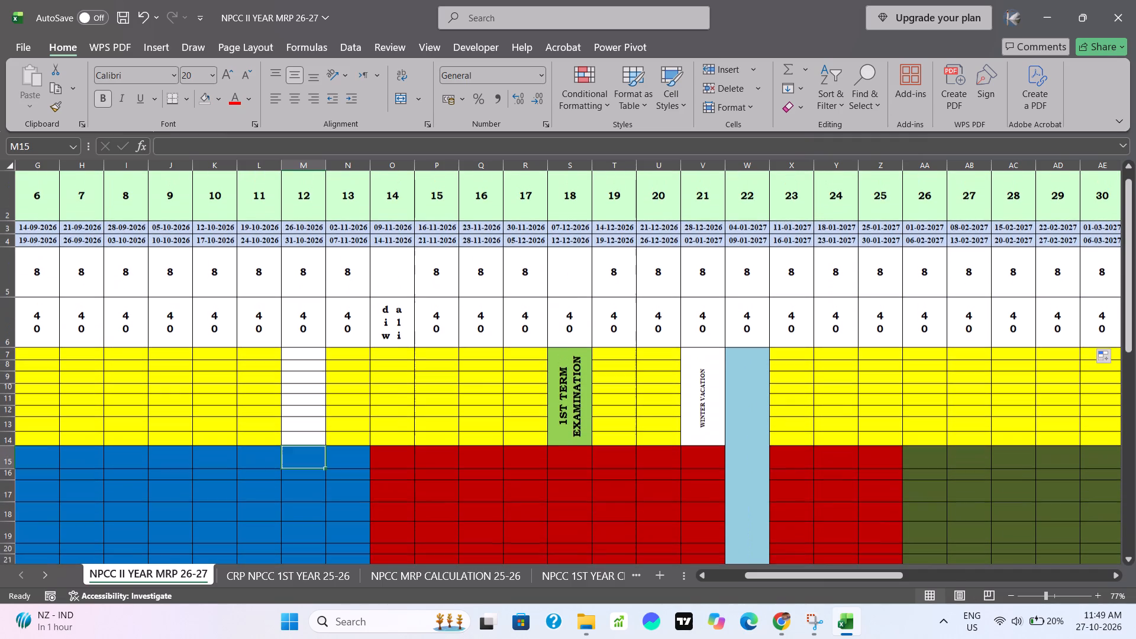
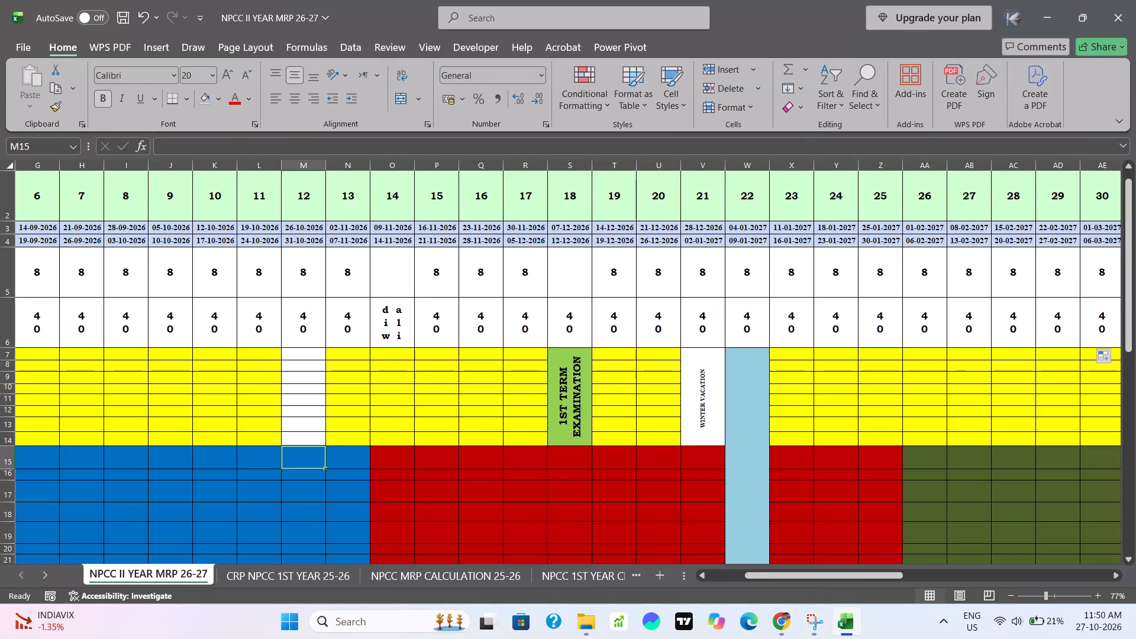
Copy the "1ST TERM EXAMINATION" block from week 18 to week 17 and clear the text from week 18's block.
click(575, 357)
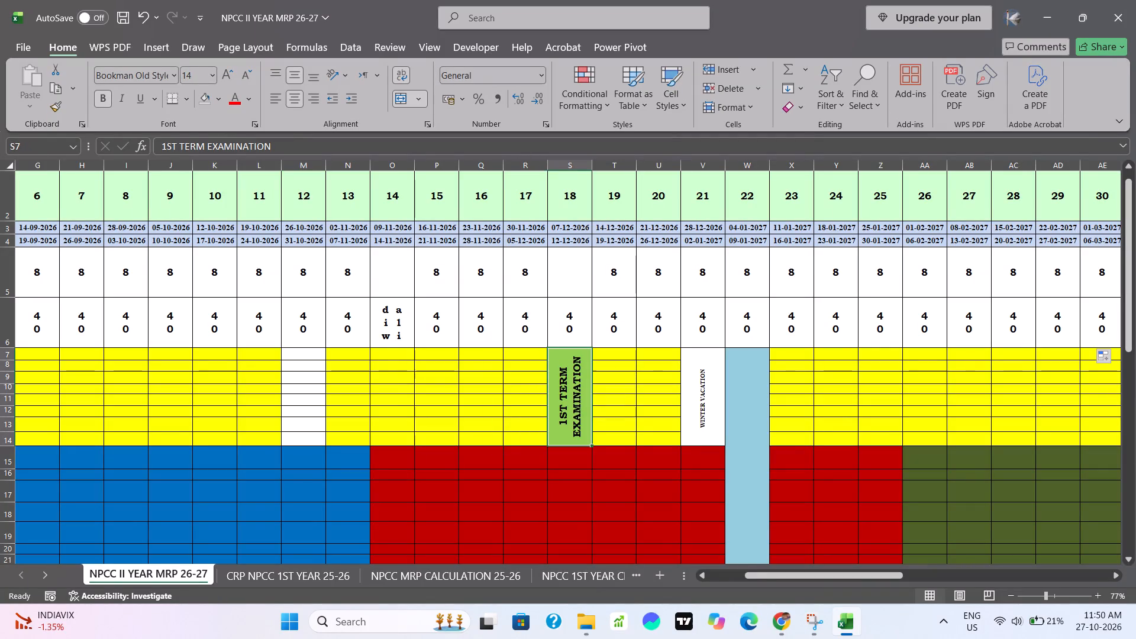
key(ctrl+c)
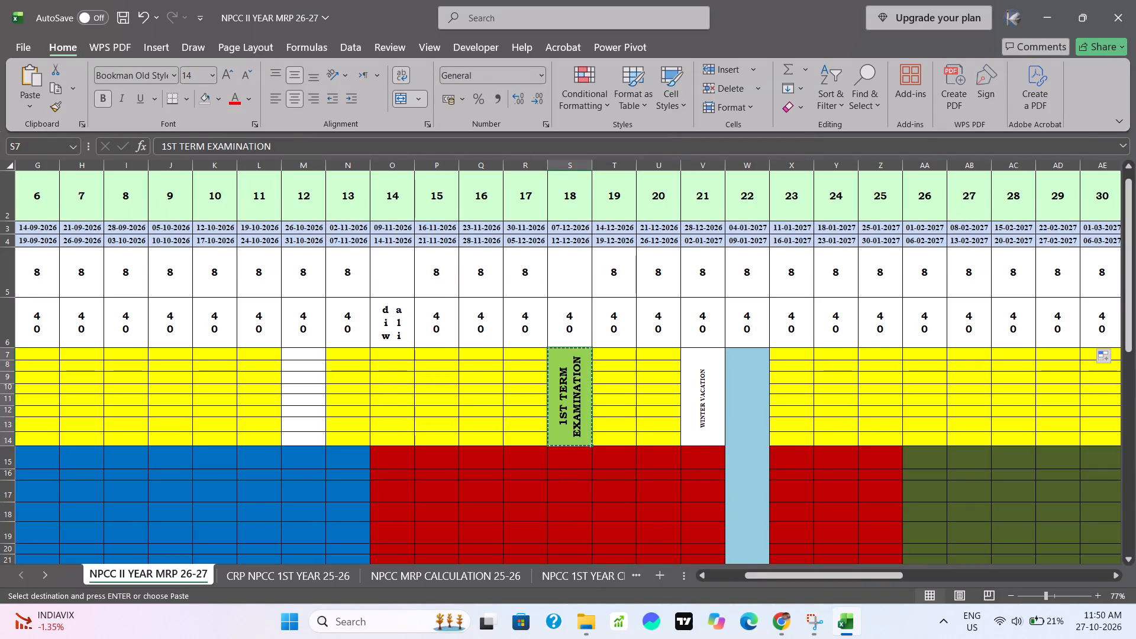
click(523, 353)
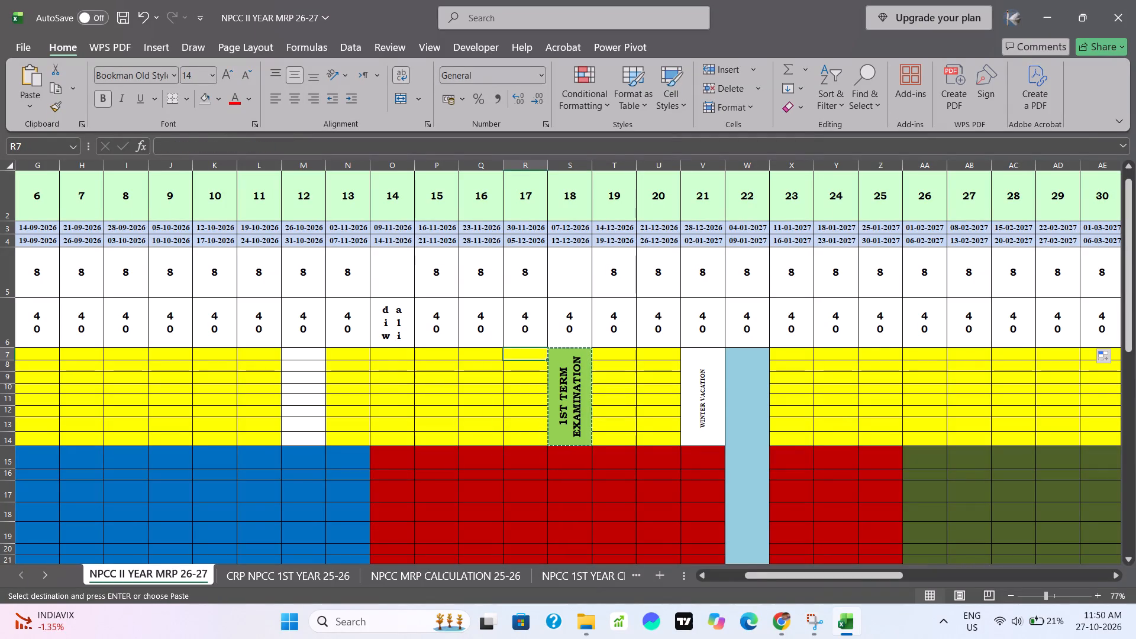
key(ctrl+v)
click(559, 367)
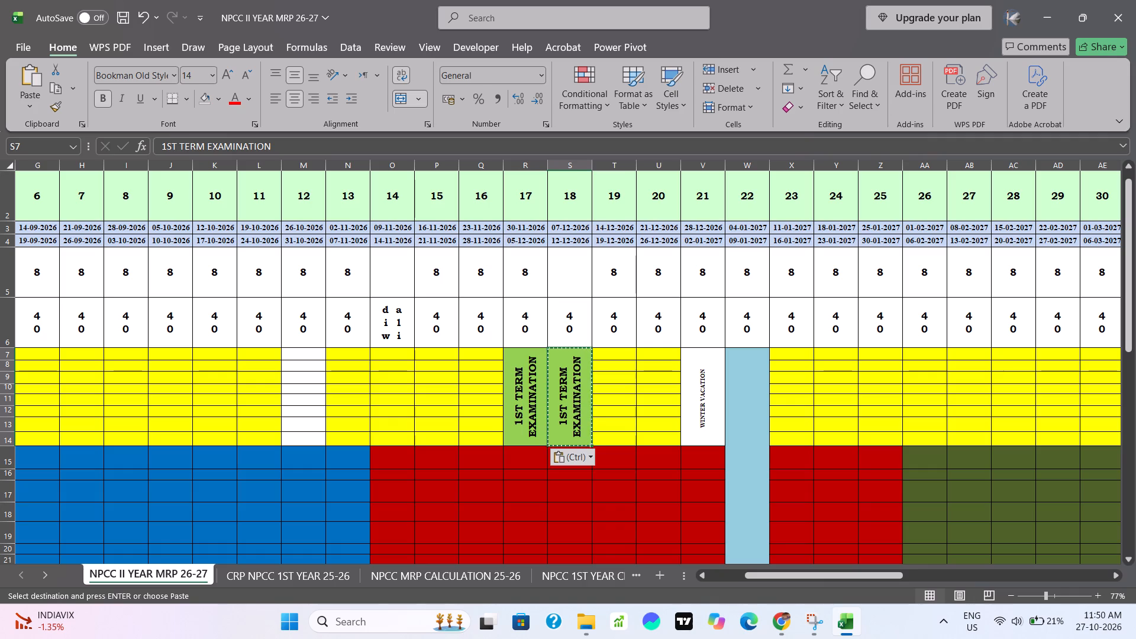
key(Delete)
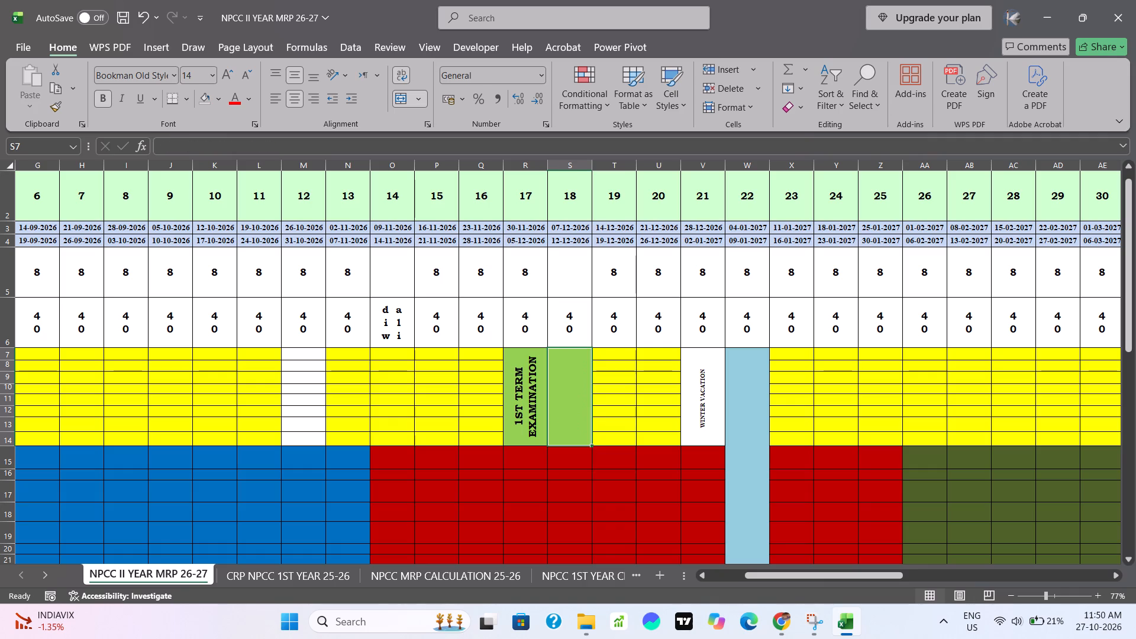
Fill week 17's TH HRS value of 8 into week 18 and clear the TH HRS cell for week 17.
click(534, 275)
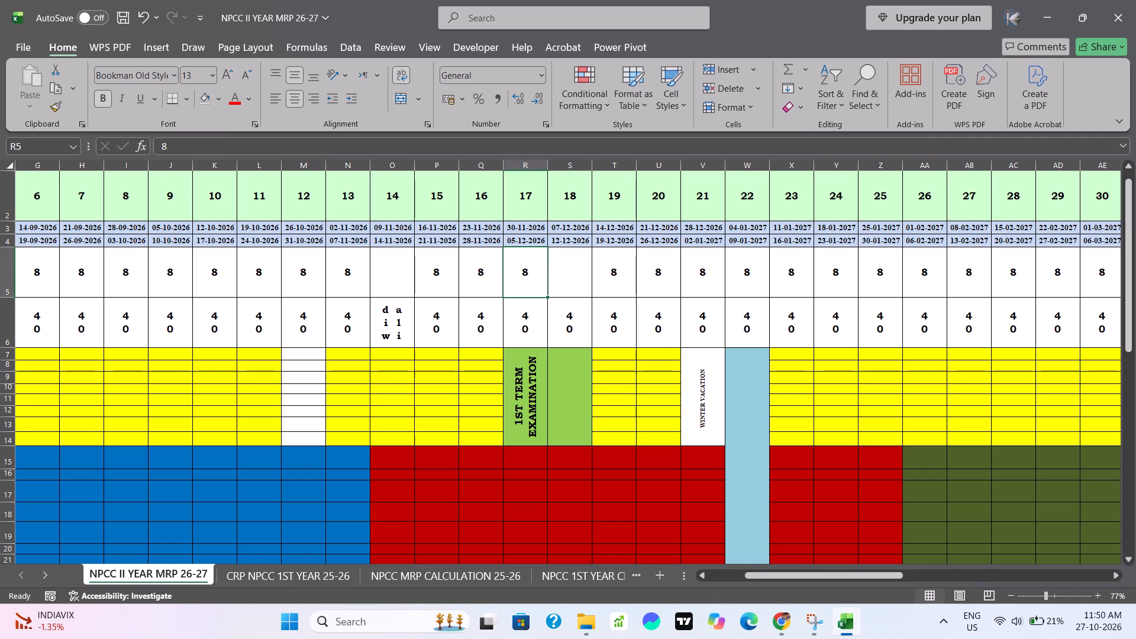
drag(548, 296, 579, 293)
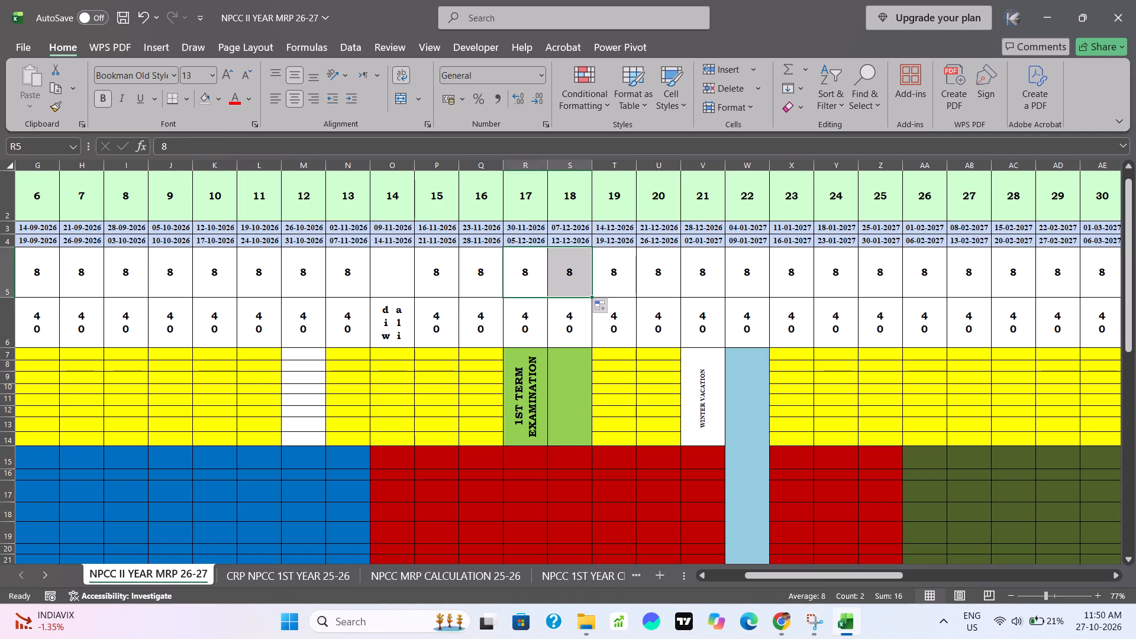
click(525, 283)
key(Delete)
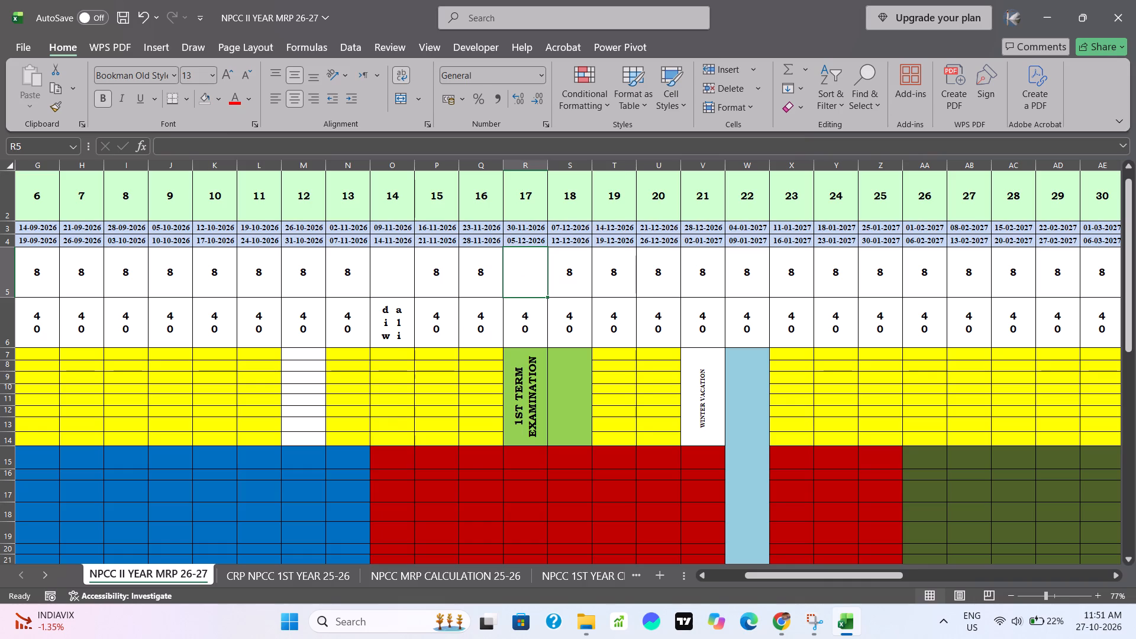
Copy week 16's blank yellow cells in rows 7 to 14 over the green block in week 18.
drag(484, 356, 482, 441)
key(ctrl+c)
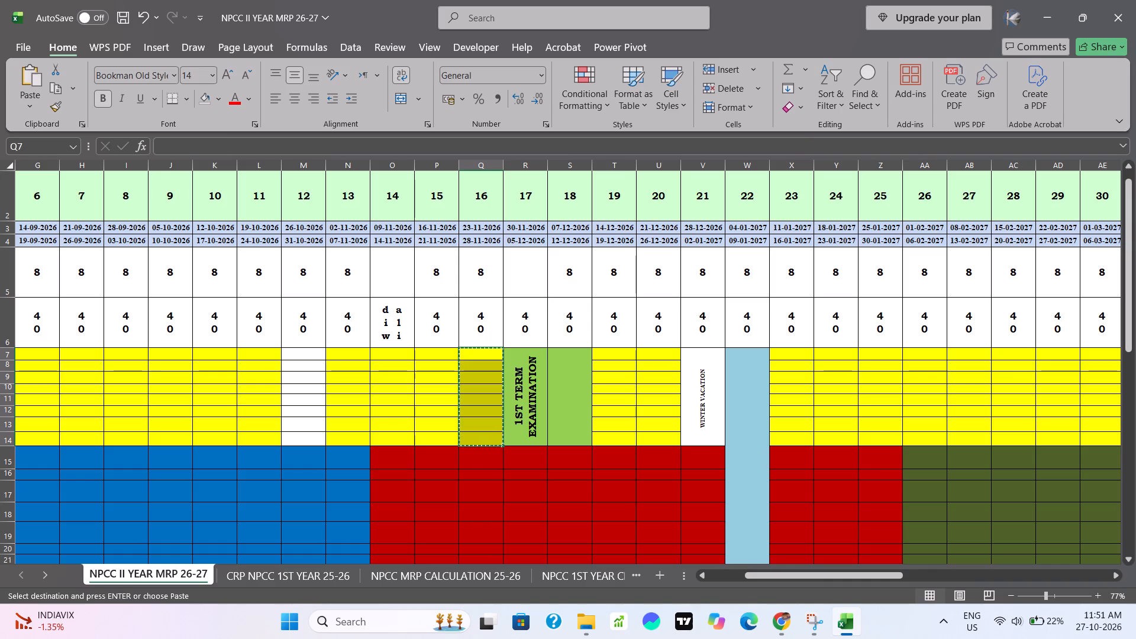
click(576, 355)
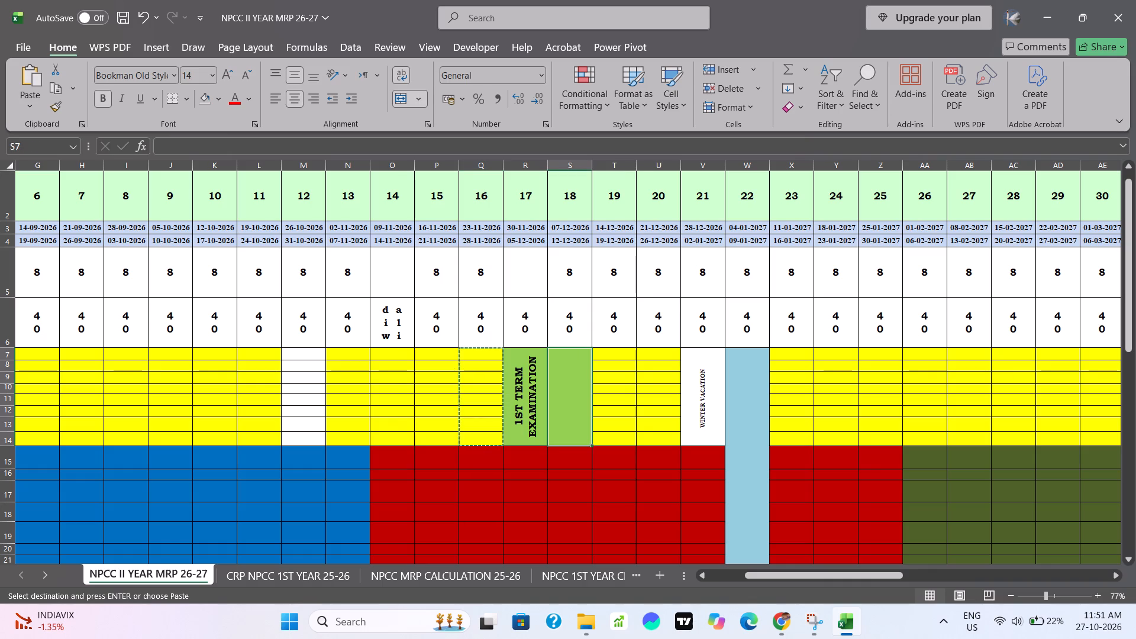
key(ctrl+v)
click(606, 383)
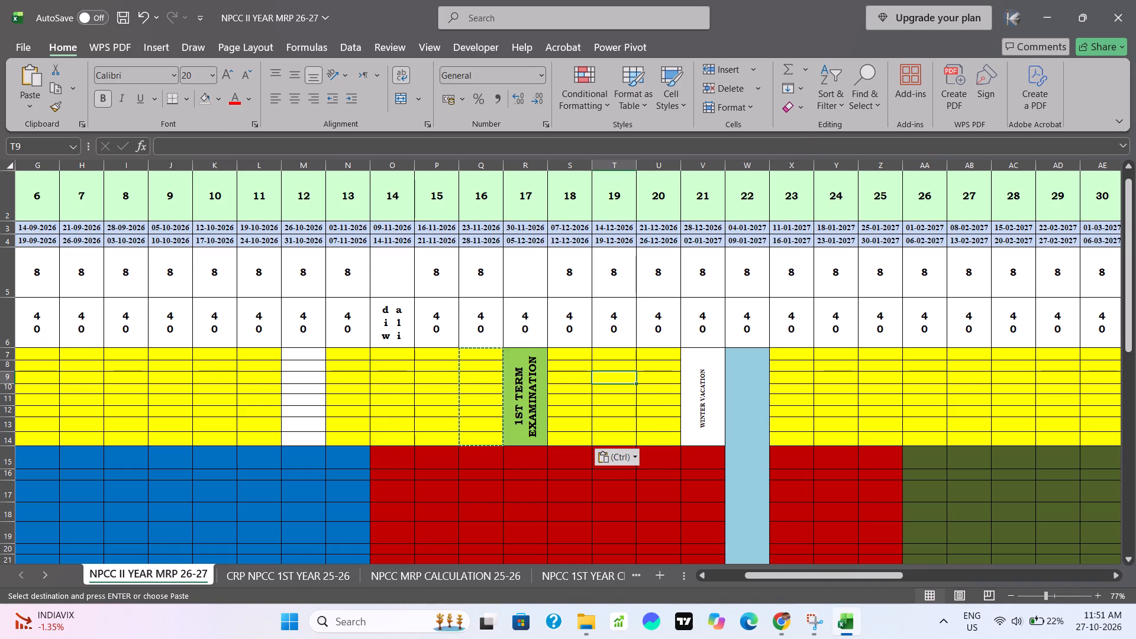
Clear the TH HRS and CL HRS values for weeks 20 and 21.
drag(659, 266, 660, 298)
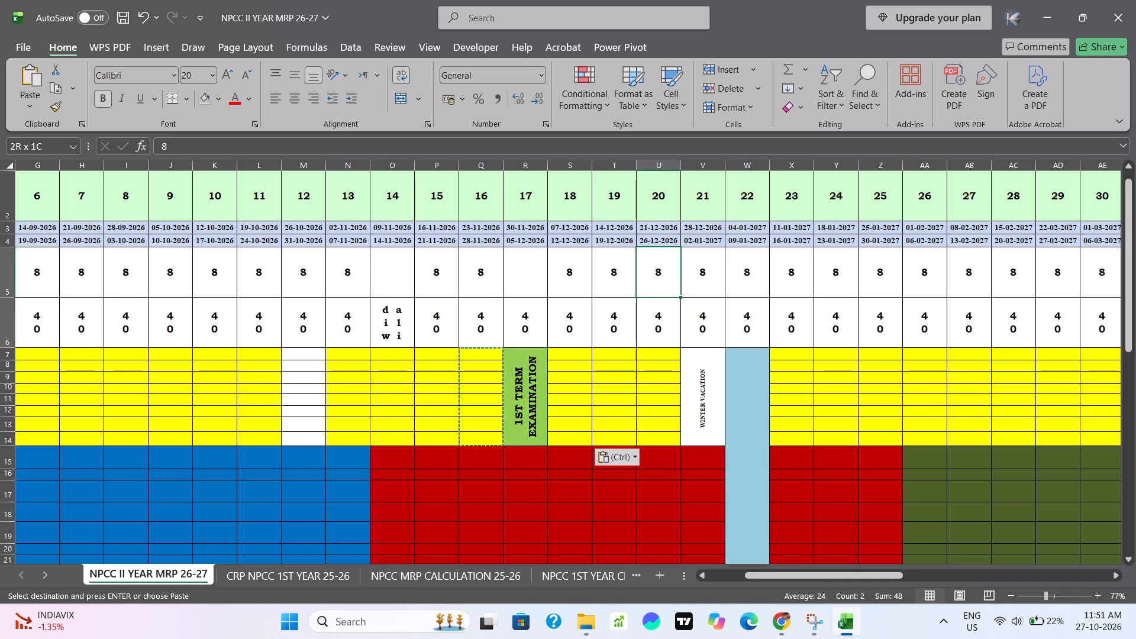
drag(660, 298, 711, 321)
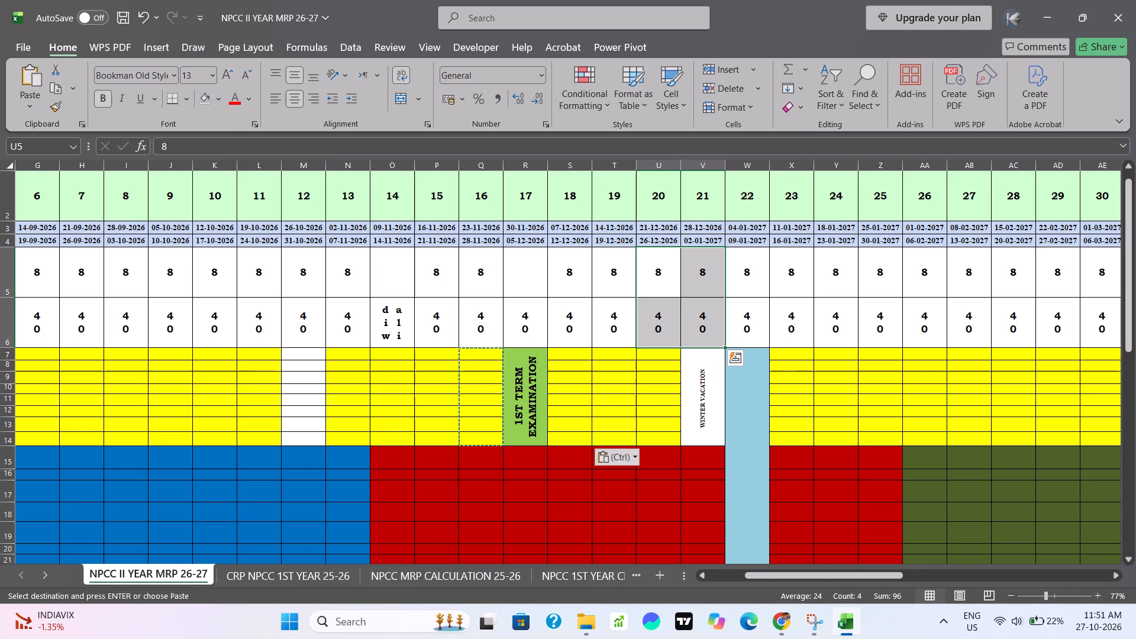
key(Delete)
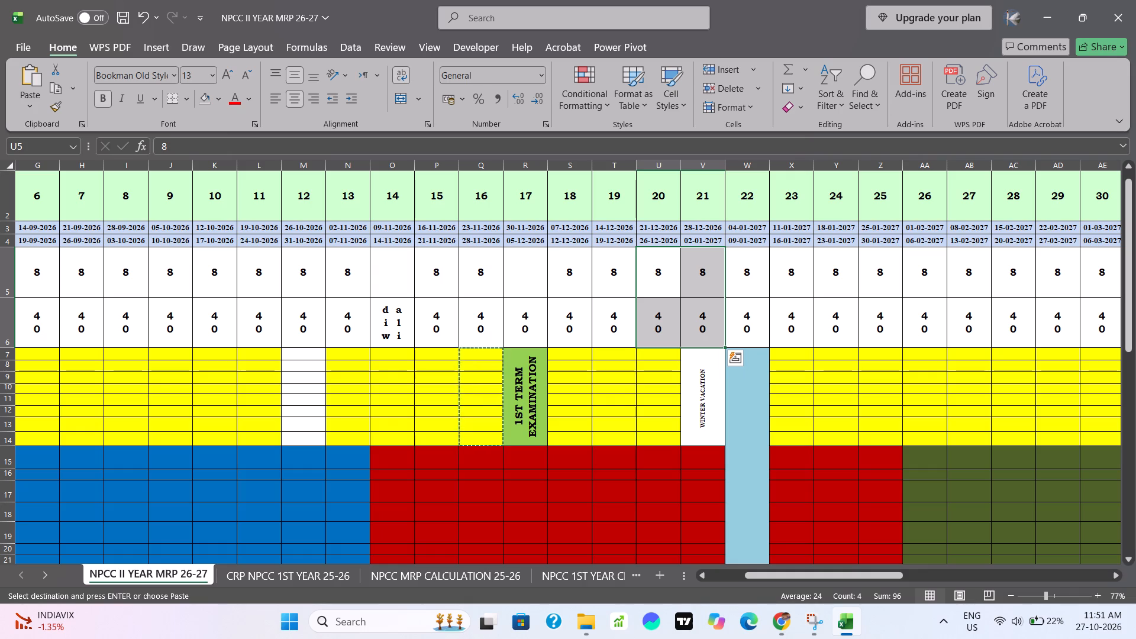
Copy the full-height blue "WINTER VACATION" block from week 22 into week 20, starting at row 7.
click(698, 386)
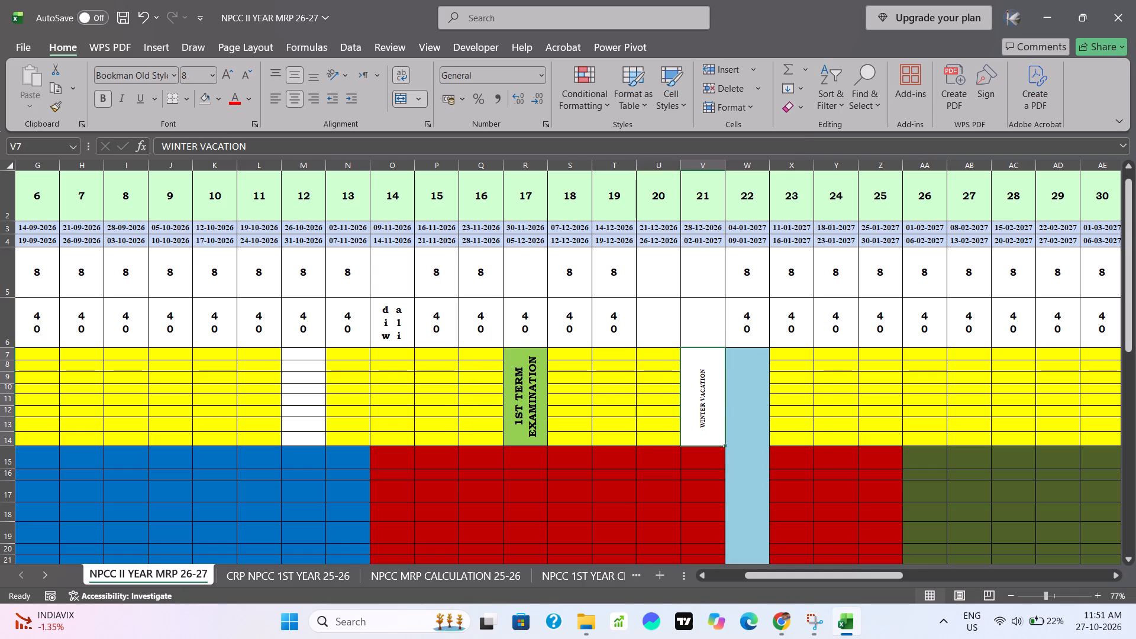
click(745, 435)
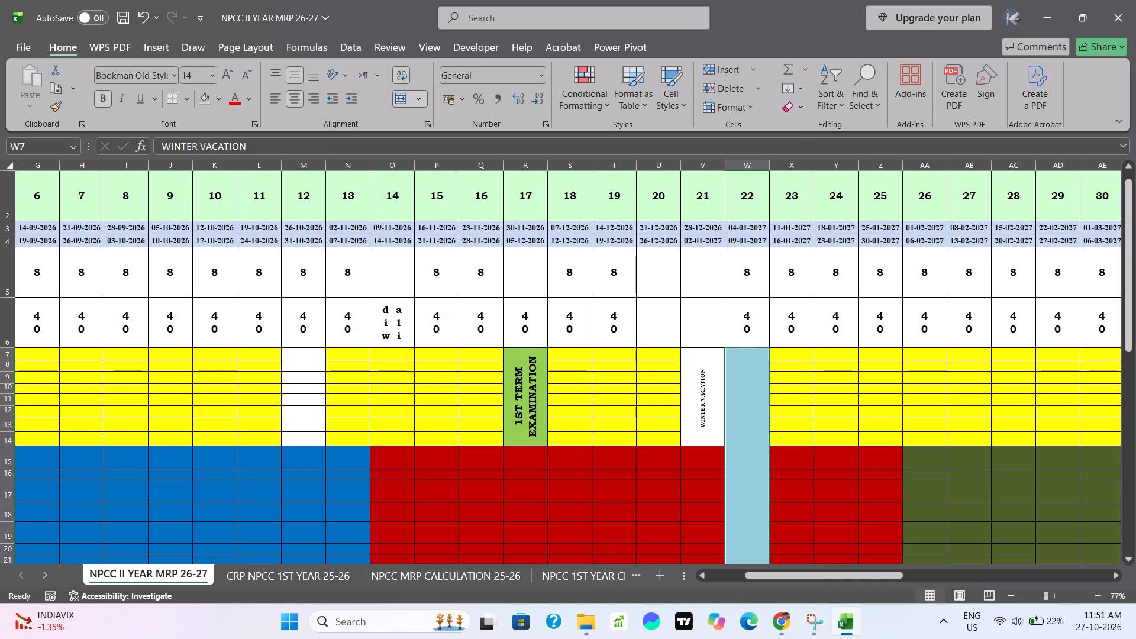
key(ctrl+c)
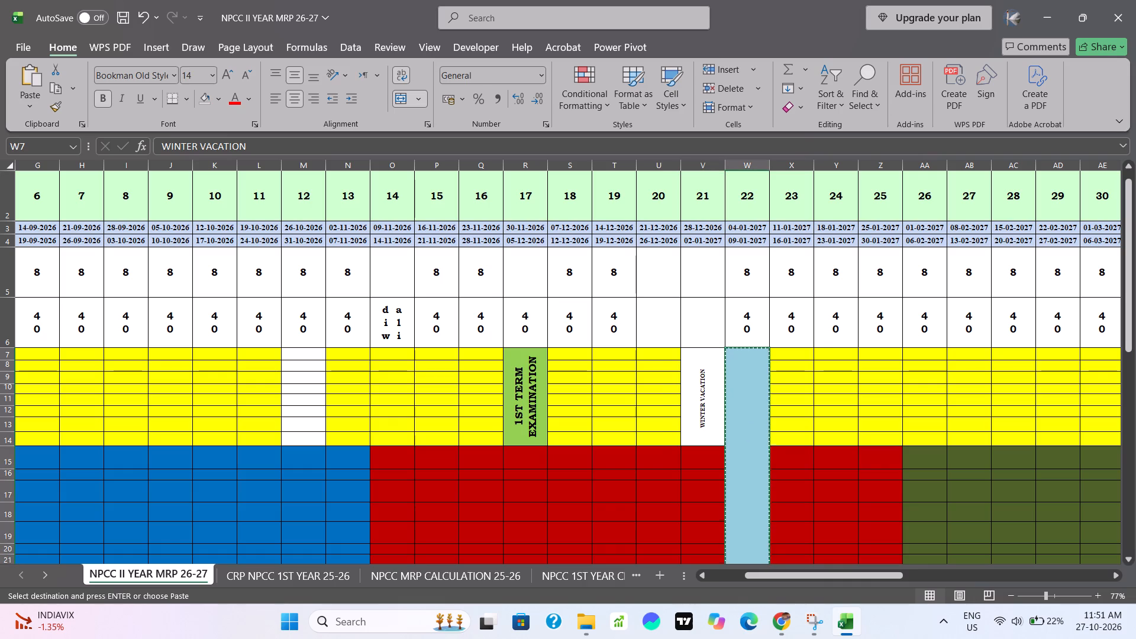
click(665, 353)
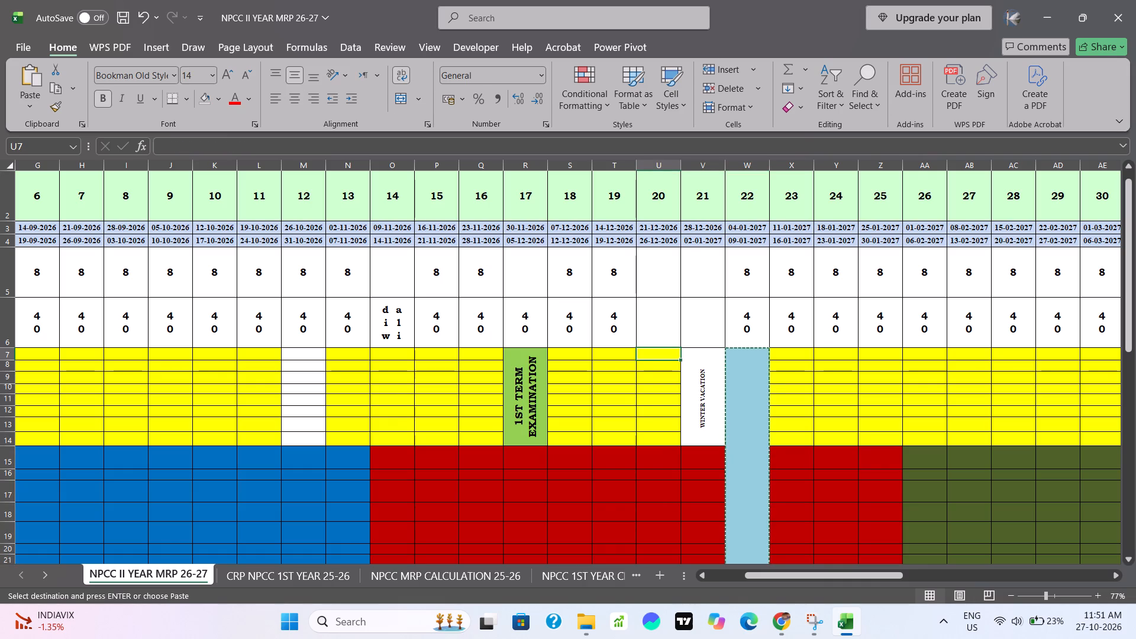
key(ctrl+v)
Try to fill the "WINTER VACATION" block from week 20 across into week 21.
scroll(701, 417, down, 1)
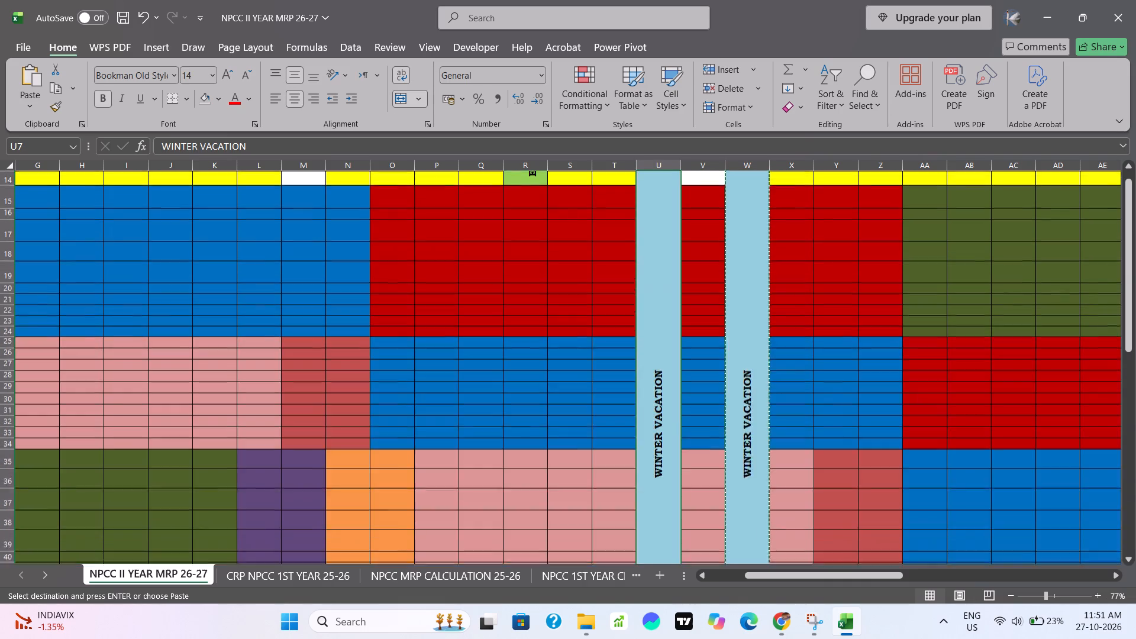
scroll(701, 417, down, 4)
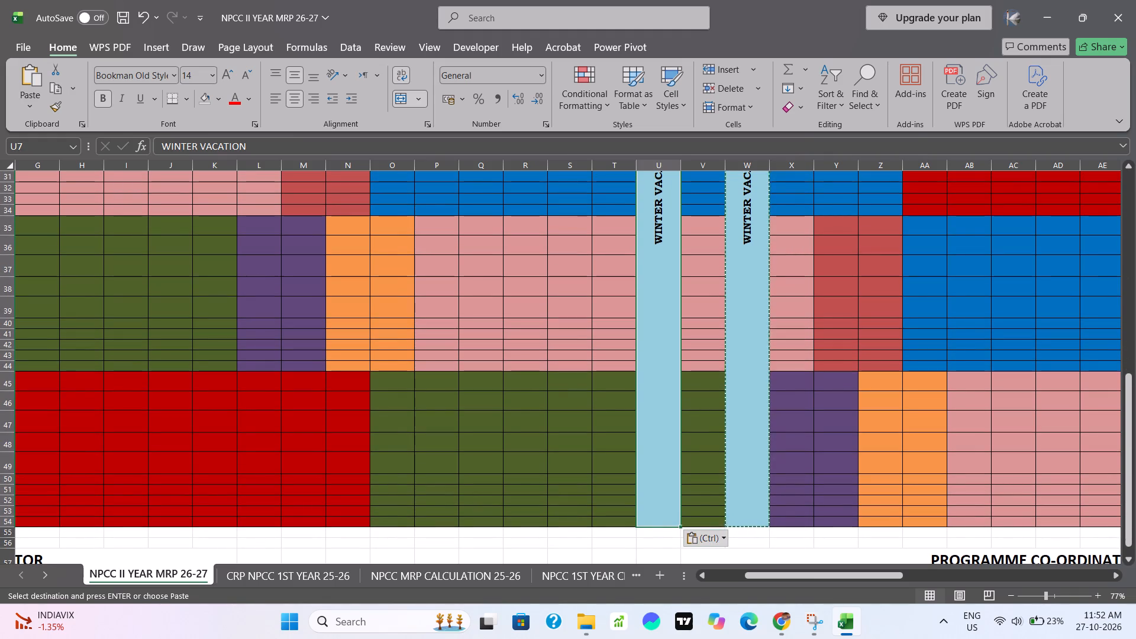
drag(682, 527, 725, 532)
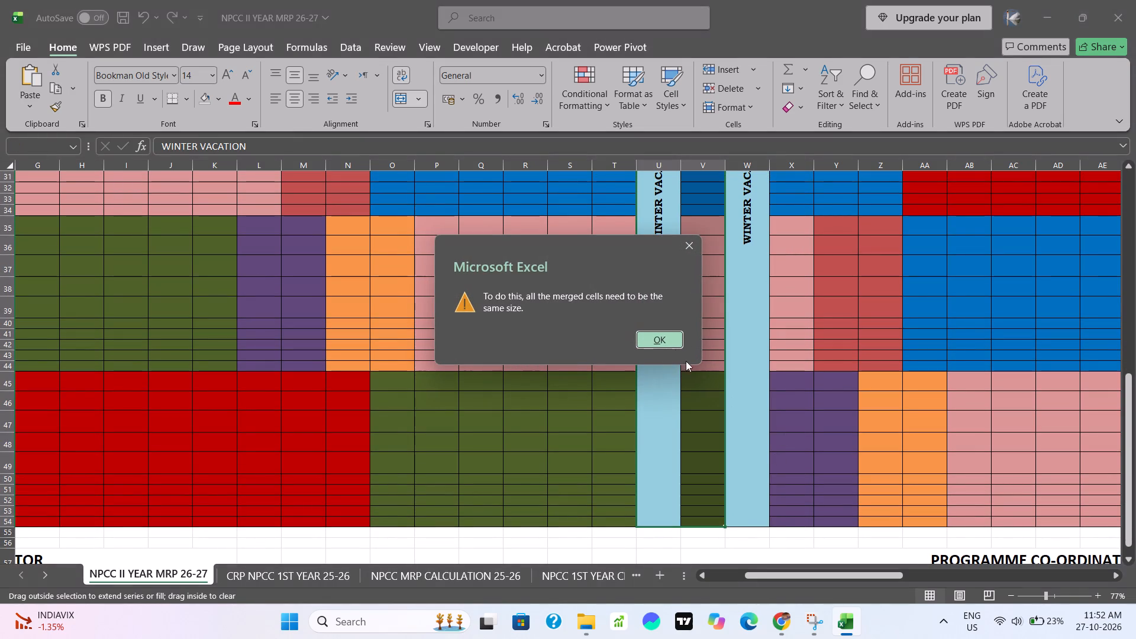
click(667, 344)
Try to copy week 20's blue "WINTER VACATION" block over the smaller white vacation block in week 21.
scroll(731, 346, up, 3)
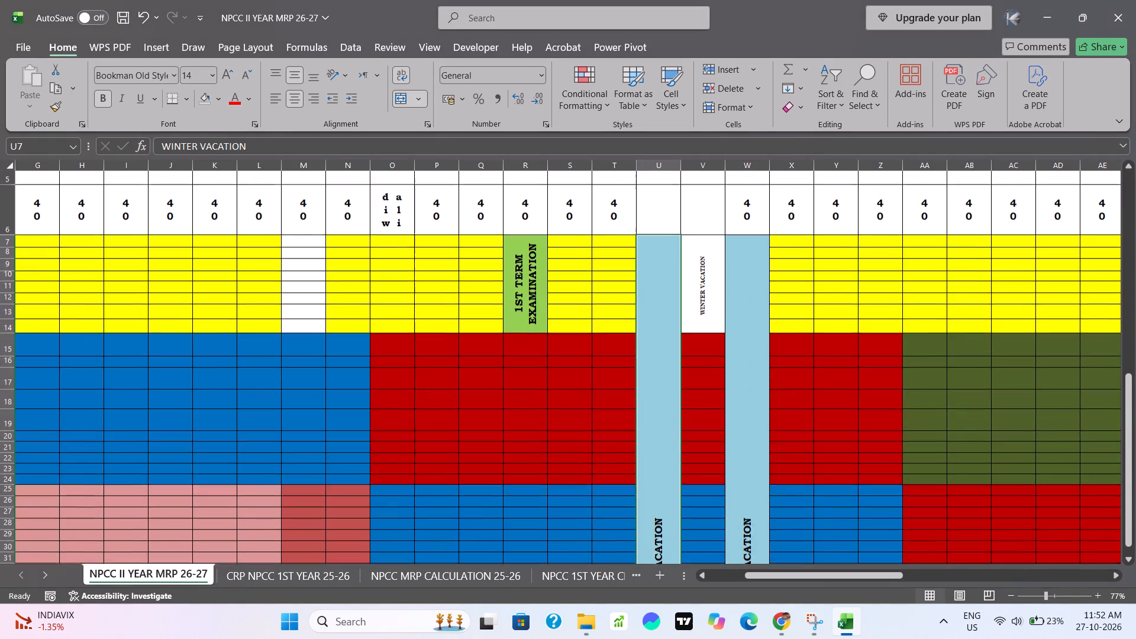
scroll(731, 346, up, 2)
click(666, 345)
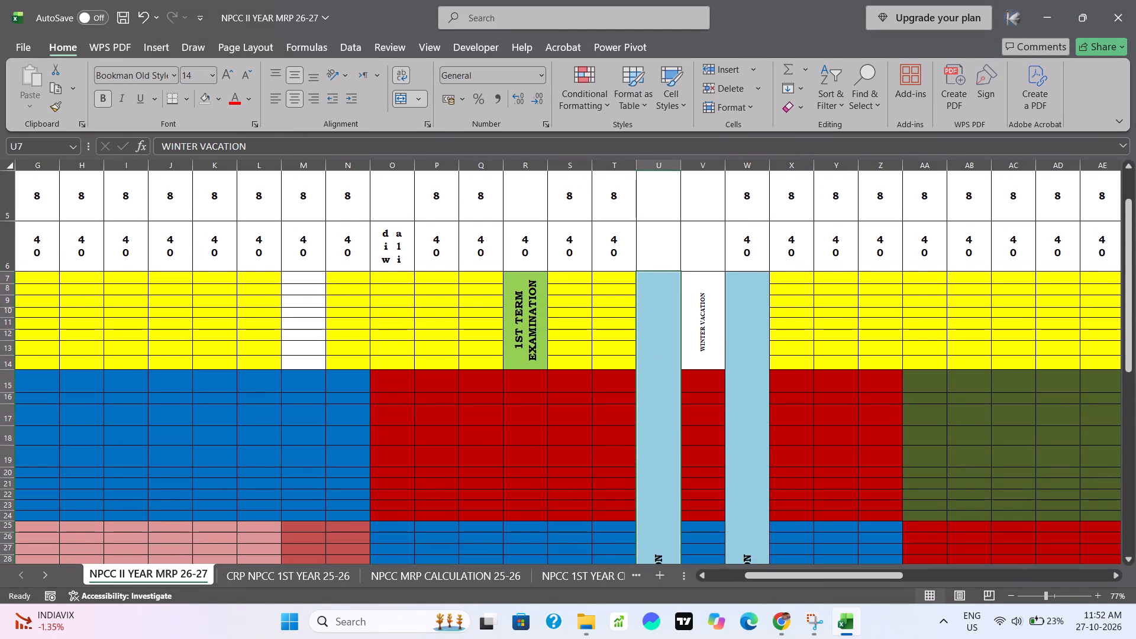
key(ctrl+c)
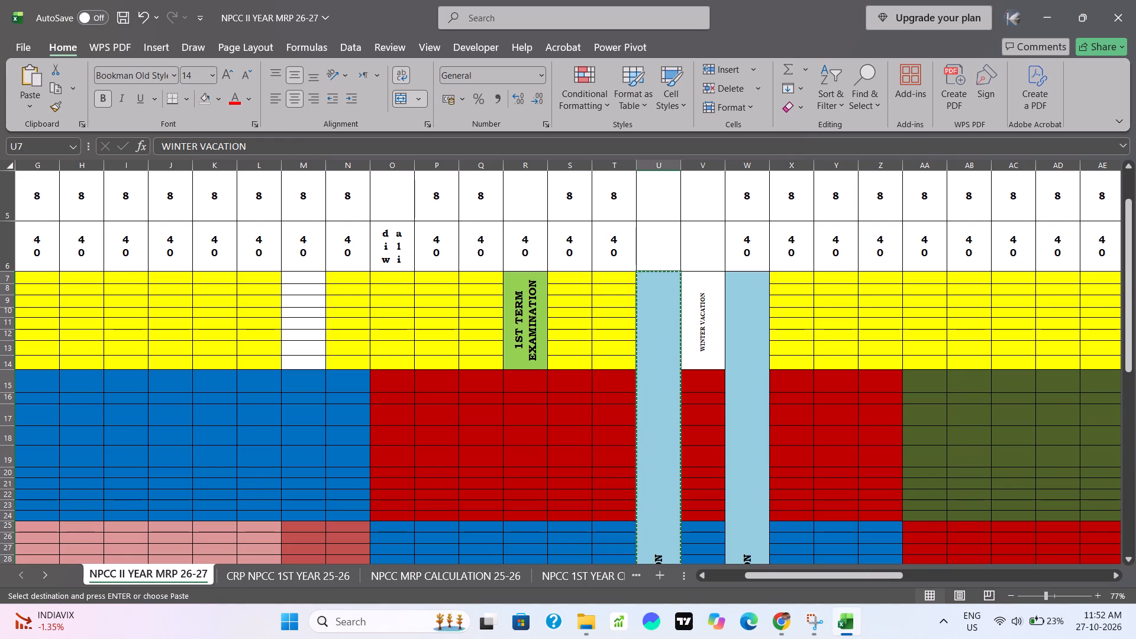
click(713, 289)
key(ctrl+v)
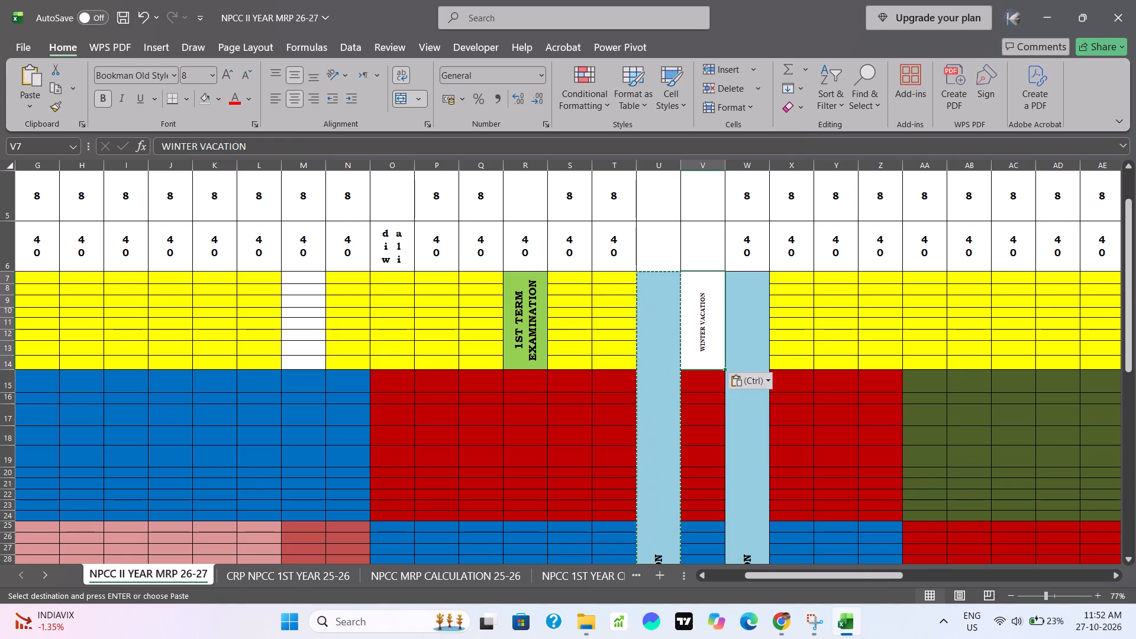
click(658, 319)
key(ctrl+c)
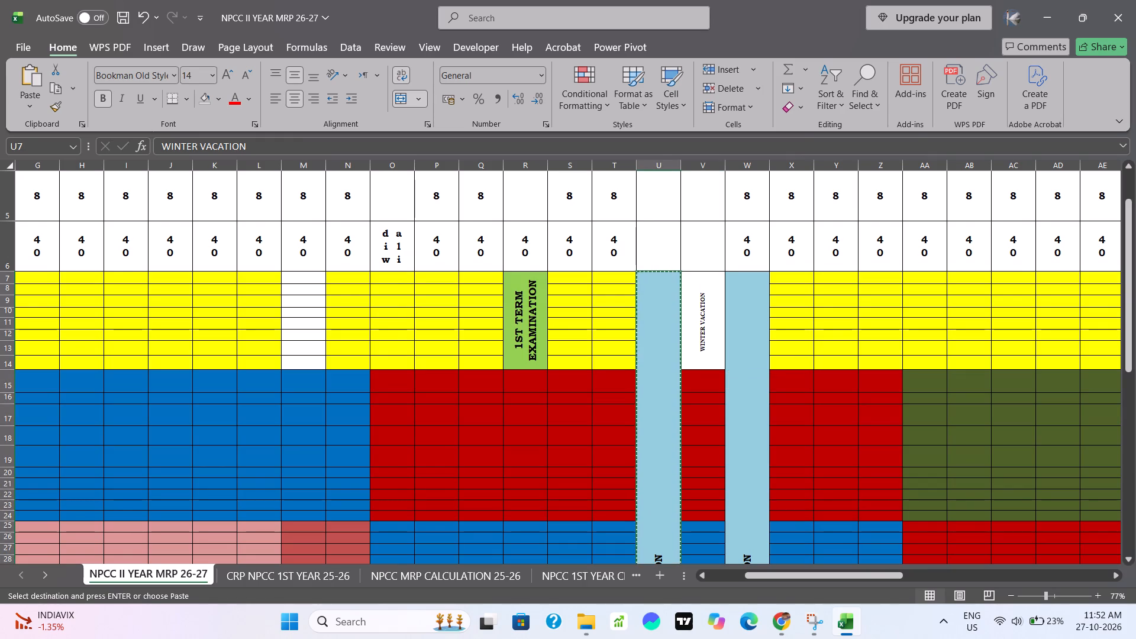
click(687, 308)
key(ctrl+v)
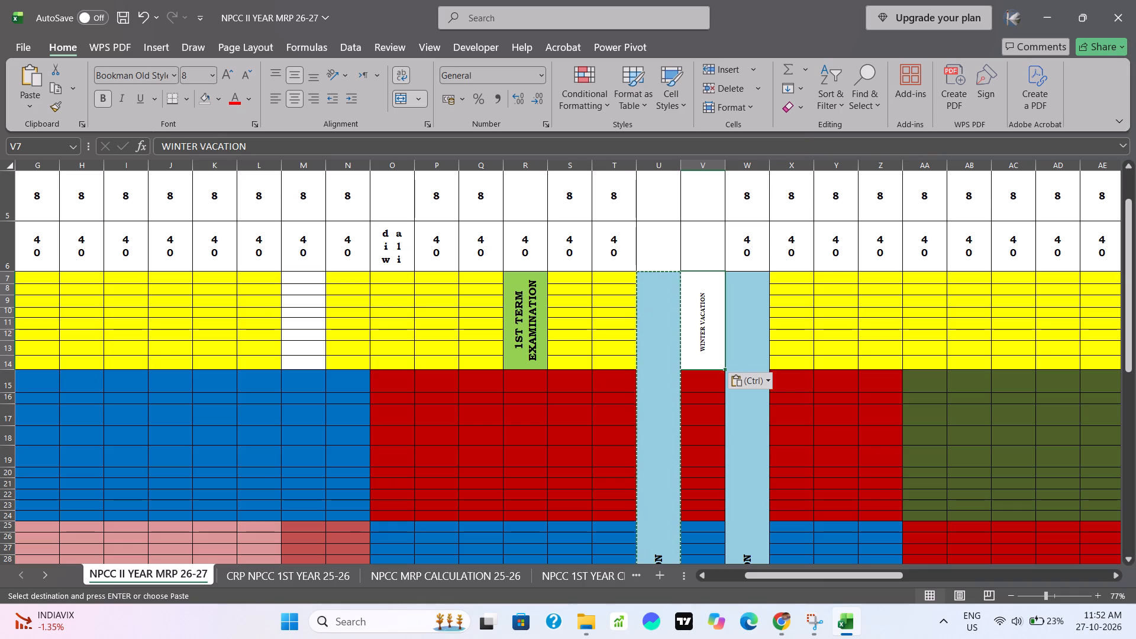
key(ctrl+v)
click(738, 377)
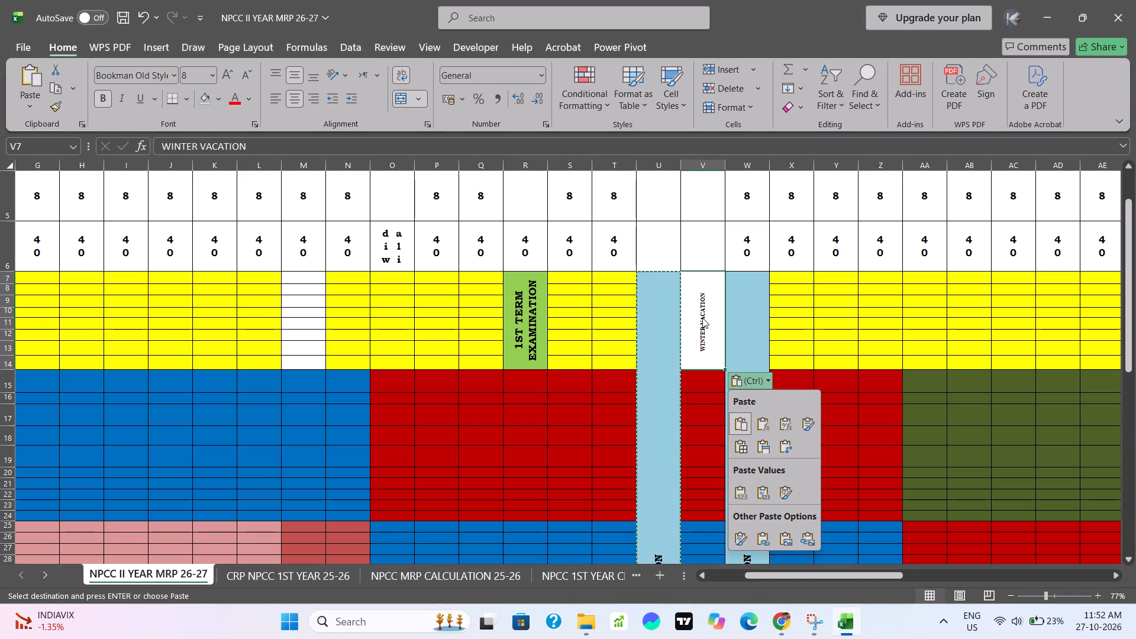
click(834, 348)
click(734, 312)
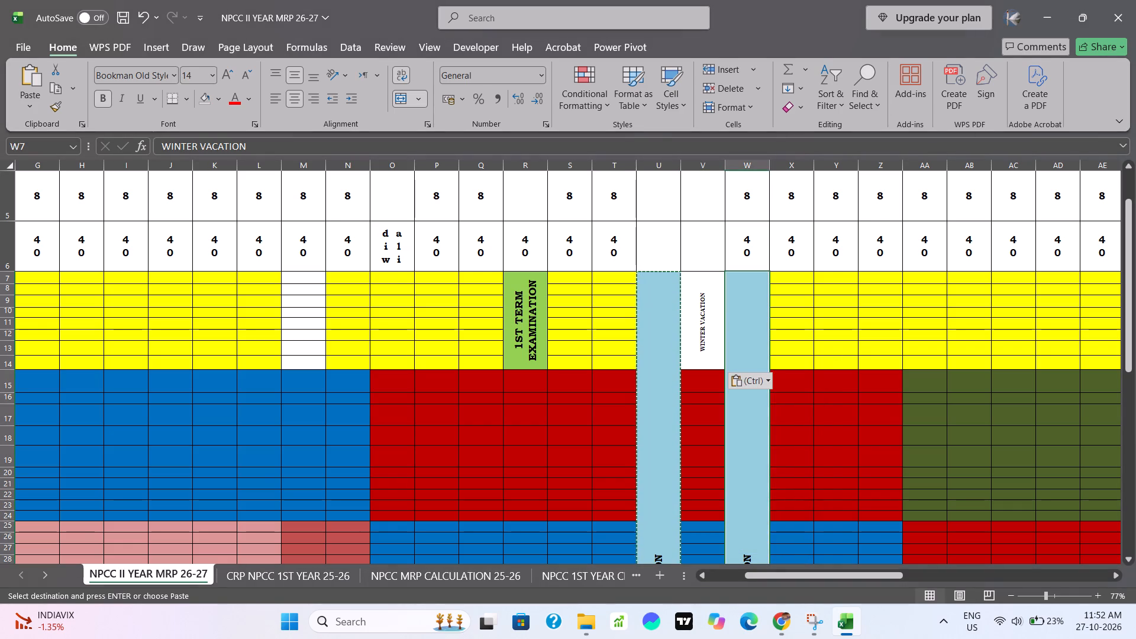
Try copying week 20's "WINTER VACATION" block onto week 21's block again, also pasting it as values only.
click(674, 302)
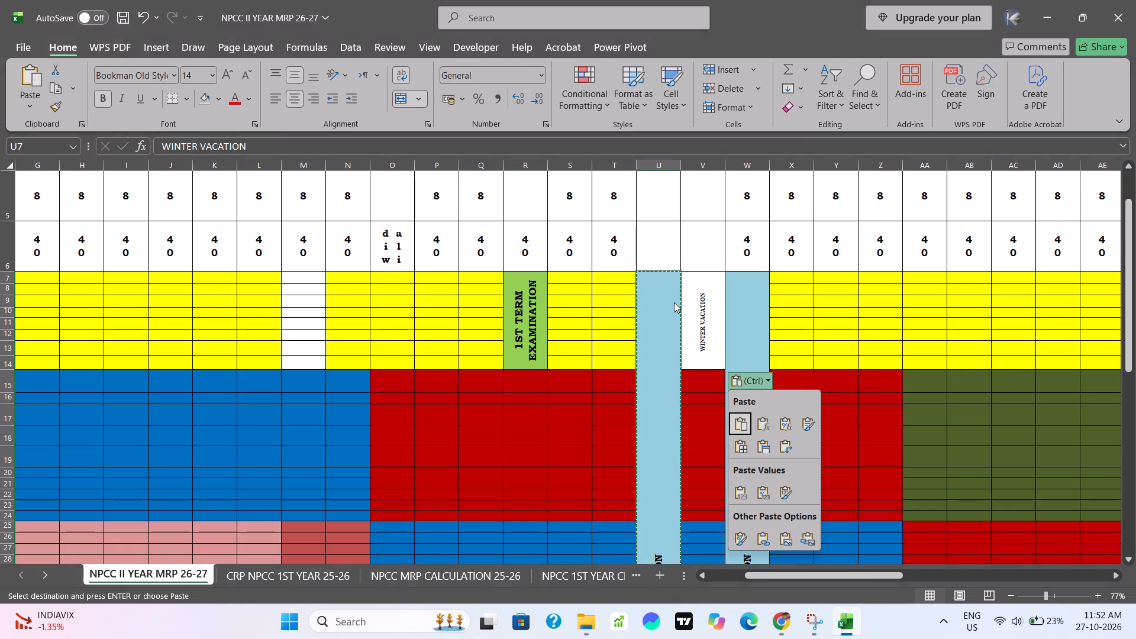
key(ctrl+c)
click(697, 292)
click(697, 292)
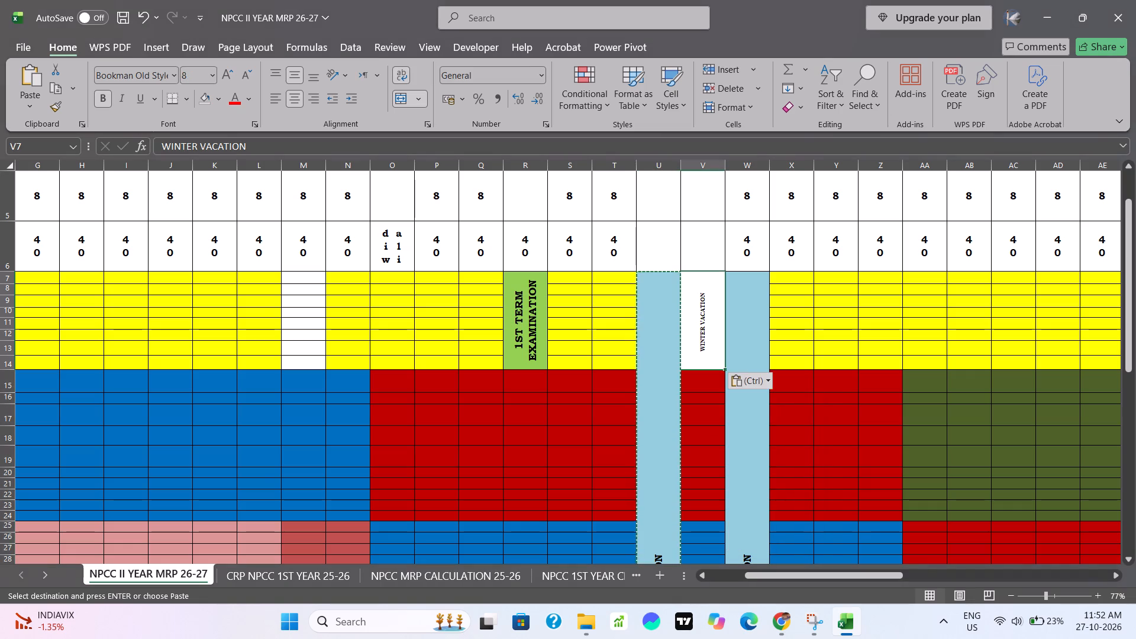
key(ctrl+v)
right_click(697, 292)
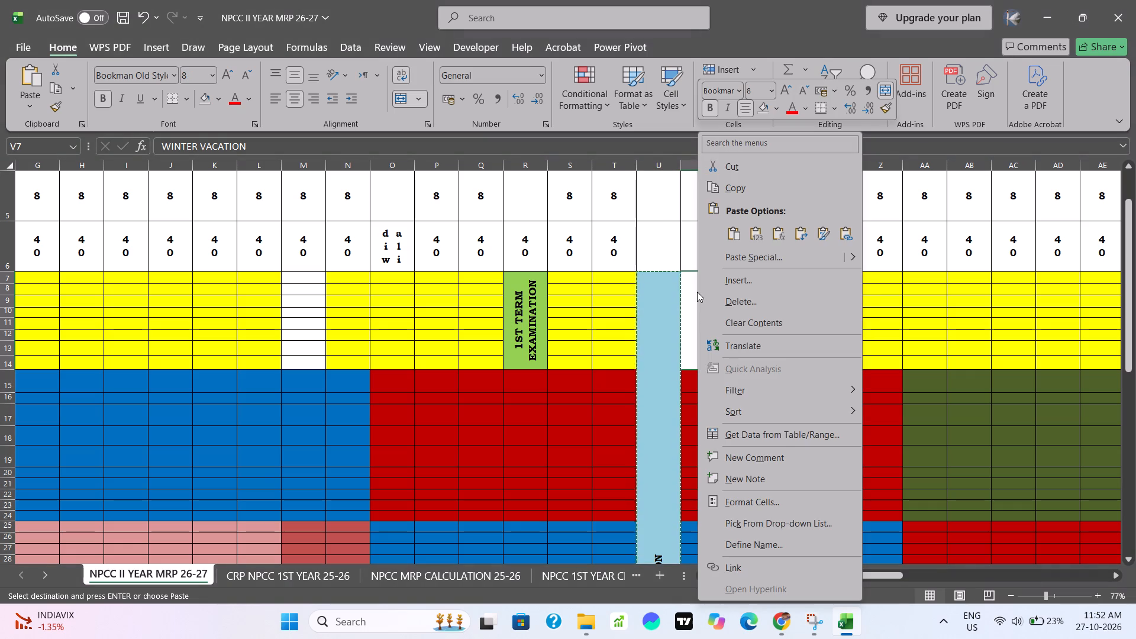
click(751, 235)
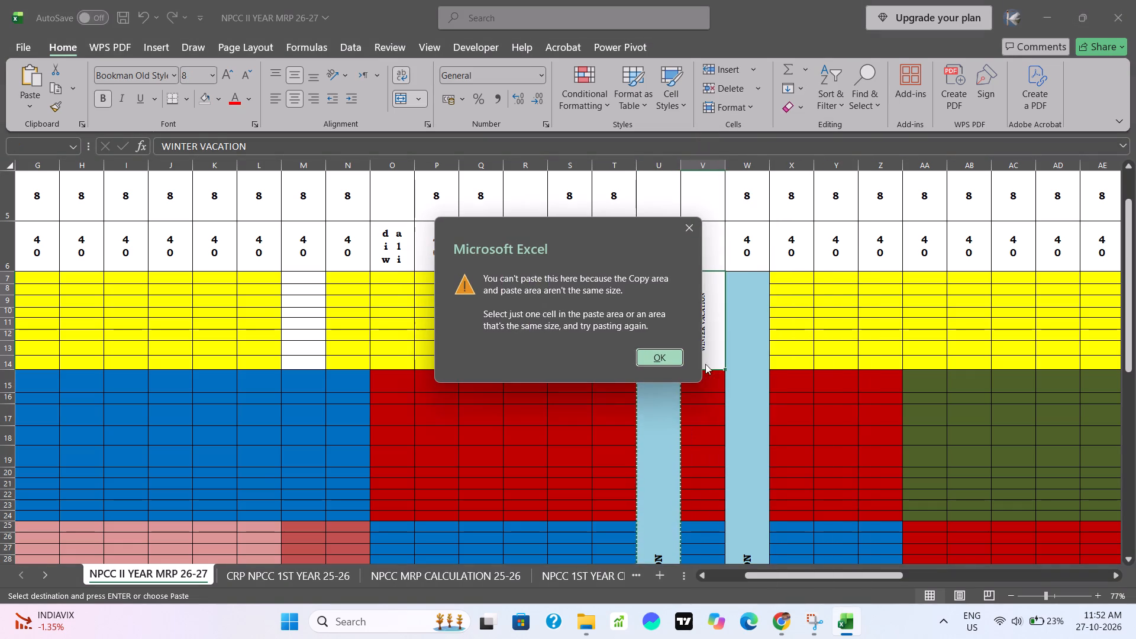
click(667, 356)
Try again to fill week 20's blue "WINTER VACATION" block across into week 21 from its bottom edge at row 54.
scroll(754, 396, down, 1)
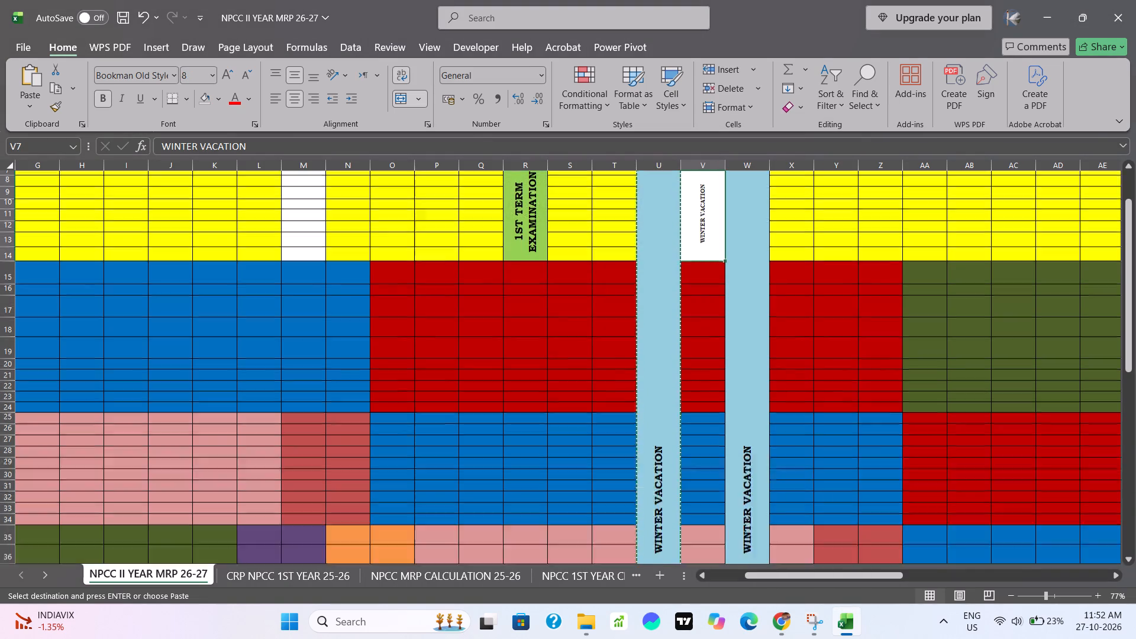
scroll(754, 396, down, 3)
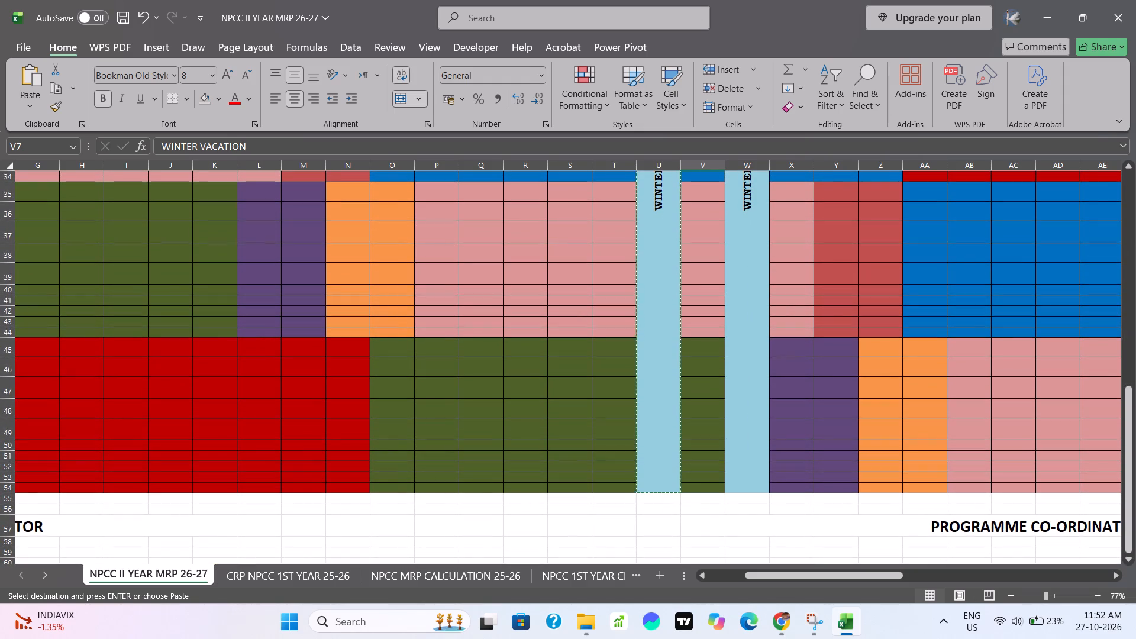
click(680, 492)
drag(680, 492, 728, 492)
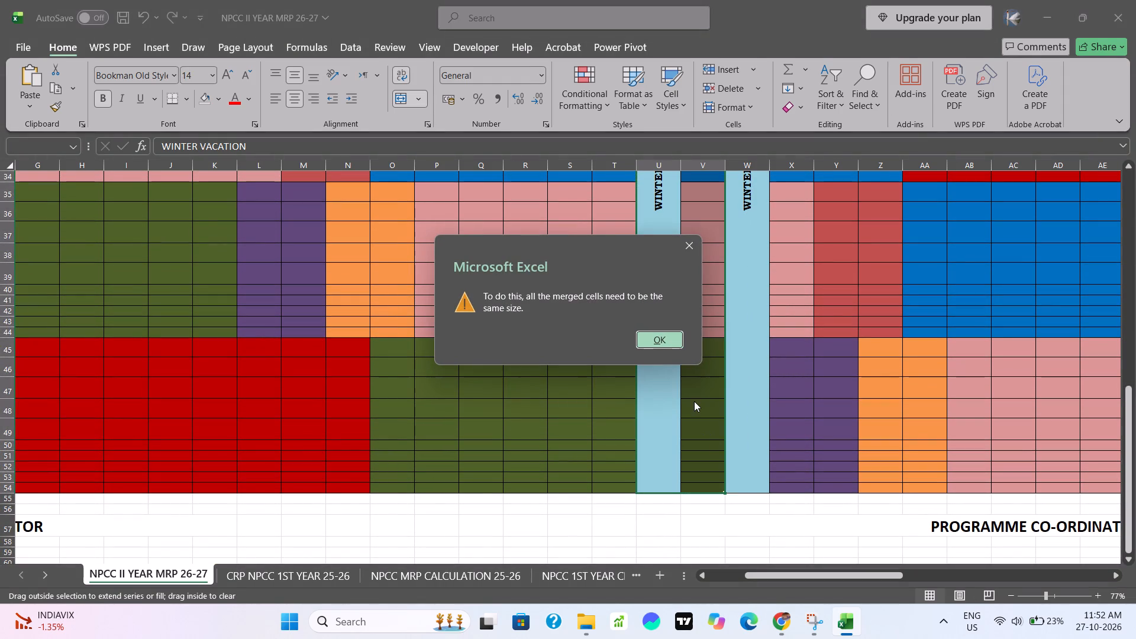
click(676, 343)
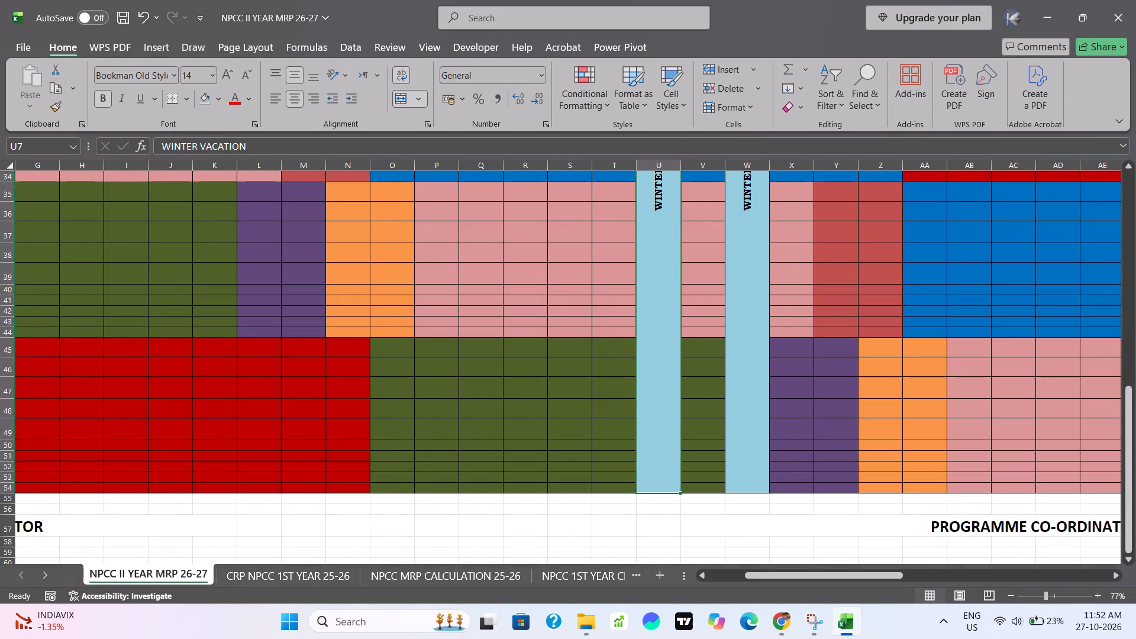
Unmerge week 21's white vacation block and paste week 22's full-height blue "WINTER VACATION" block there, starting at row 7.
scroll(711, 348, up, 4)
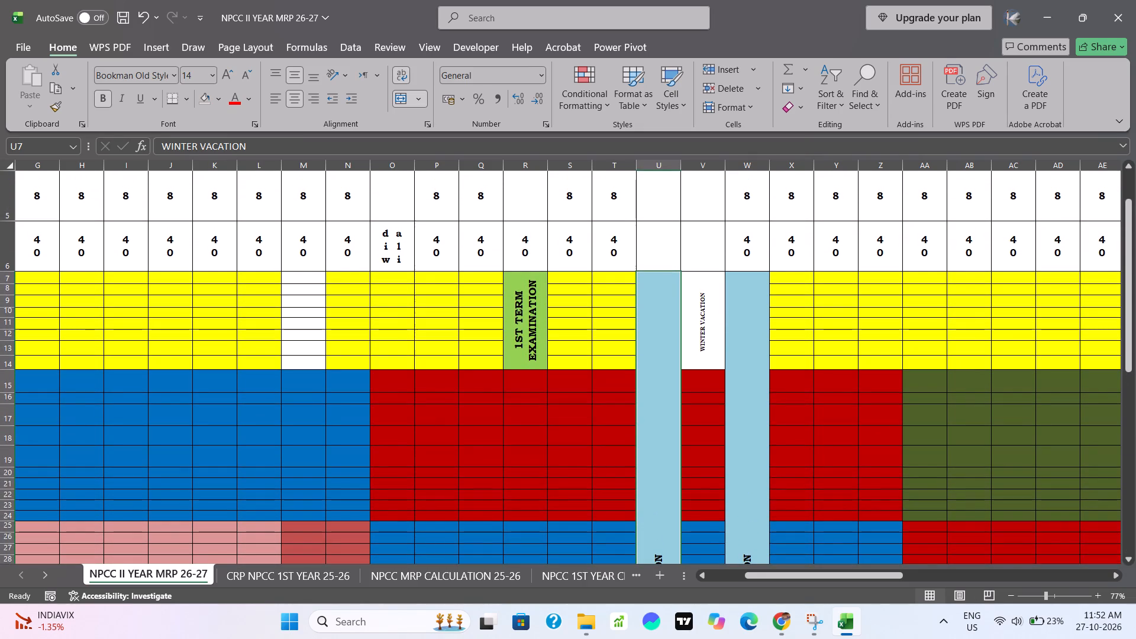
click(751, 373)
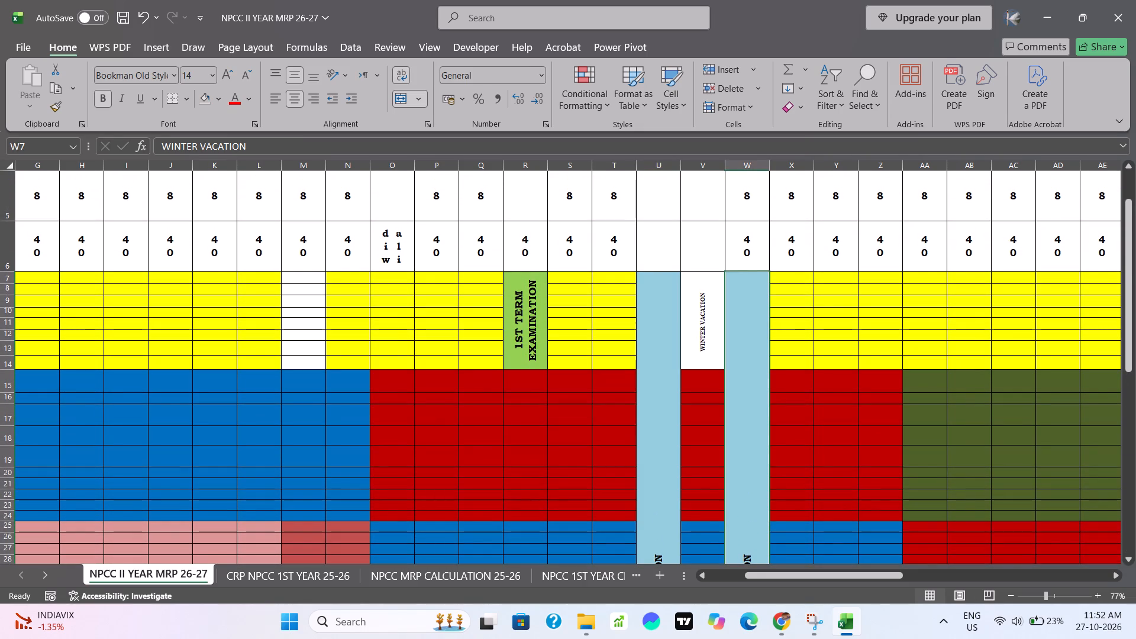
key(ctrl+c)
click(701, 308)
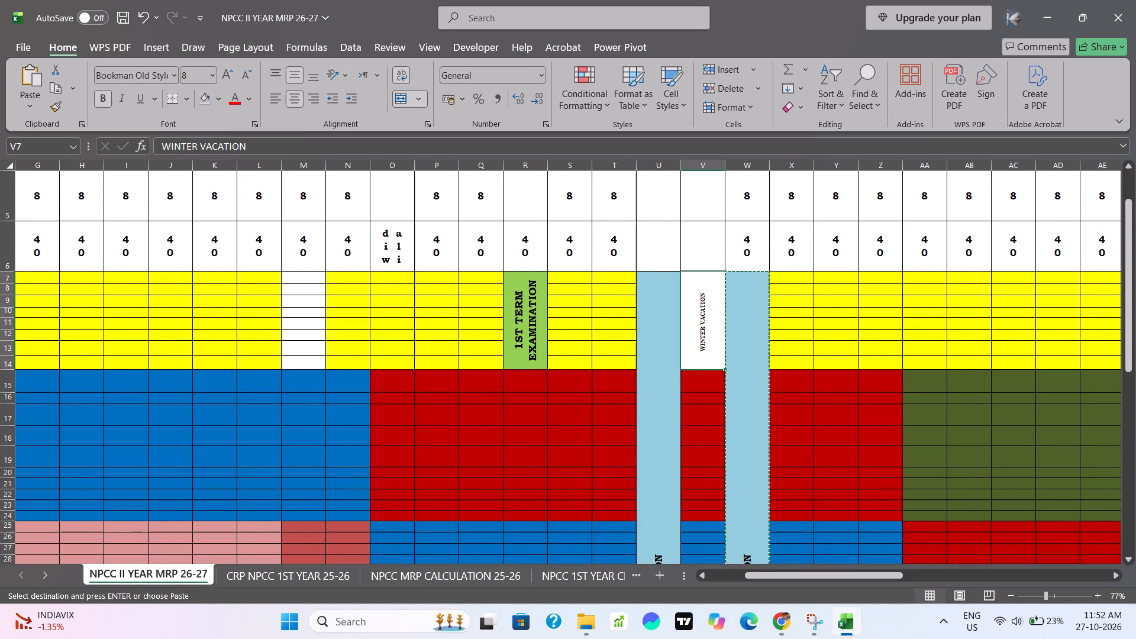
click(396, 97)
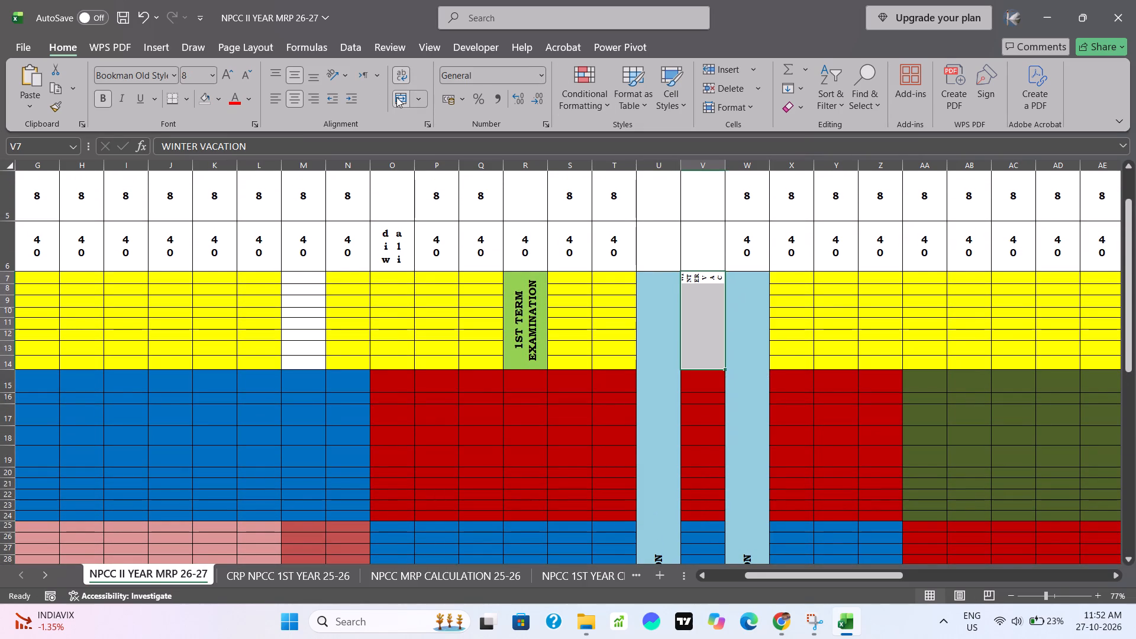
click(761, 331)
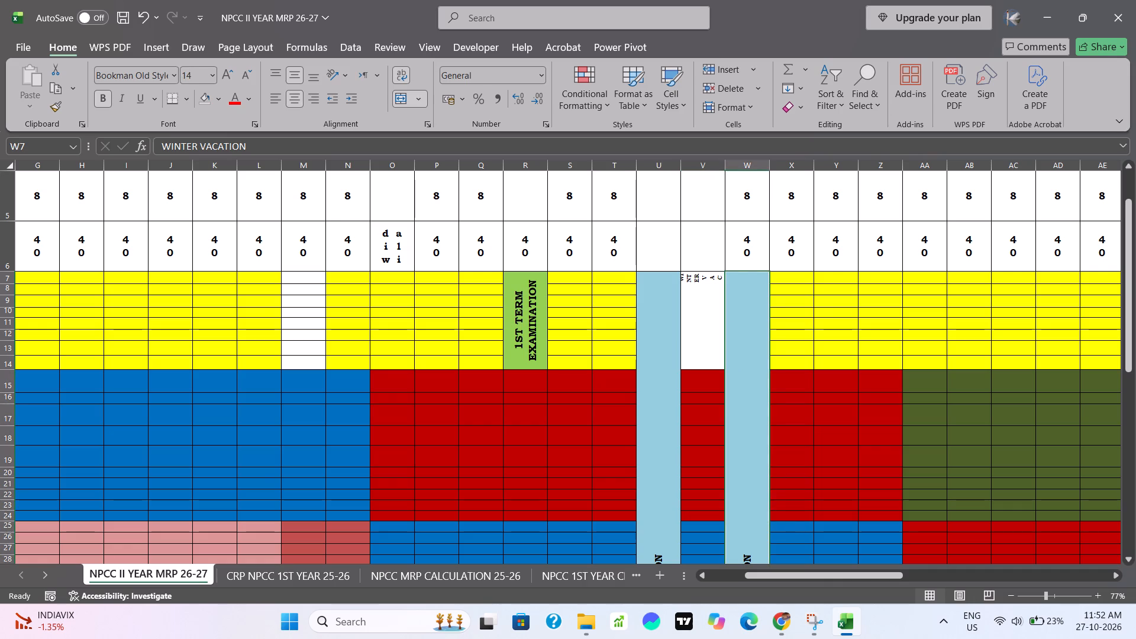
key(ctrl+c)
click(694, 275)
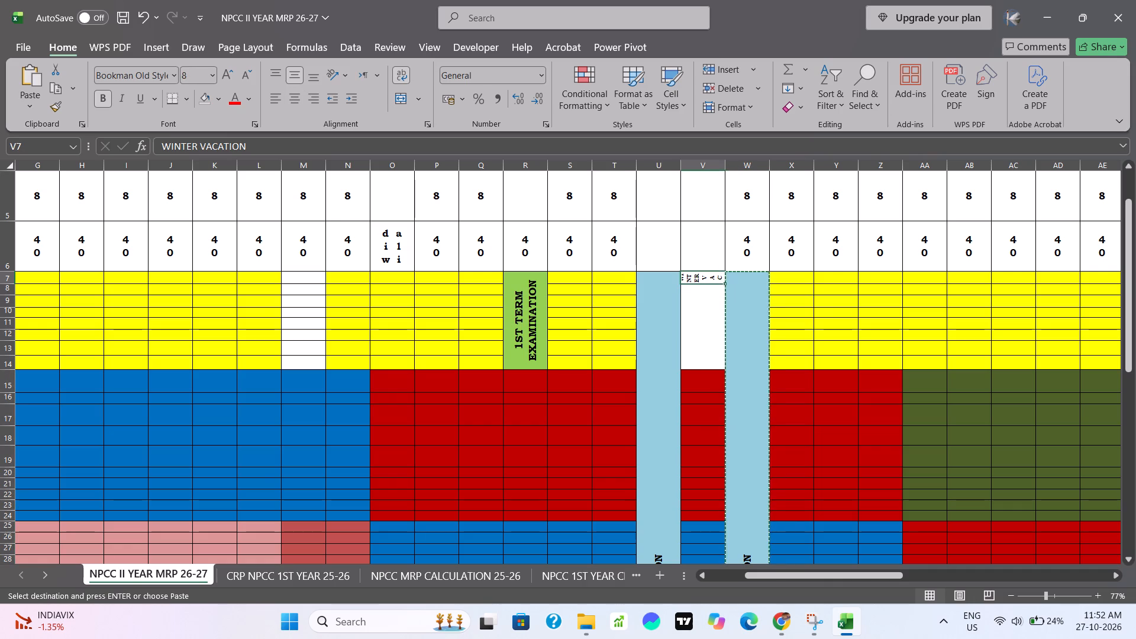
key(ctrl+v)
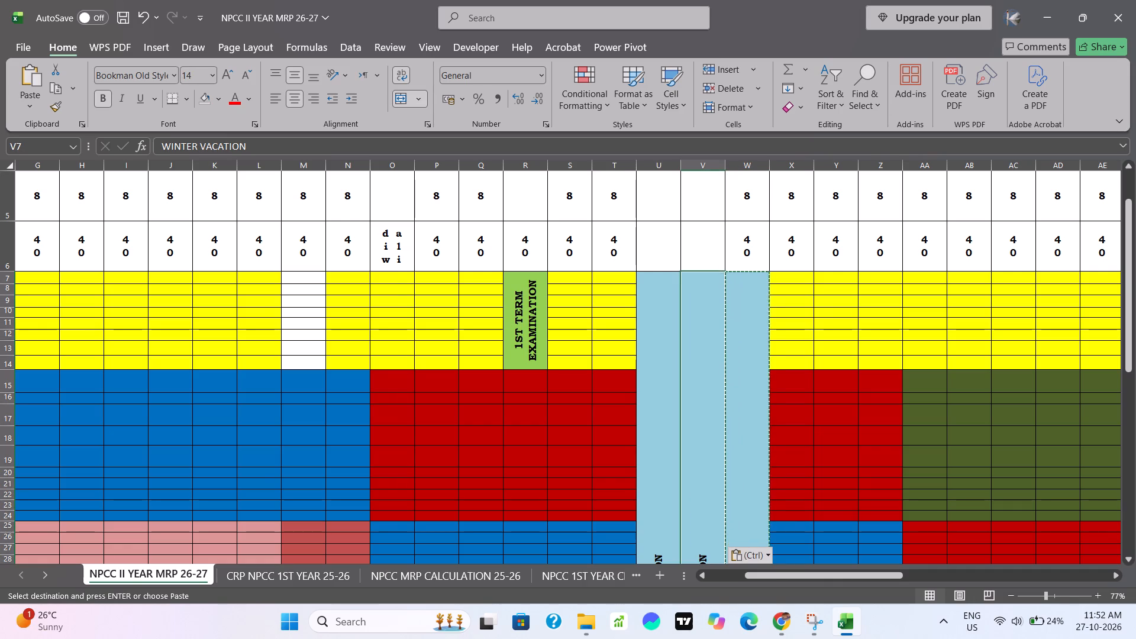
Unmerge the blue "WINTER VACATION" block in week 22.
click(788, 278)
click(748, 292)
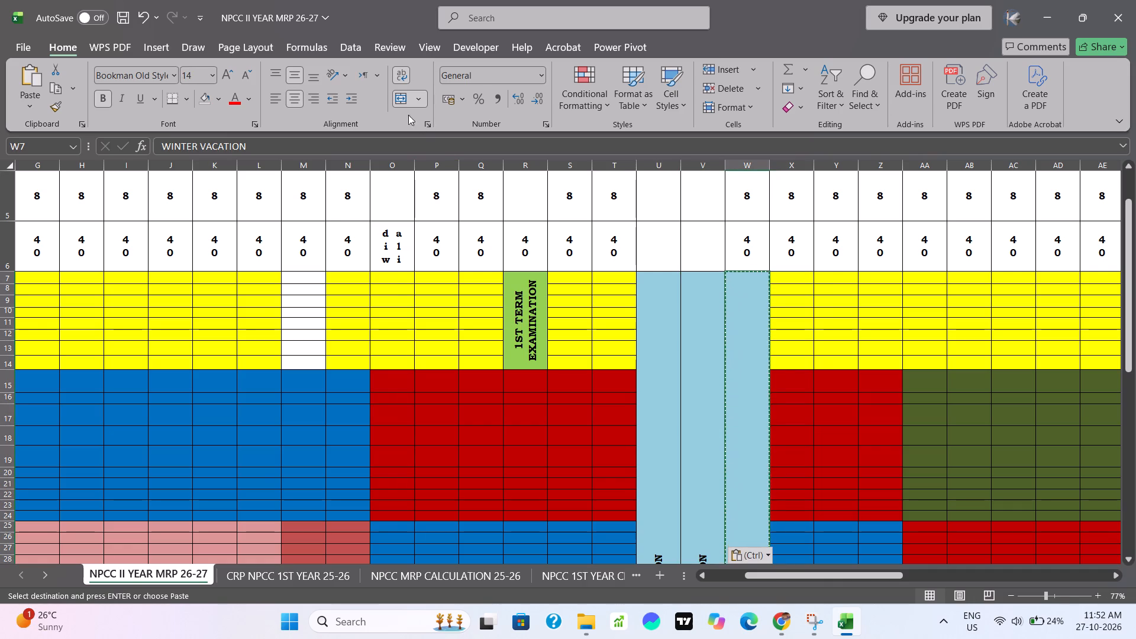
click(401, 99)
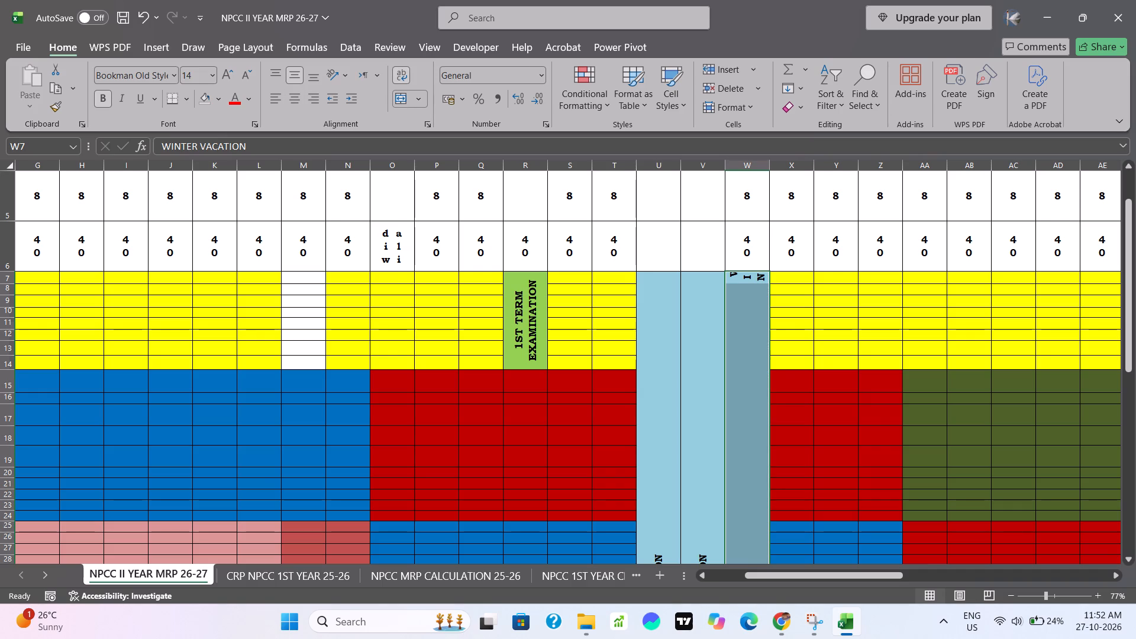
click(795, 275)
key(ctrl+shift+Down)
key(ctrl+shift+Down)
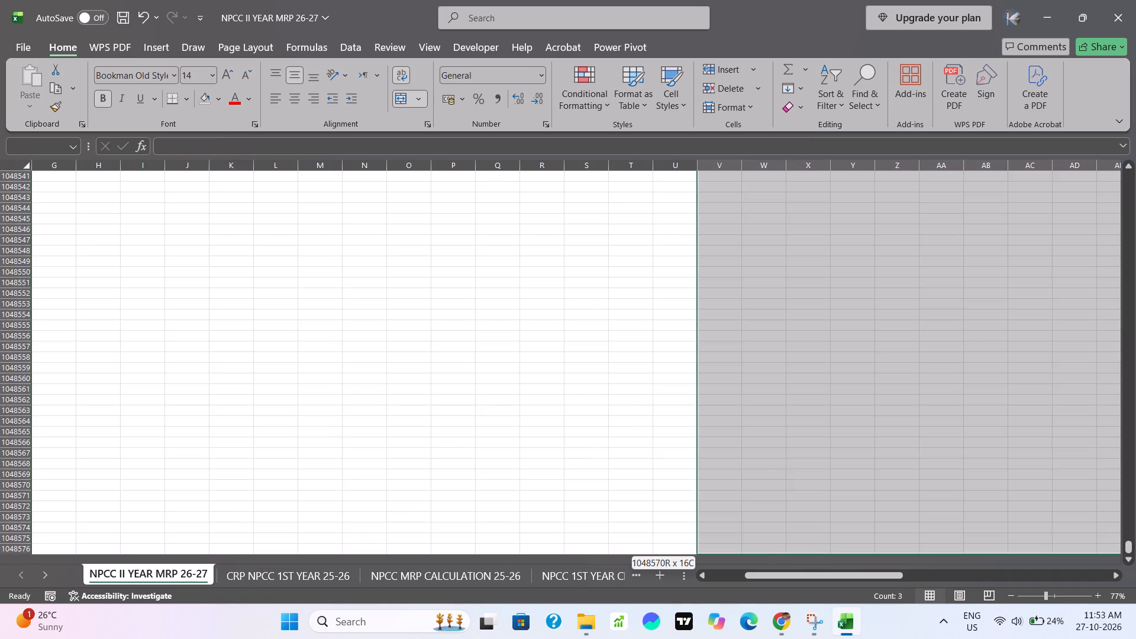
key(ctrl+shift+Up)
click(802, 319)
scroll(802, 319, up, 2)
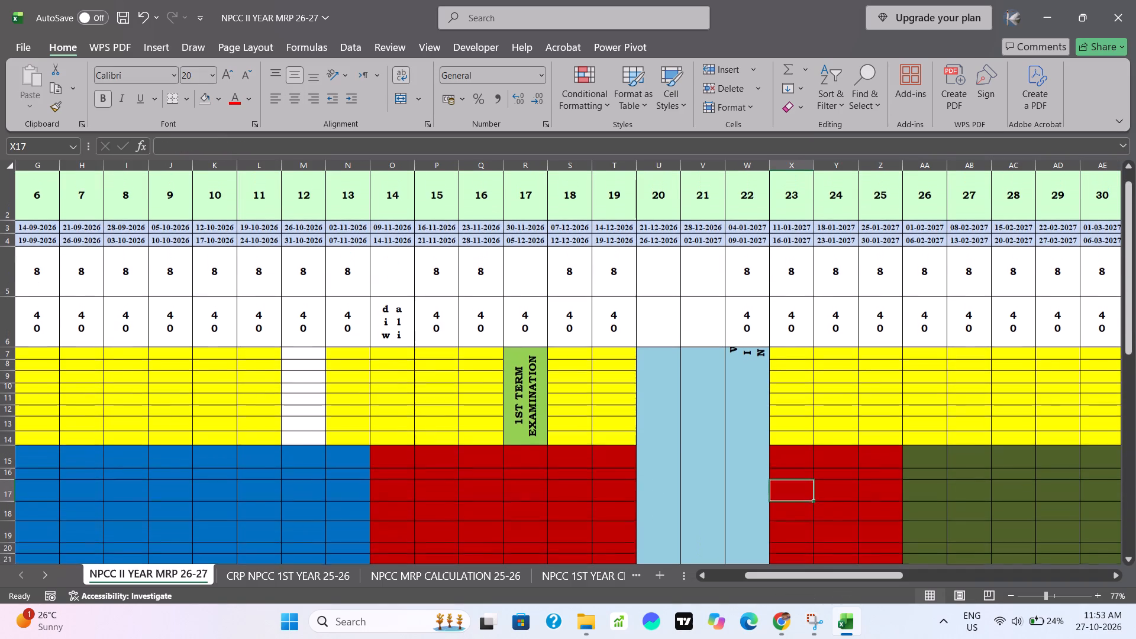
Copy week 23's coloured cells in rows 7 to 54 over the vacation block in week 22, starting at row 7.
click(792, 353)
drag(792, 353, 781, 493)
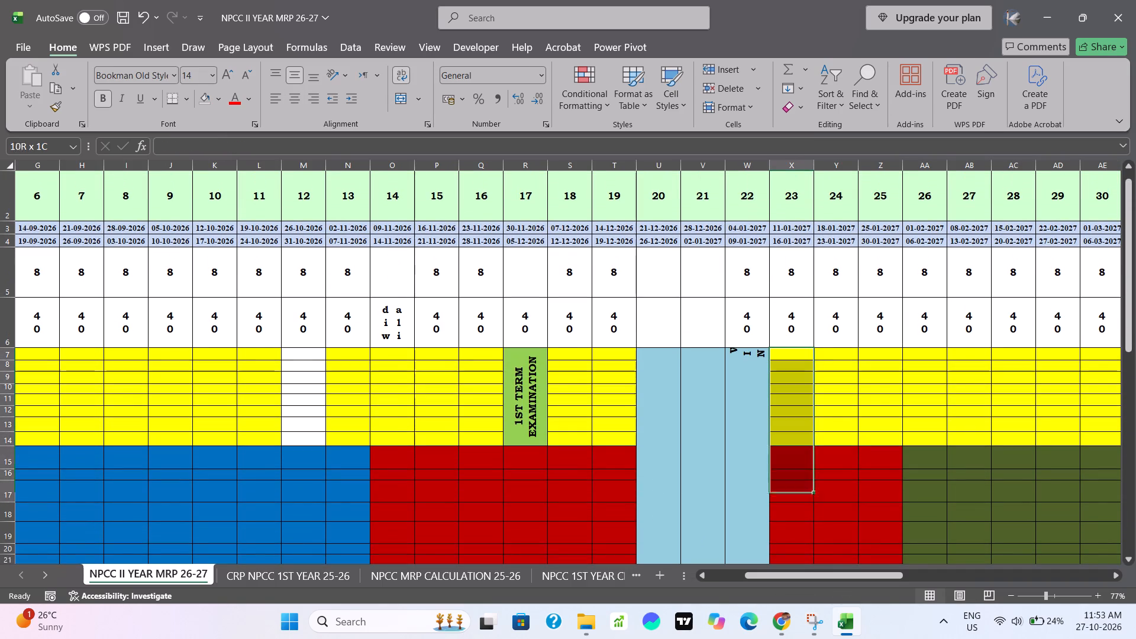
drag(781, 493, 786, 566)
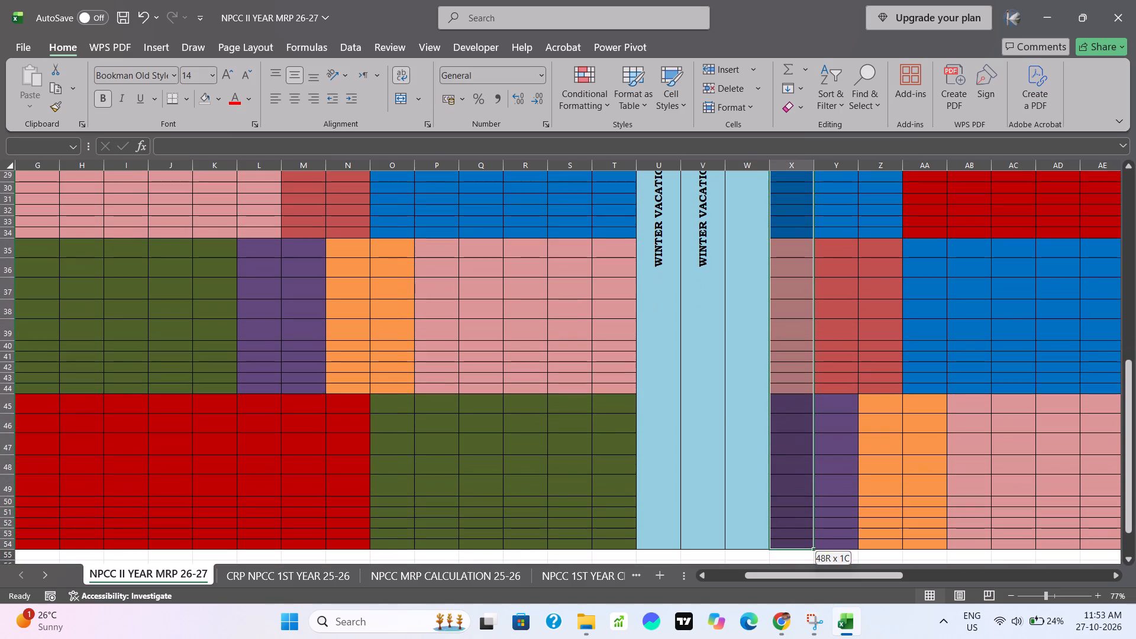
drag(786, 566, 788, 542)
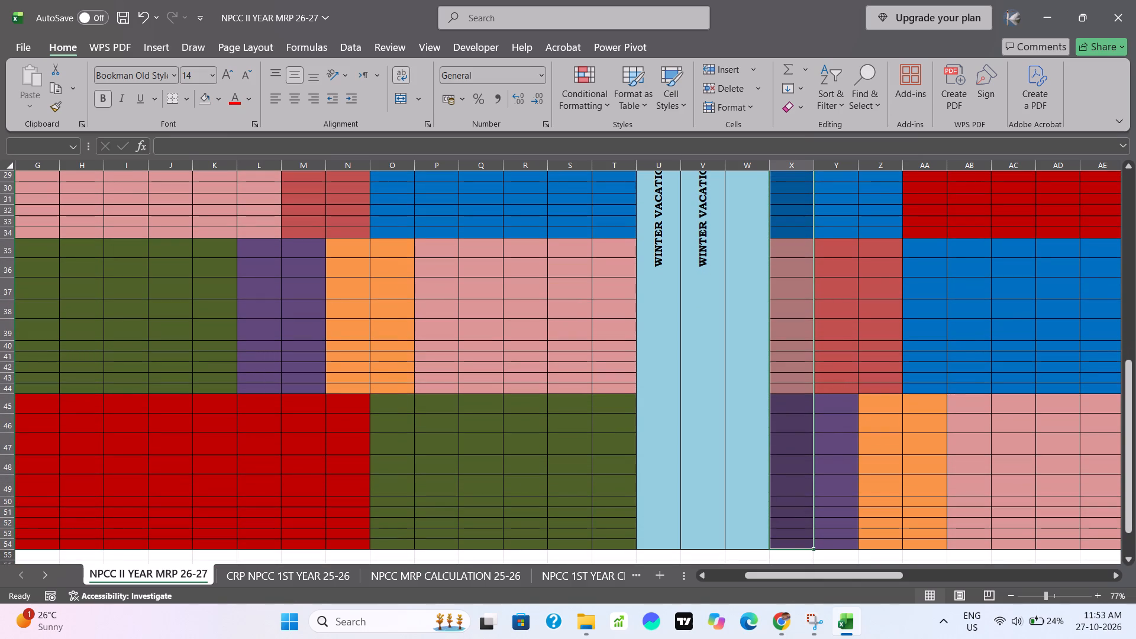
key(ctrl+c)
scroll(775, 454, up, 3)
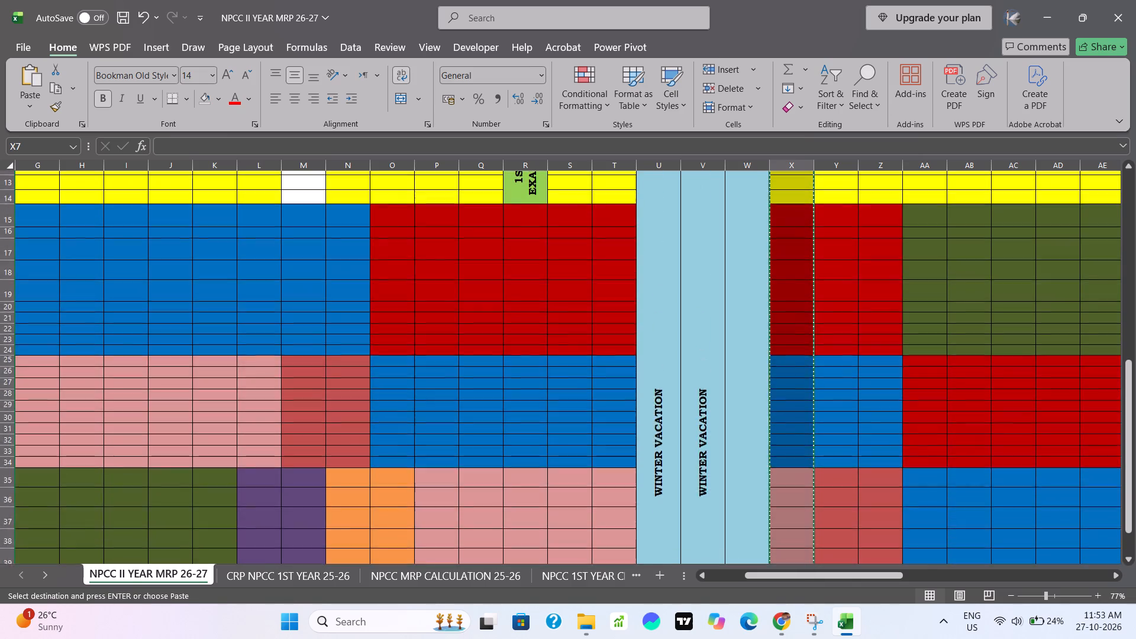
scroll(775, 454, up, 3)
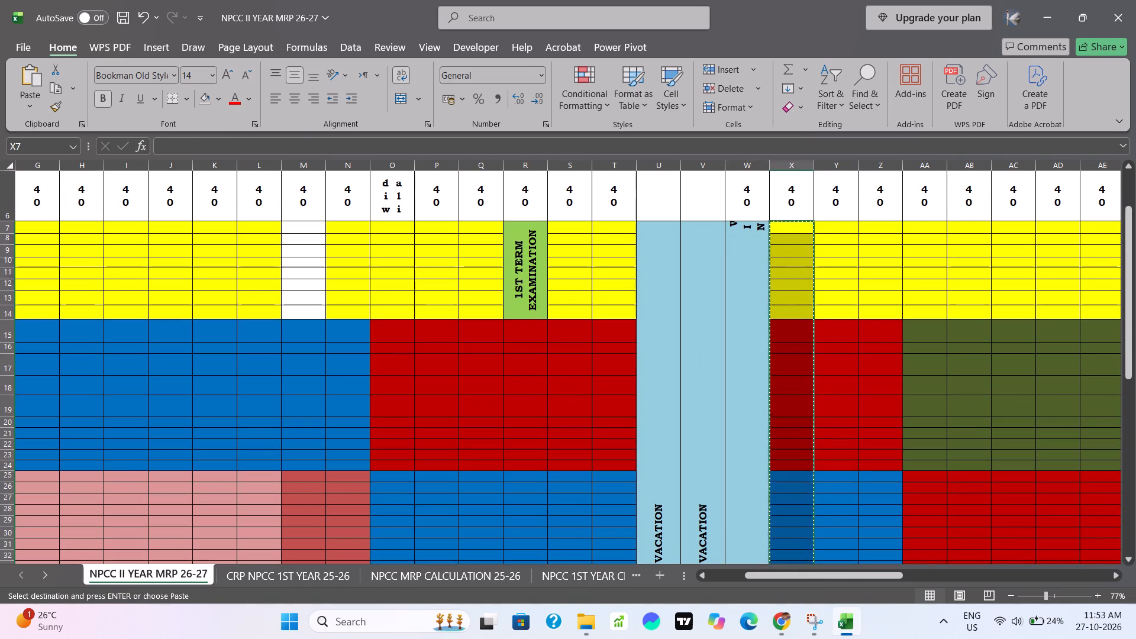
click(751, 227)
key(ctrl+v)
click(908, 344)
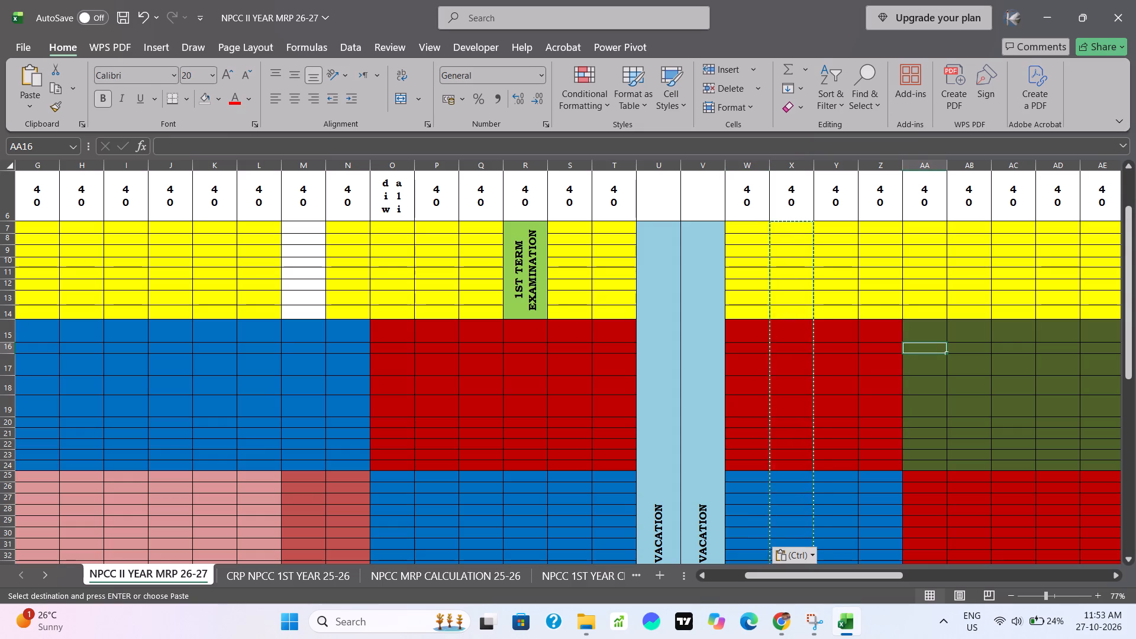
key(Escape)
Examine the dates, hours and coloured blocks of the later weeks, up to week 49.
scroll(765, 468, up, 2)
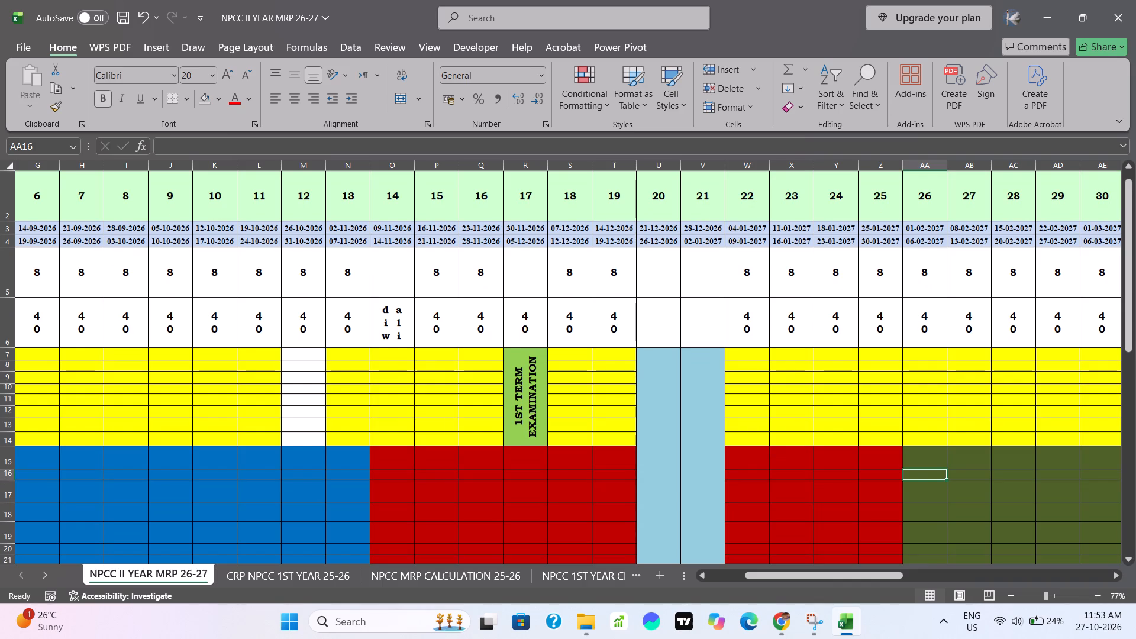
scroll(763, 442, left, 2)
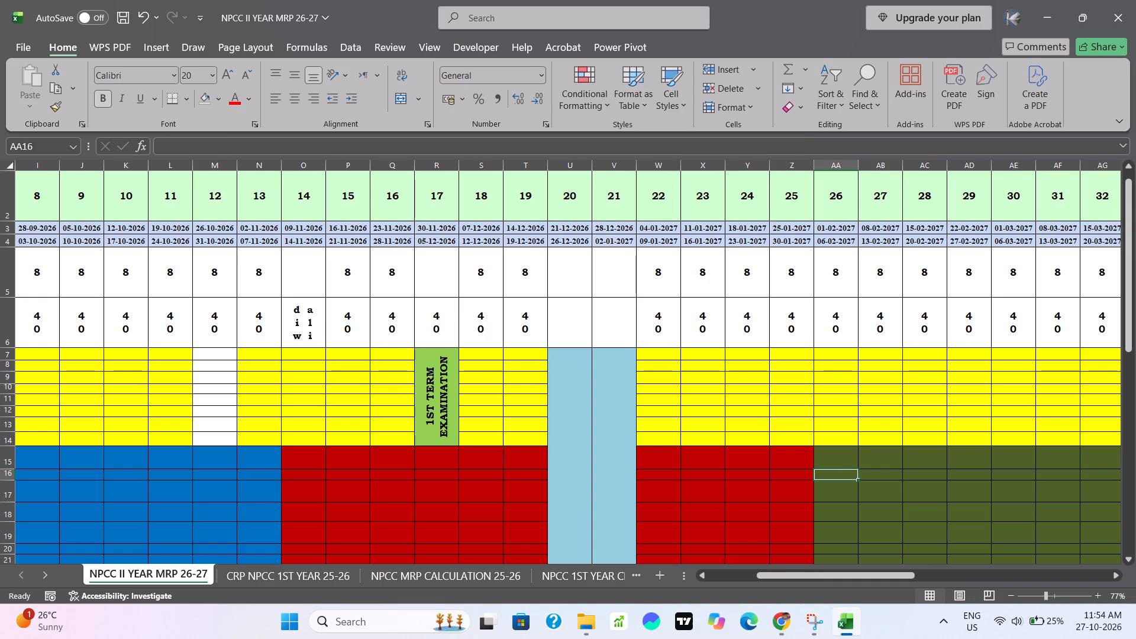
scroll(690, 325, left, 5)
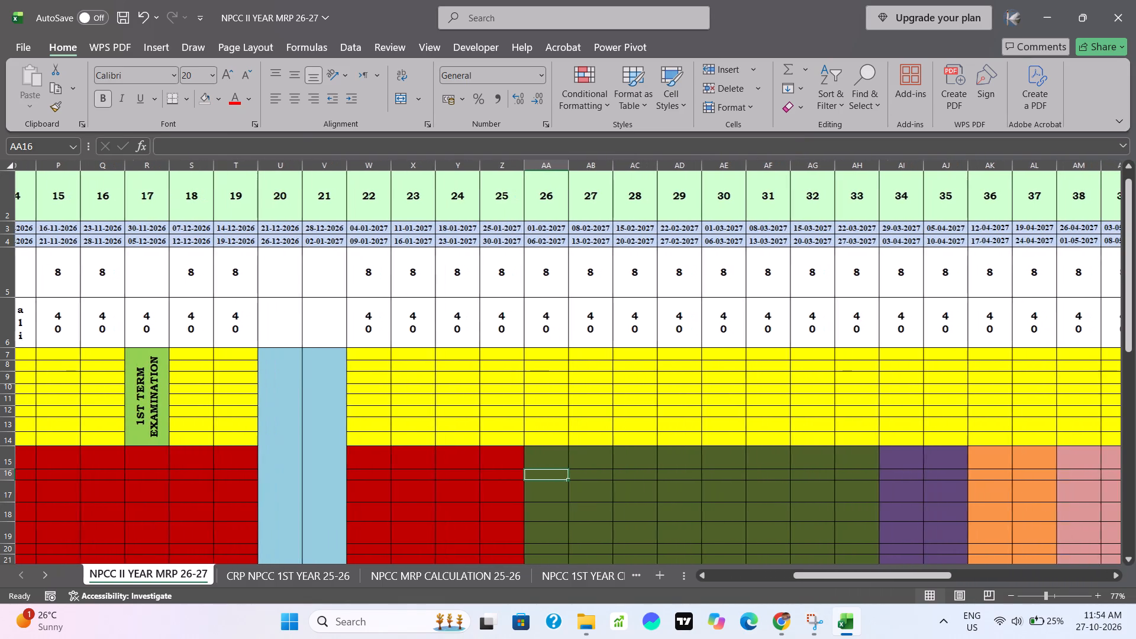
scroll(690, 325, left, 5)
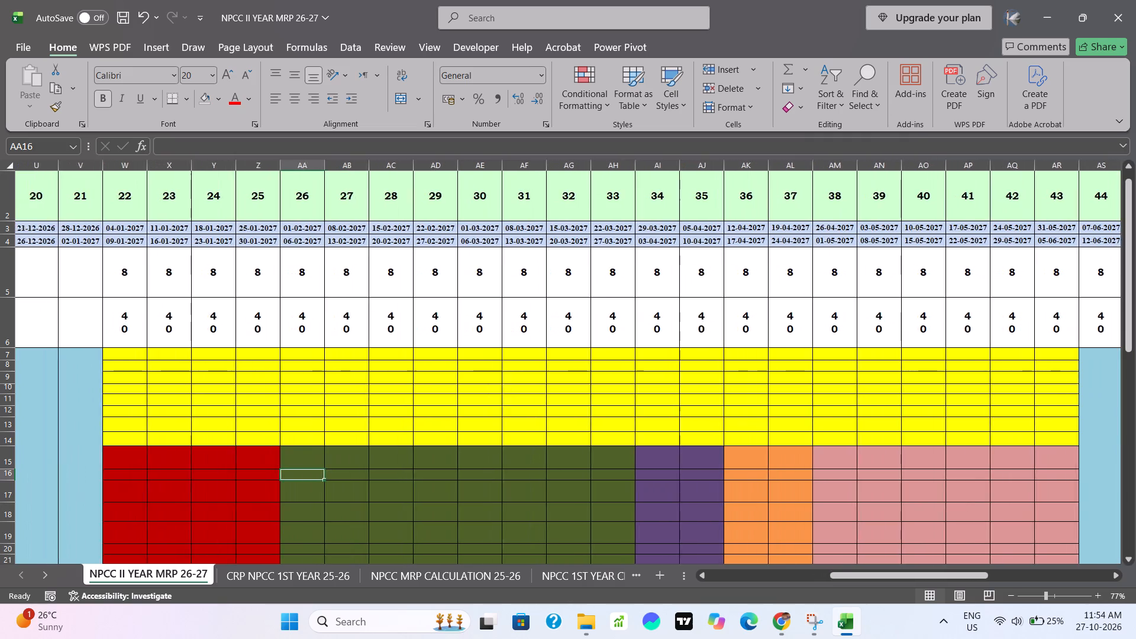
scroll(690, 325, left, 2)
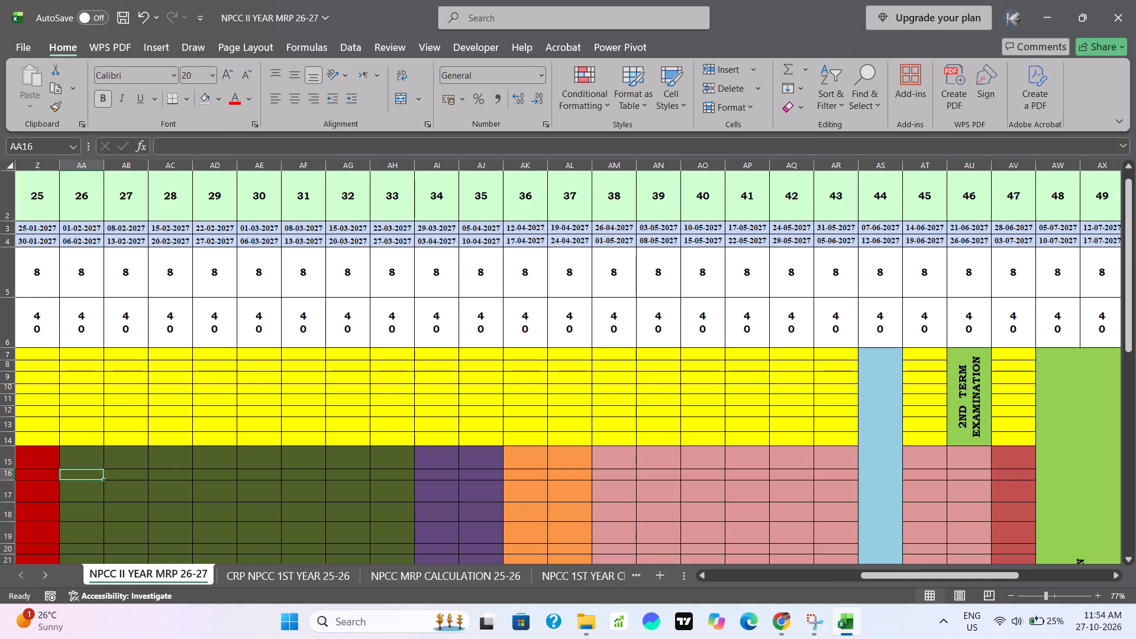
click(617, 352)
click(643, 383)
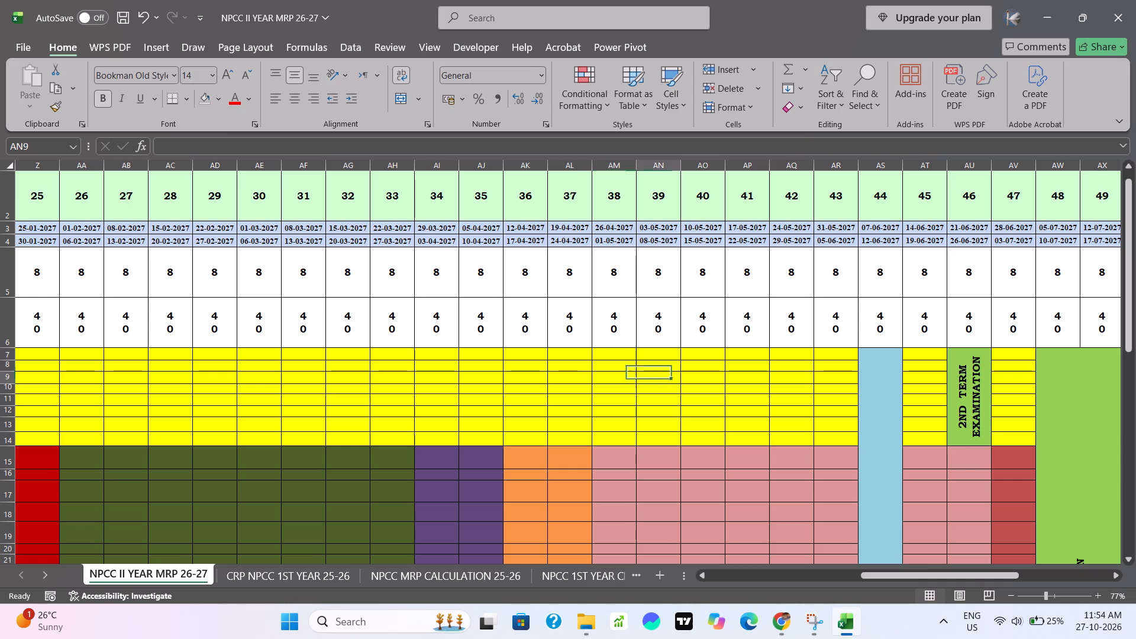
click(621, 353)
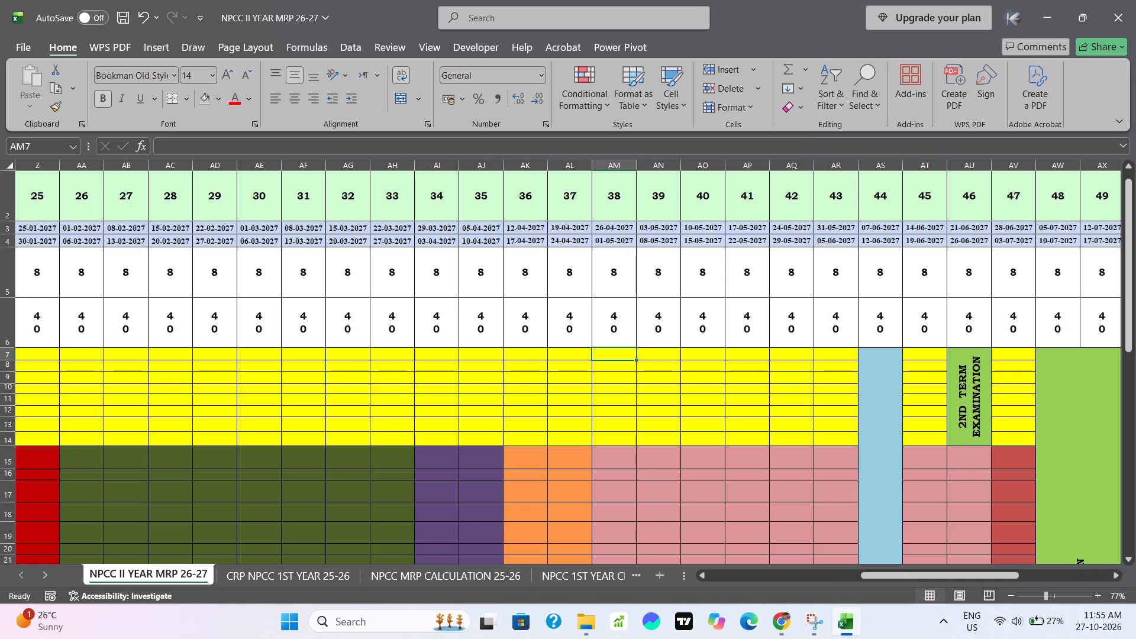
Merge week 43's yellow theory cells, rows 7 to 14, into one cell.
drag(835, 354, 840, 437)
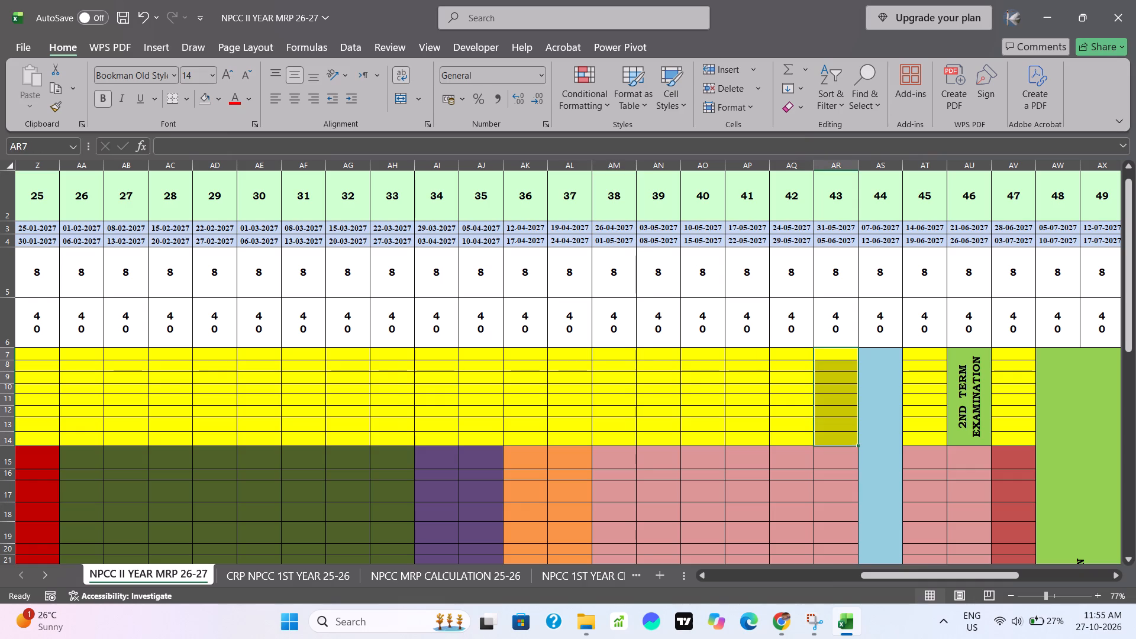
click(396, 103)
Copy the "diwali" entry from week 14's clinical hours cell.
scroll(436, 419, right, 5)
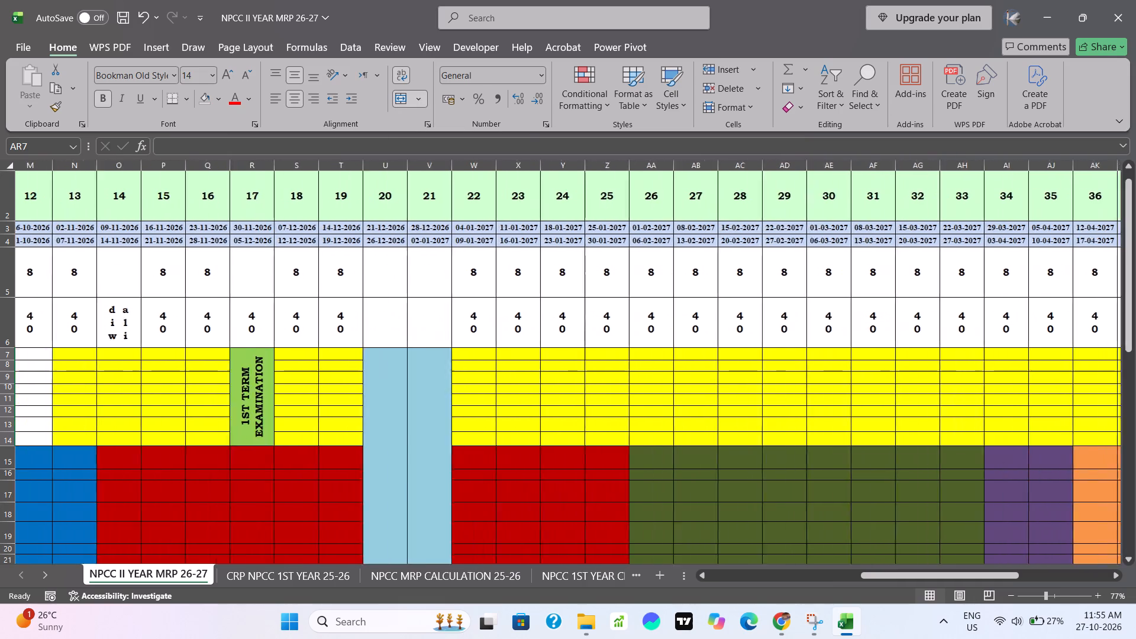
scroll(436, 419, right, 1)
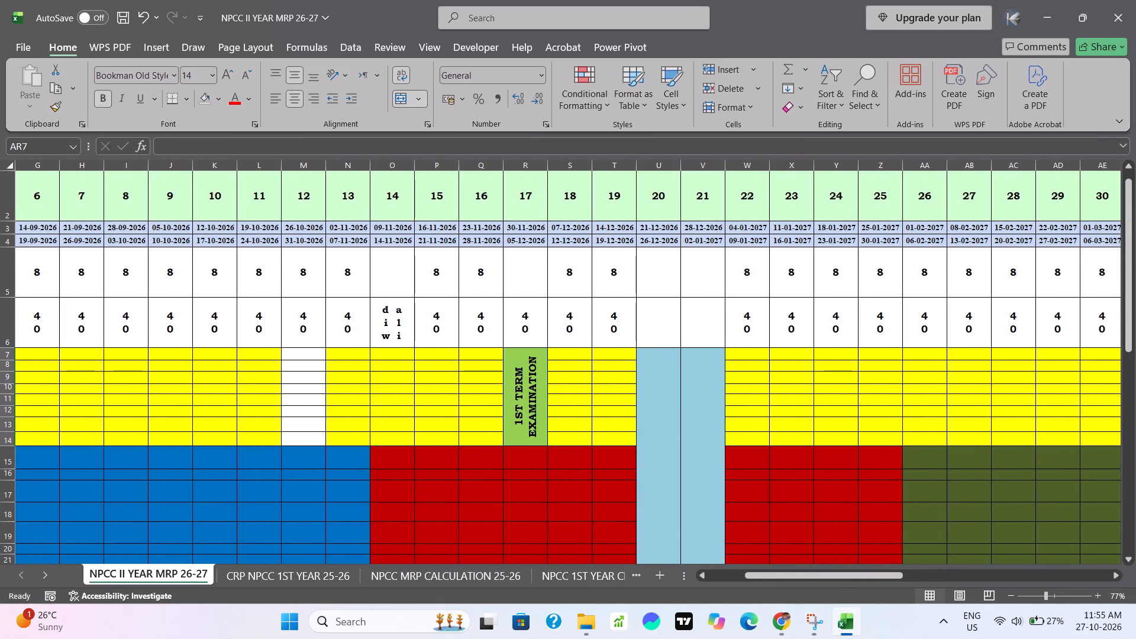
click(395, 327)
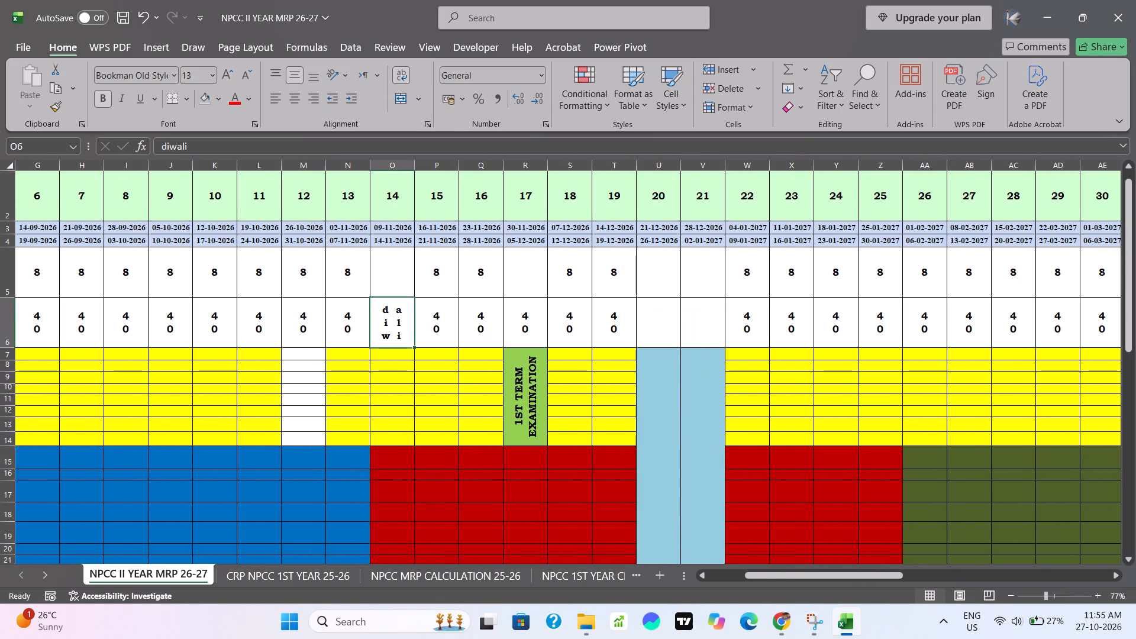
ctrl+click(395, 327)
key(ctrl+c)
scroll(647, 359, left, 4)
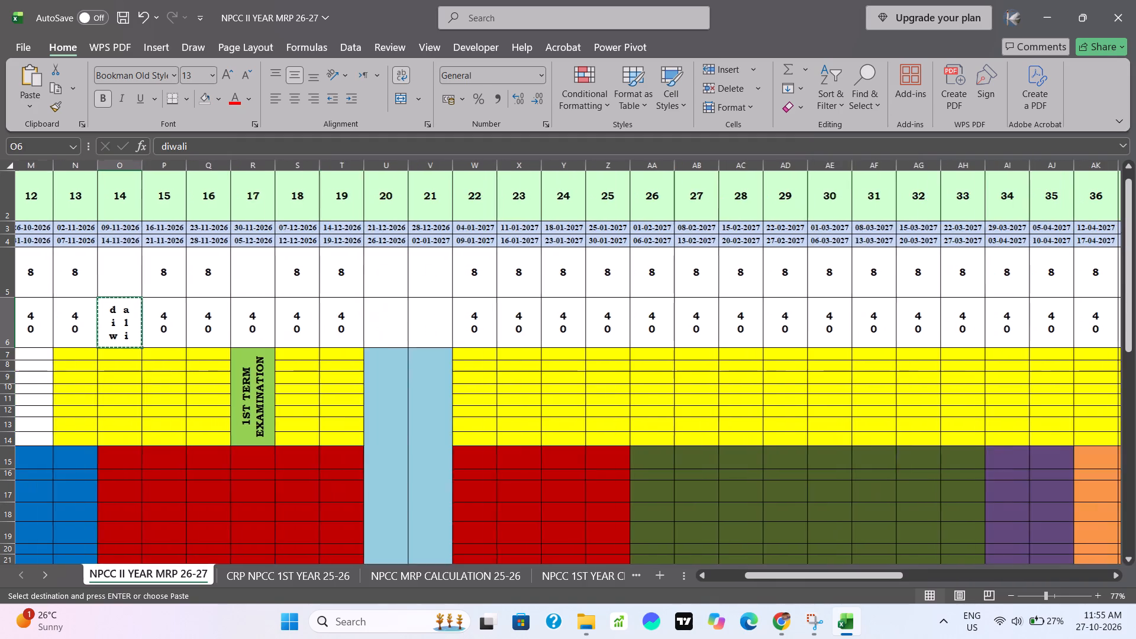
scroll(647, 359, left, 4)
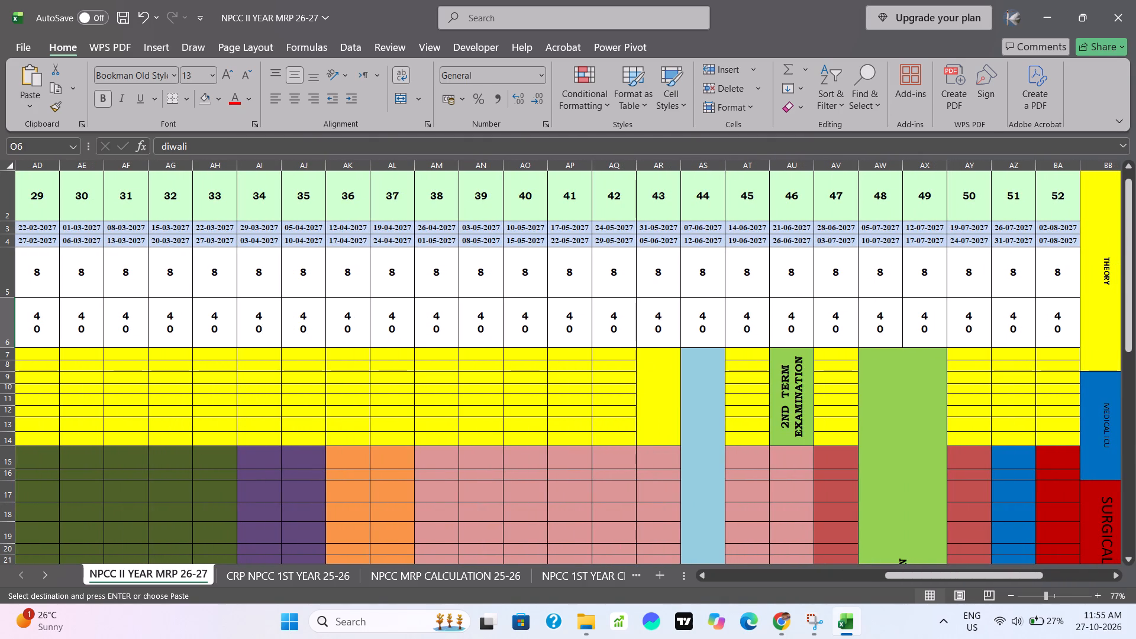
Clear the theory and clinical hours of week 43 in rows 5 and 6.
drag(663, 266, 670, 314)
key(Delete)
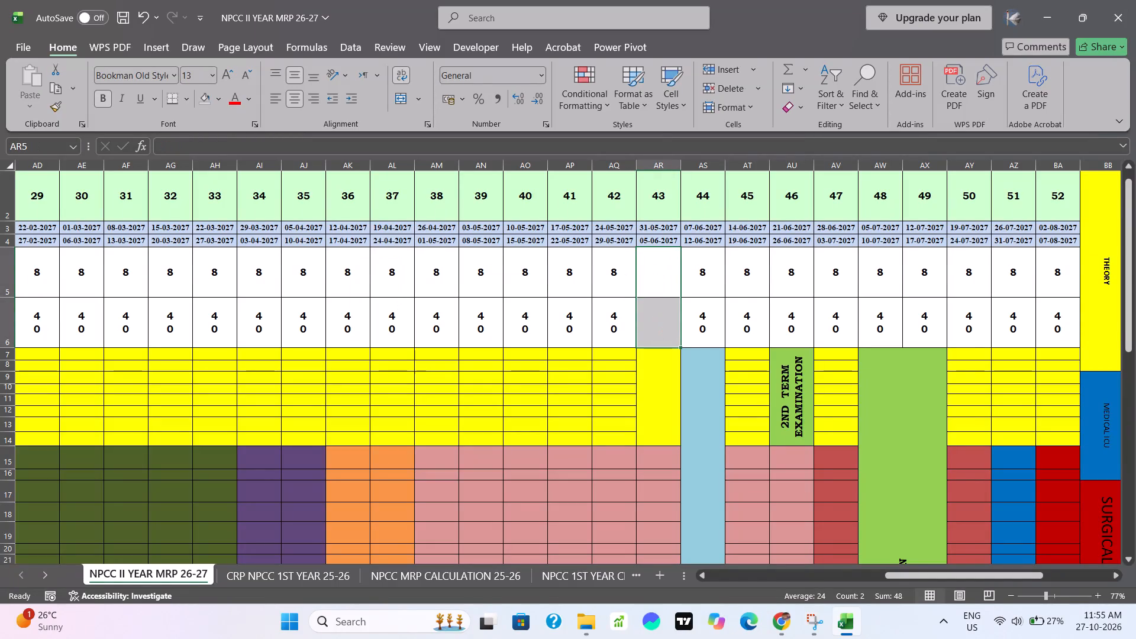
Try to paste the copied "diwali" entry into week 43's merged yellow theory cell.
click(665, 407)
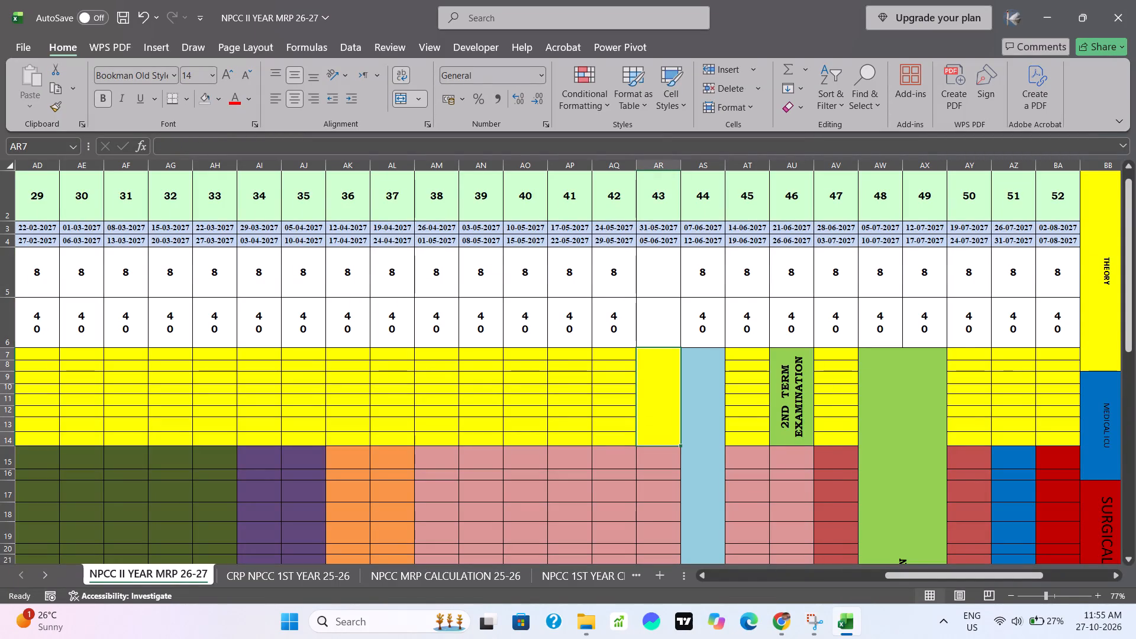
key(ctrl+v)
Unmerge week 43's yellow theory cell and copy week 44's "SUMMER VACATION" block over week 43, starting at row 7.
scroll(665, 407, up, 1)
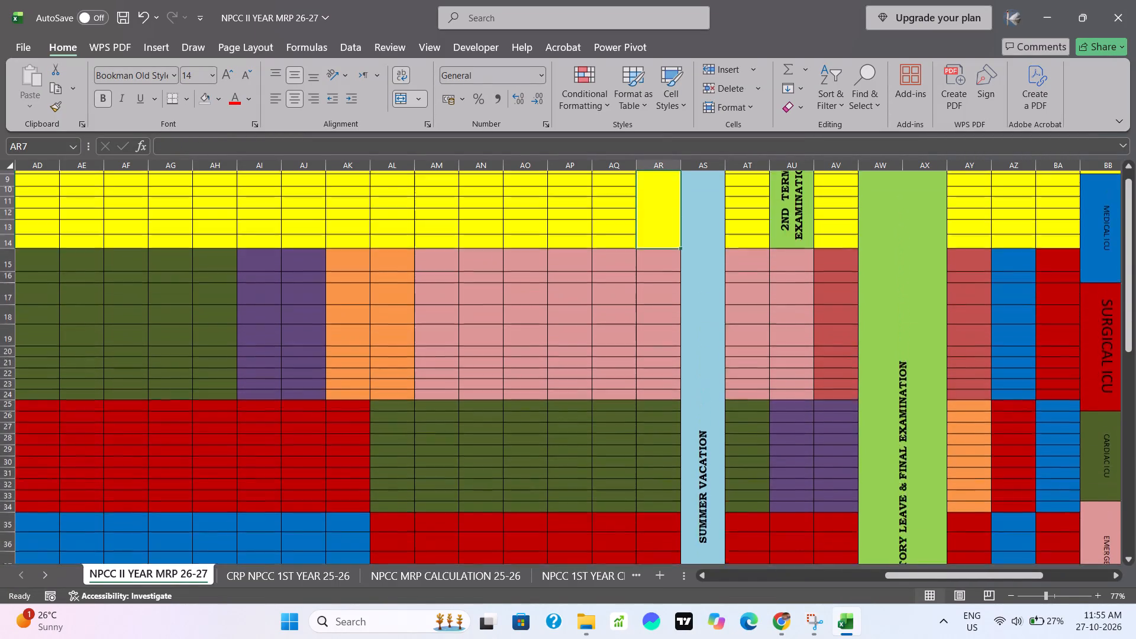
scroll(665, 407, up, 1)
click(695, 410)
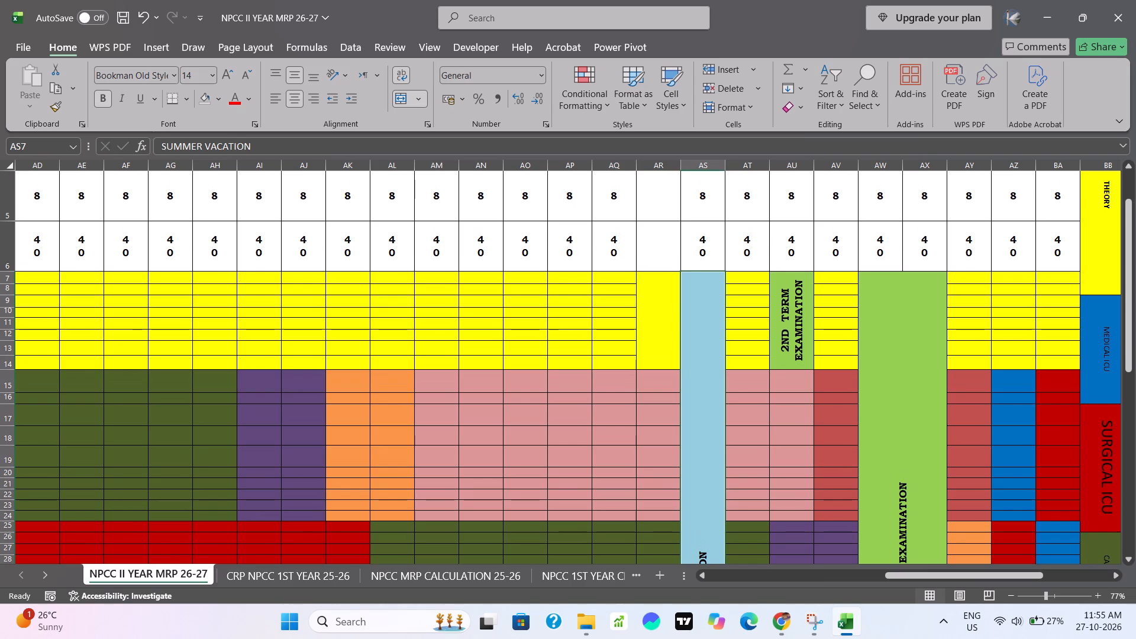
key(ctrl+c)
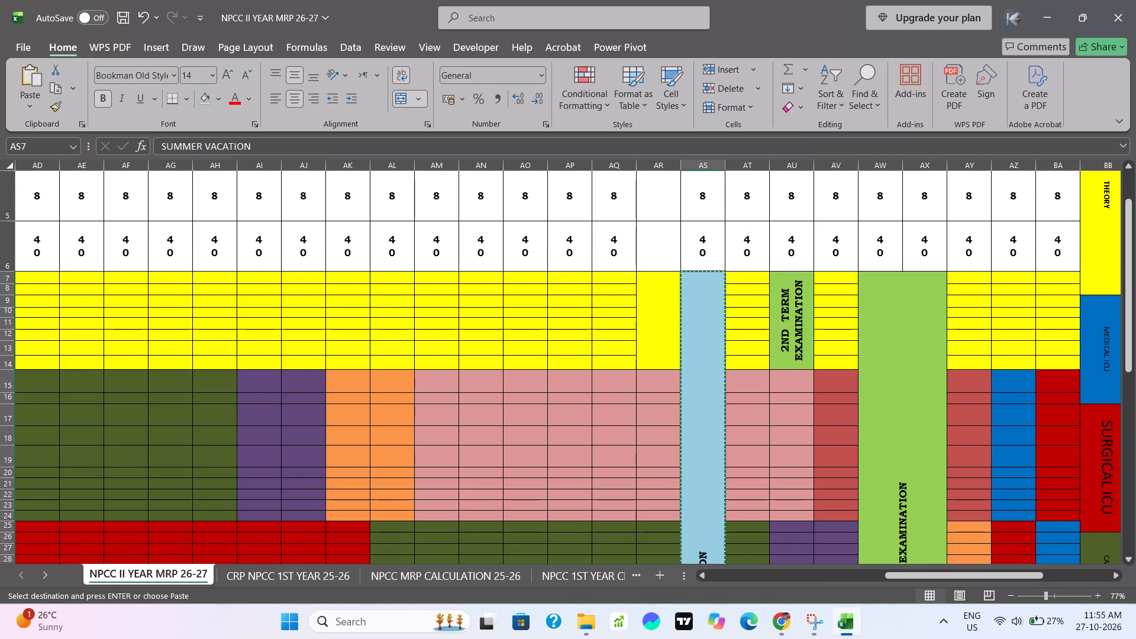
click(669, 319)
click(401, 100)
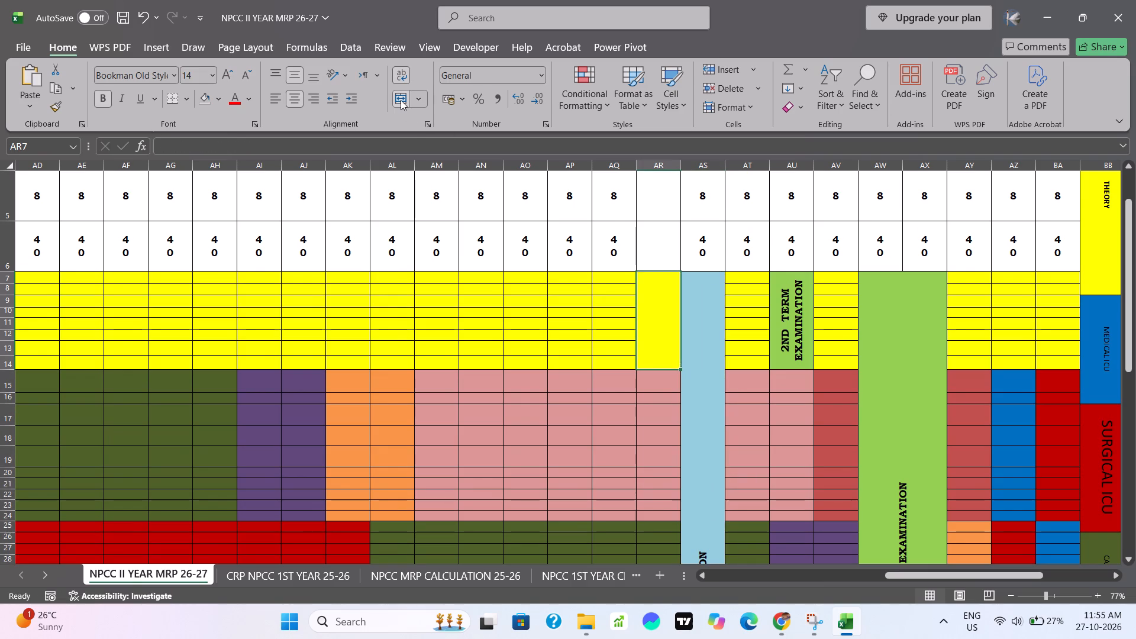
click(656, 275)
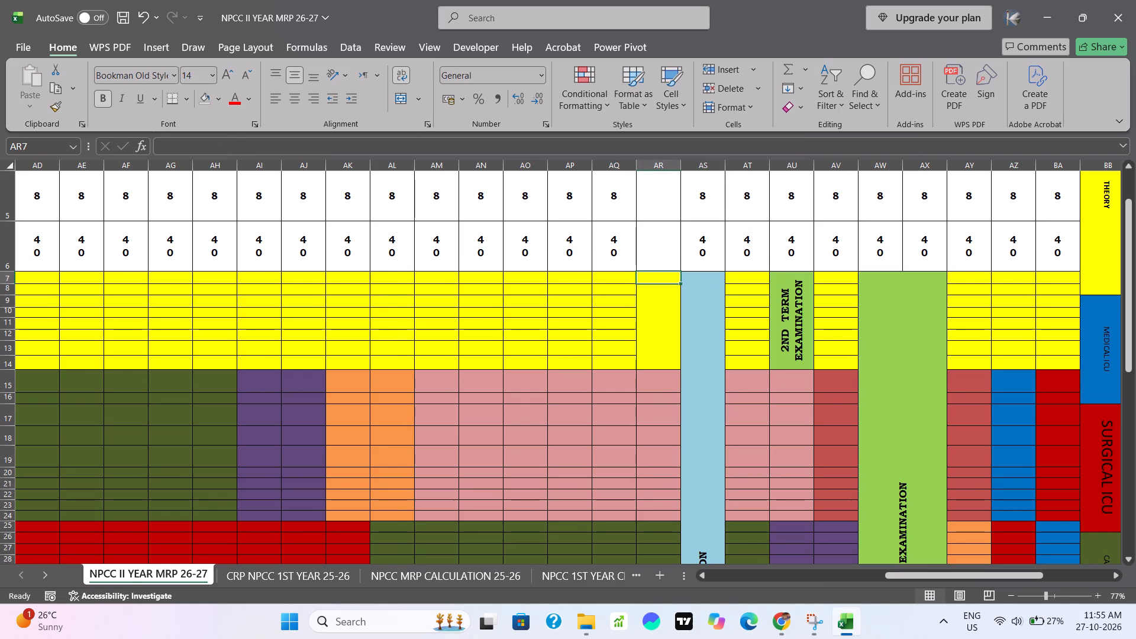
key(ctrl+v)
click(719, 295)
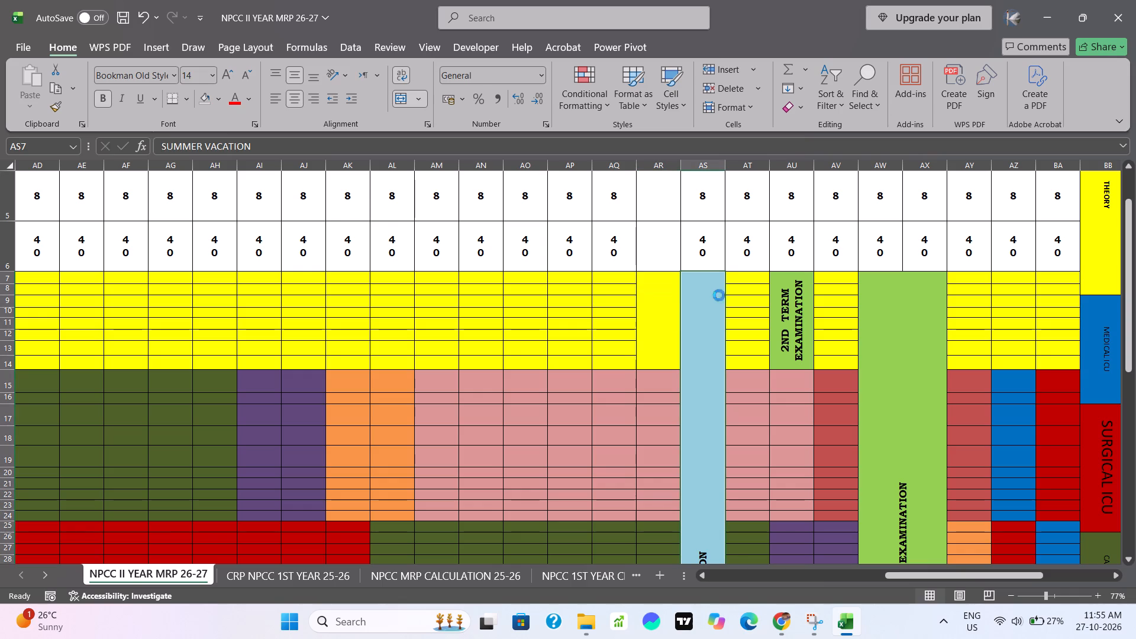
key(ctrl+c)
click(655, 276)
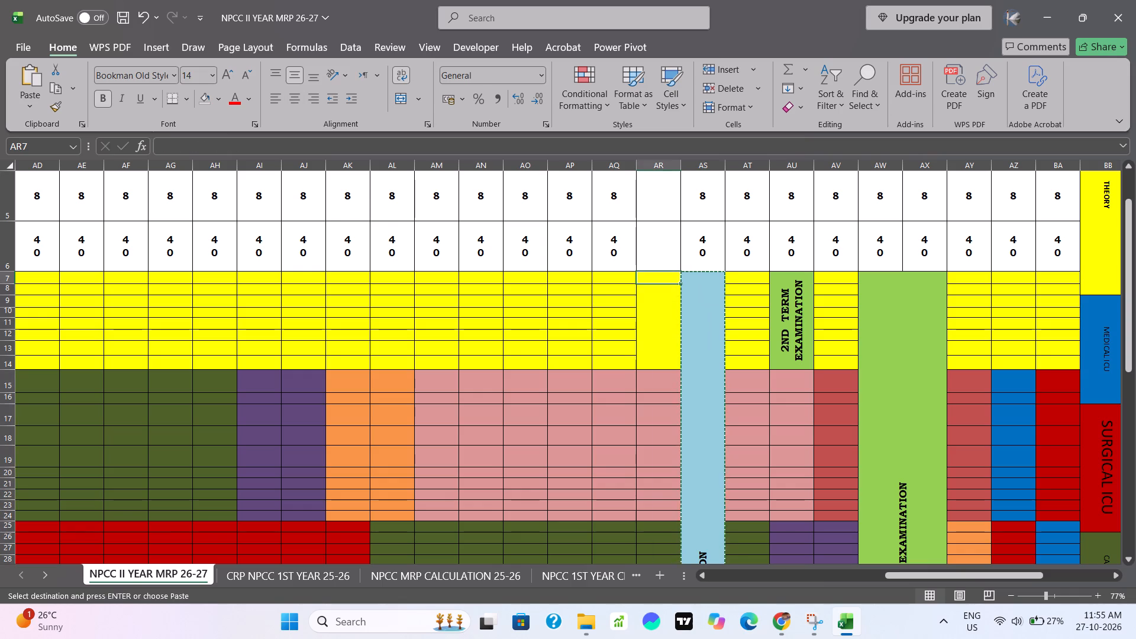
key(ctrl+v)
Unmerge the blue "SUMMER VACATION" block in week 44.
click(706, 315)
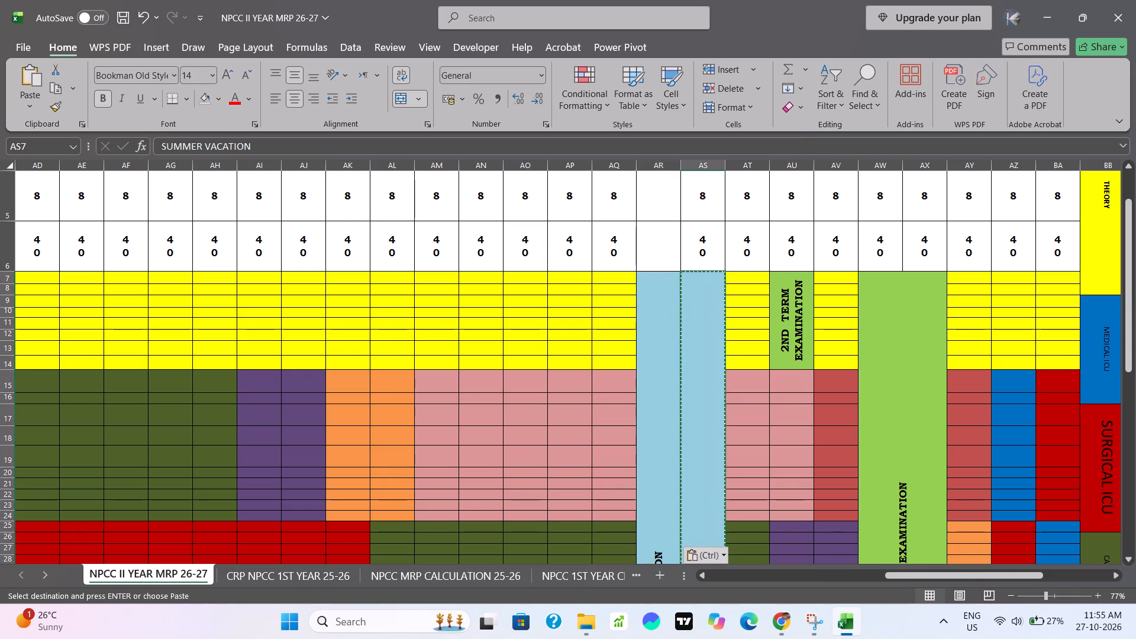
click(401, 99)
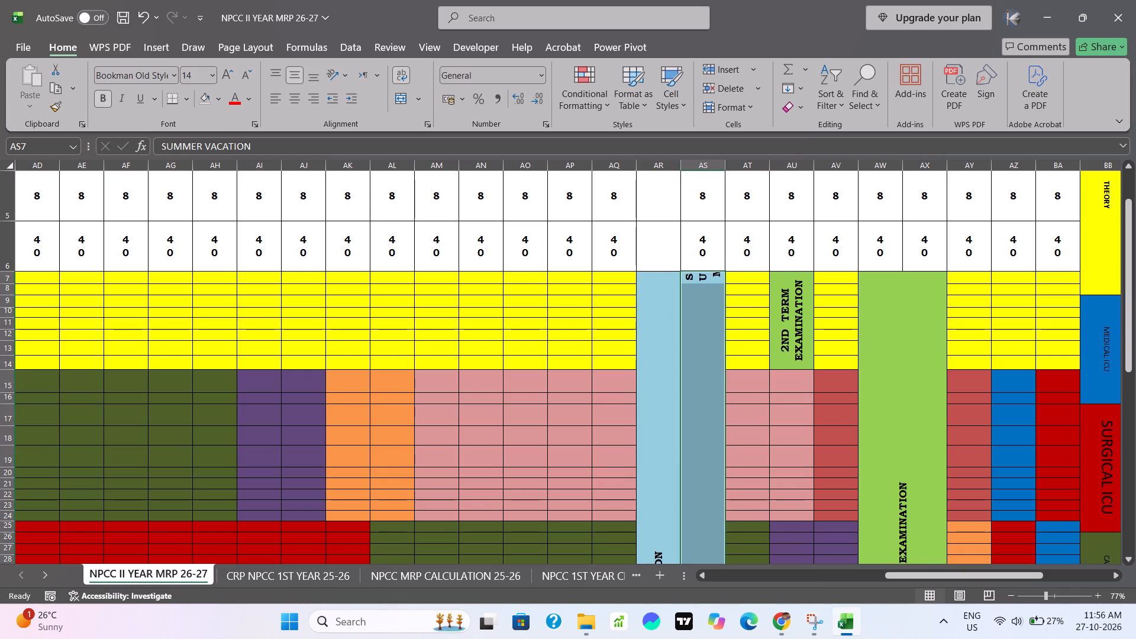
Copy week 45's coloured cells in rows 7 to 54 over the vacation block in week 44, starting at row 7.
drag(750, 282, 758, 586)
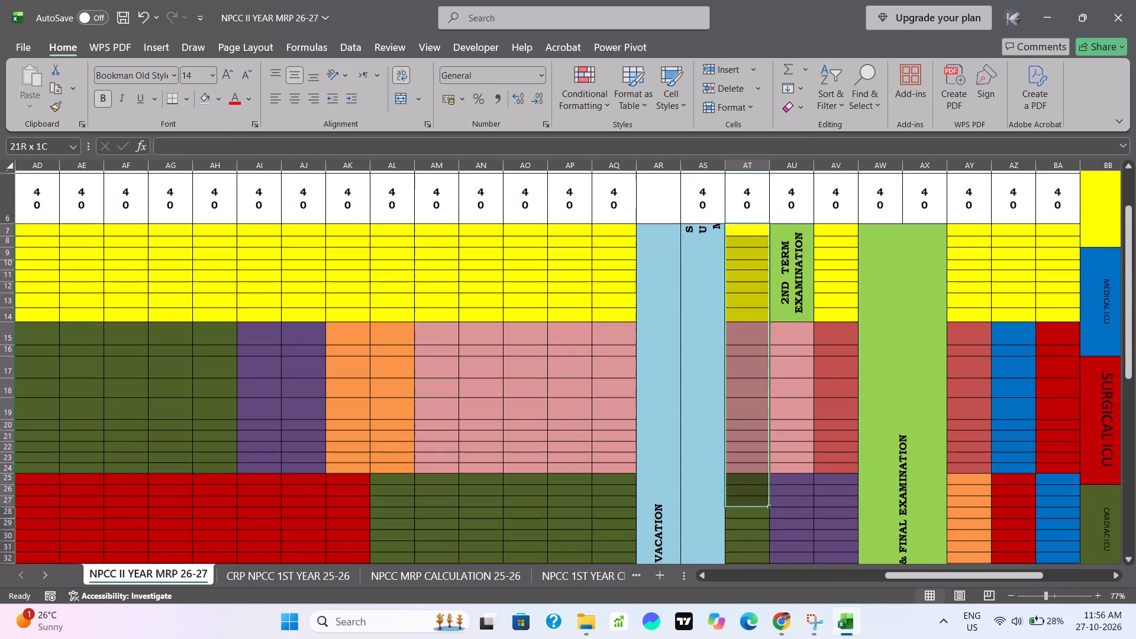
drag(758, 586, 753, 571)
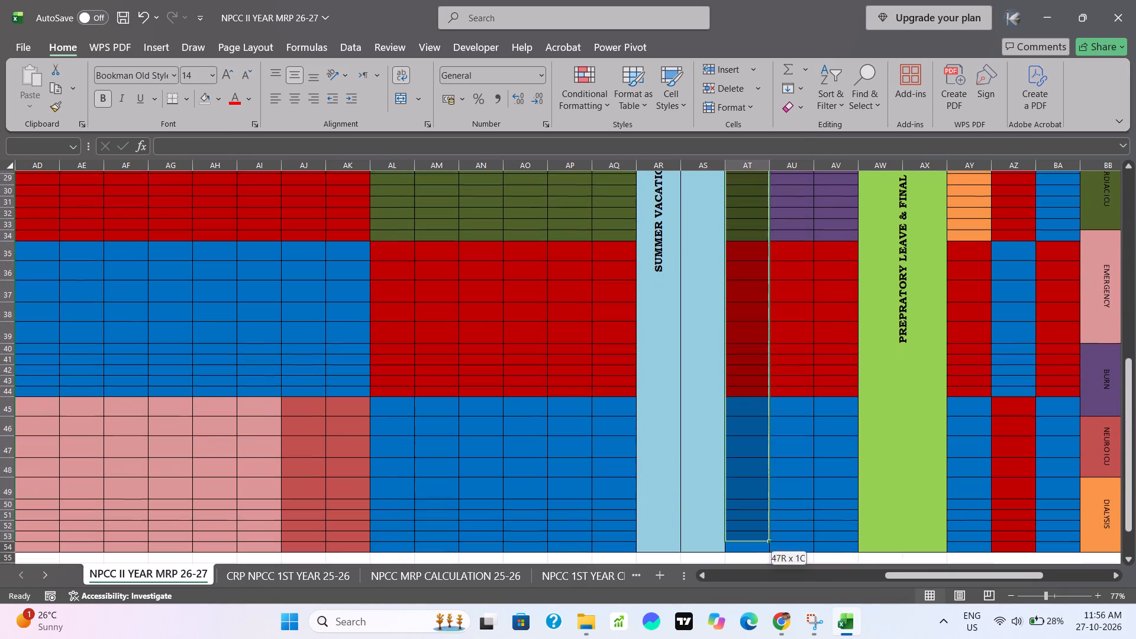
drag(753, 571, 753, 542)
key(ctrl+c)
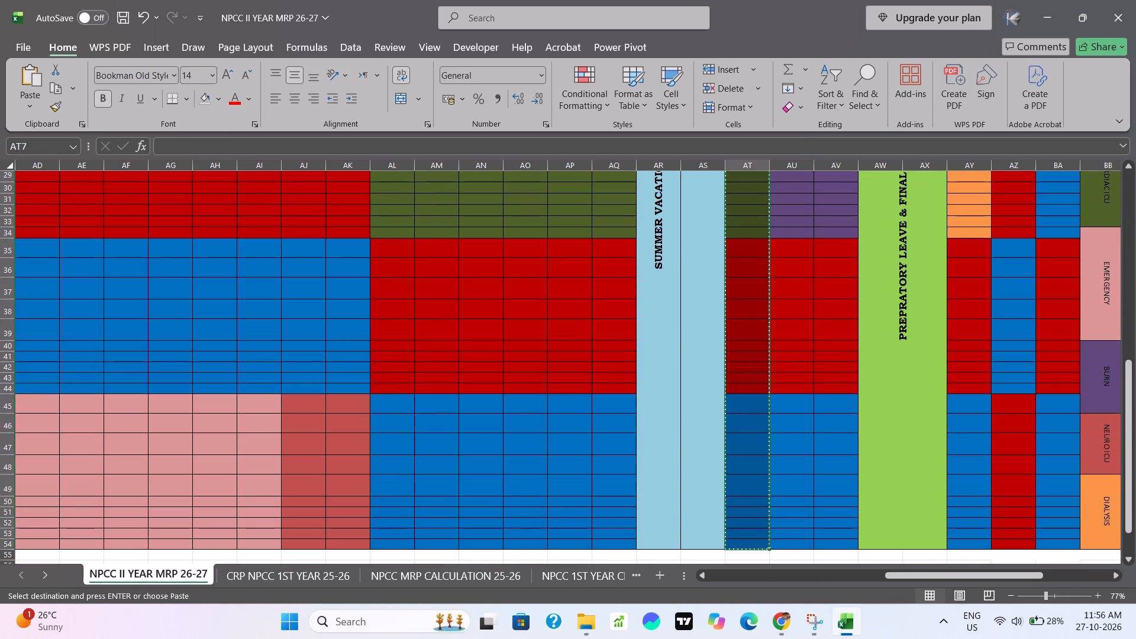
scroll(708, 487, up, 4)
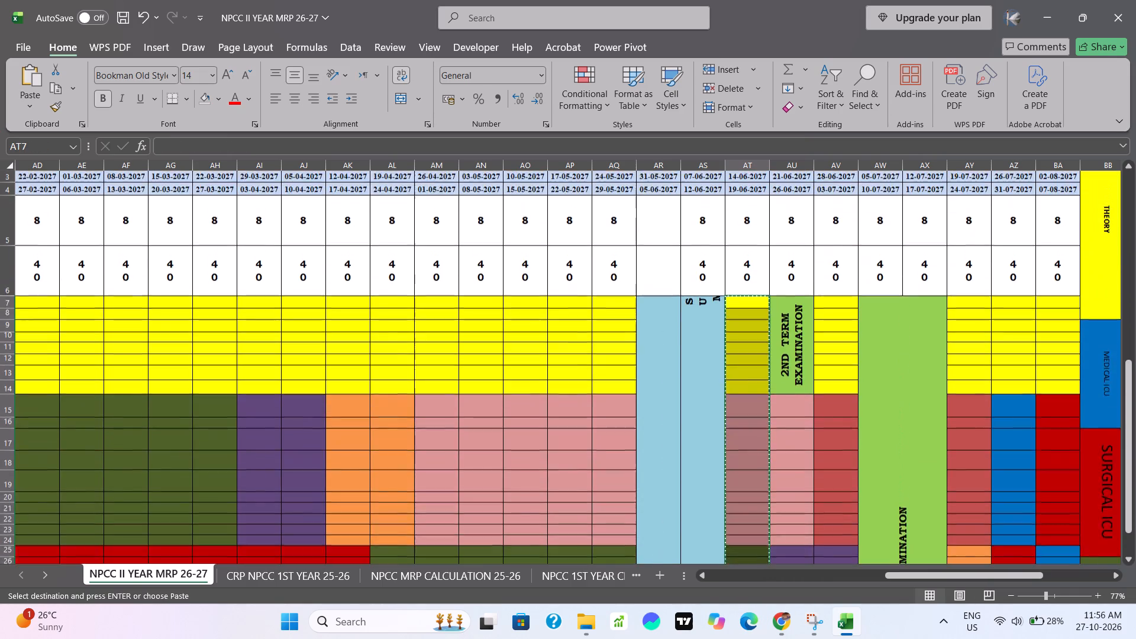
scroll(708, 487, up, 1)
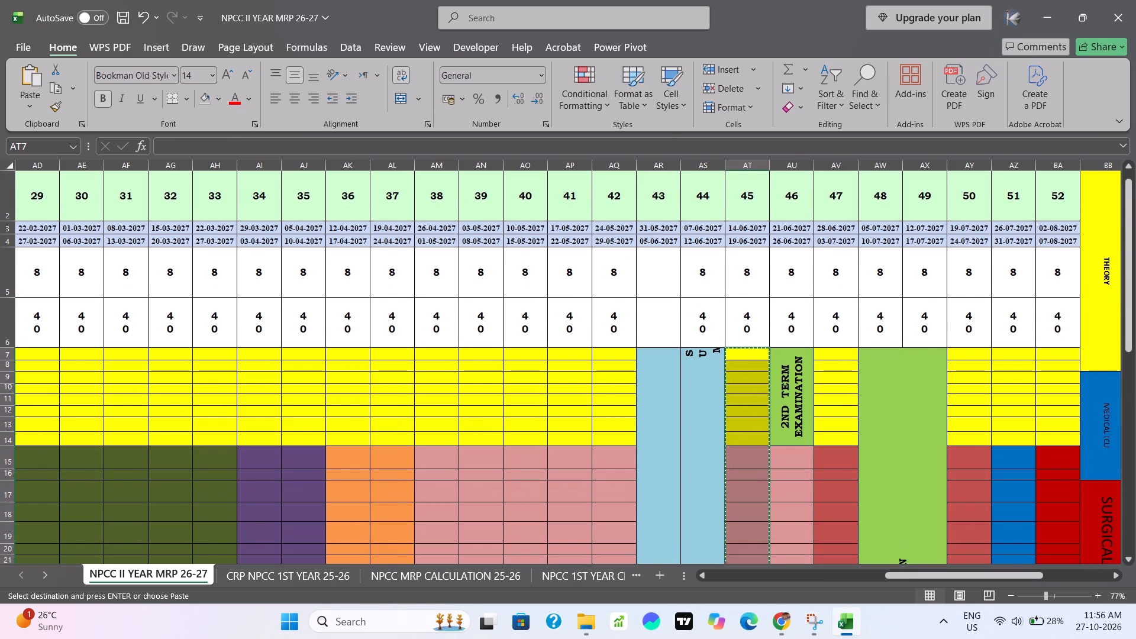
click(703, 360)
key(ctrl+v)
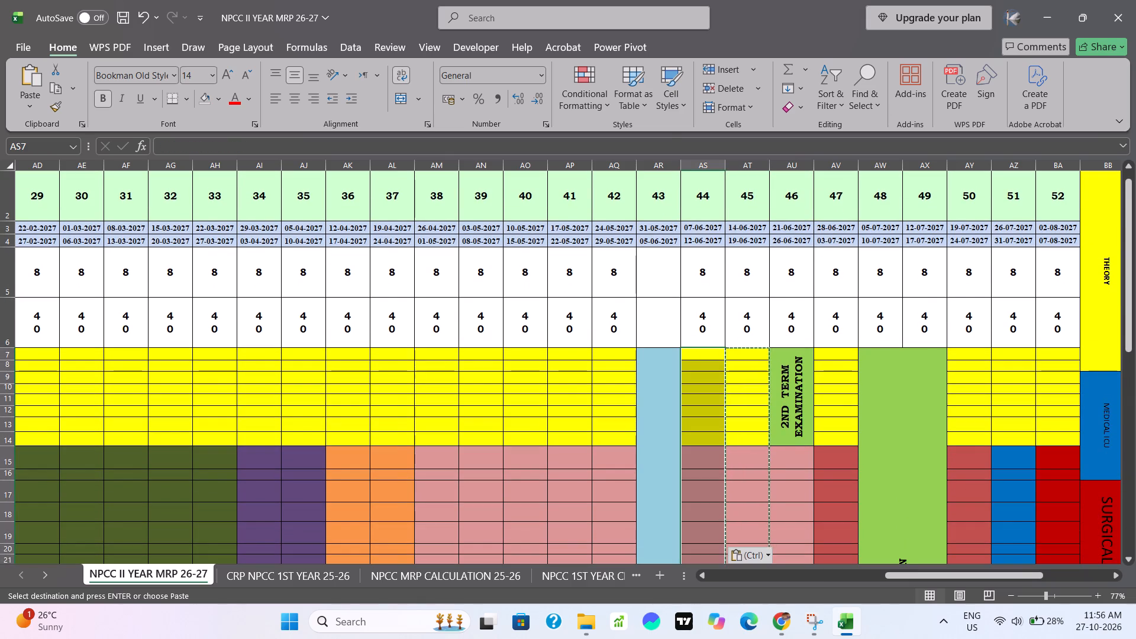
click(764, 438)
key(Escape)
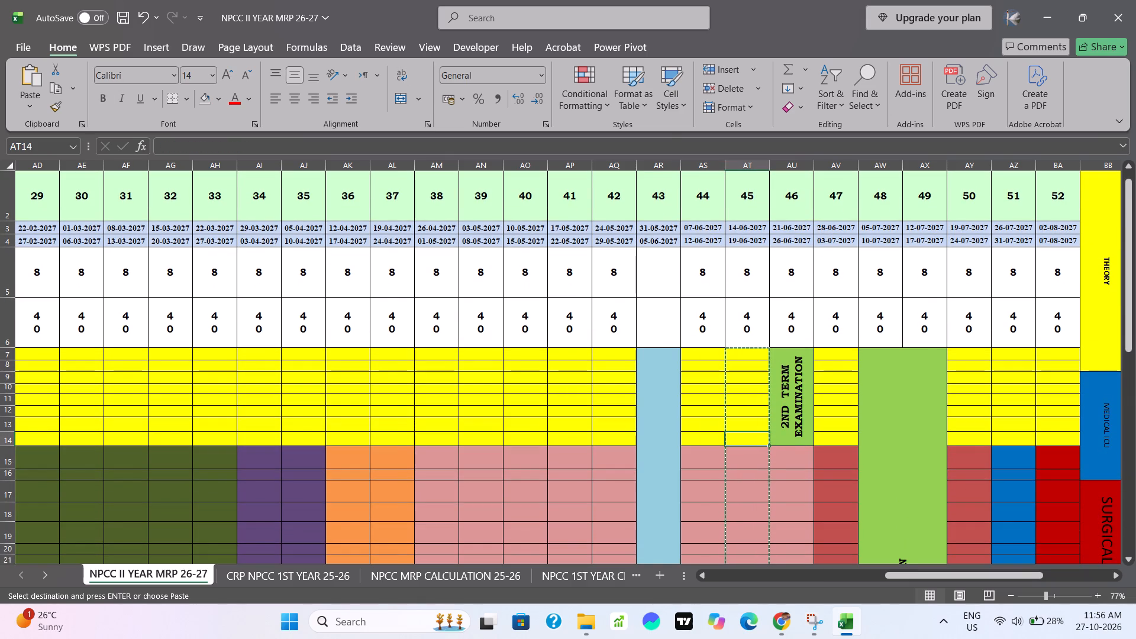
Clear the theory hours of week 46, the 2nd term examination week, in row 5.
scroll(684, 441, down, 3)
scroll(684, 441, up, 1)
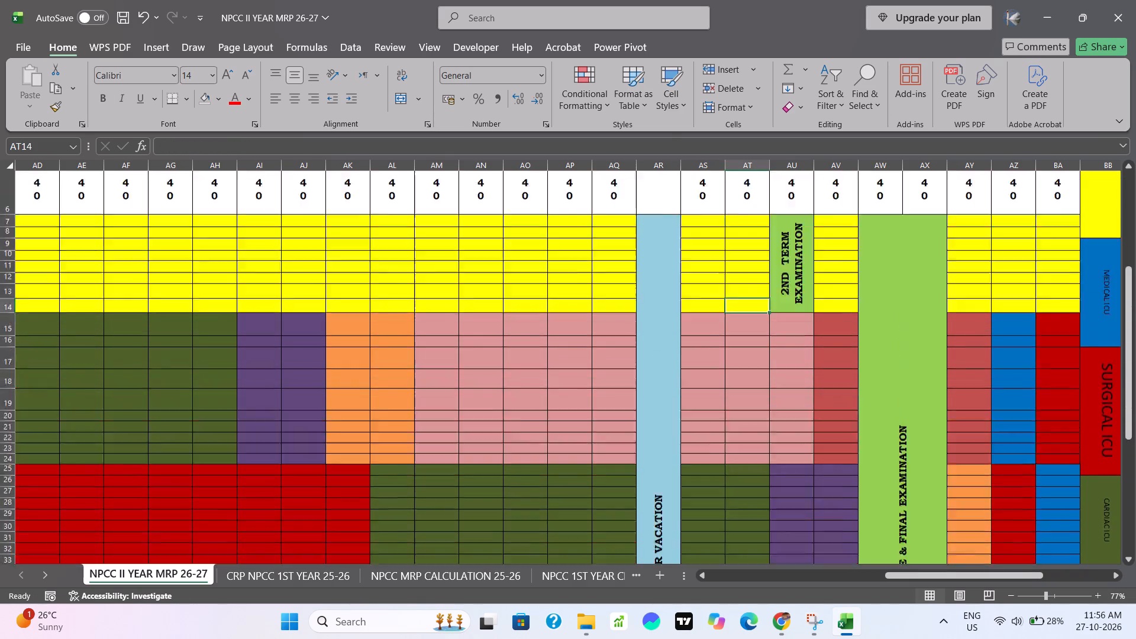
scroll(684, 441, up, 2)
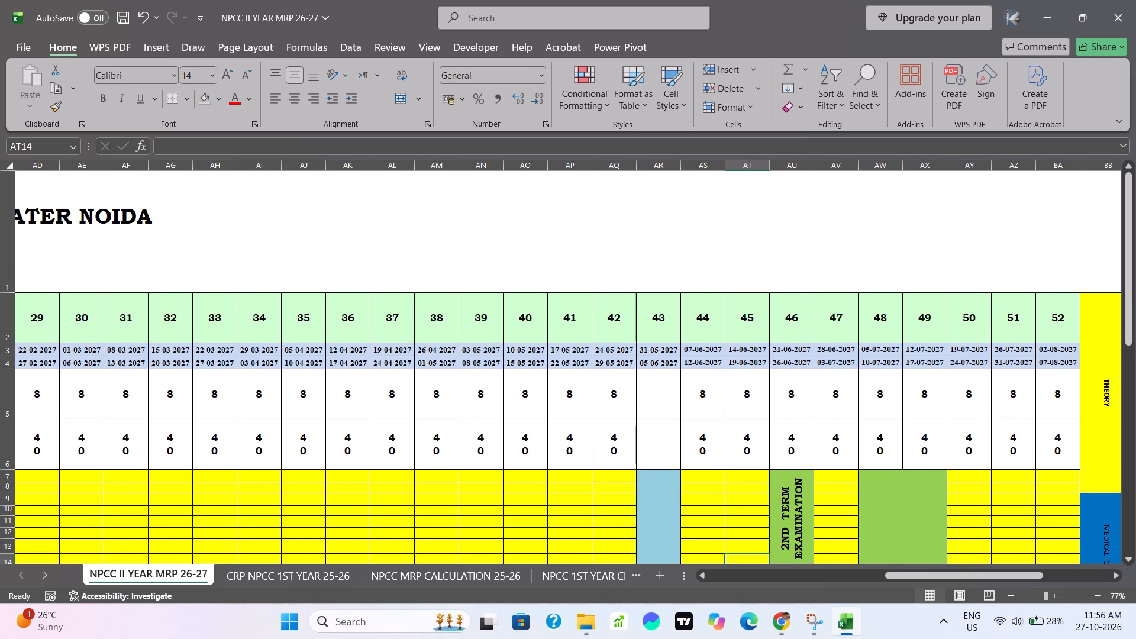
scroll(755, 435, down, 1)
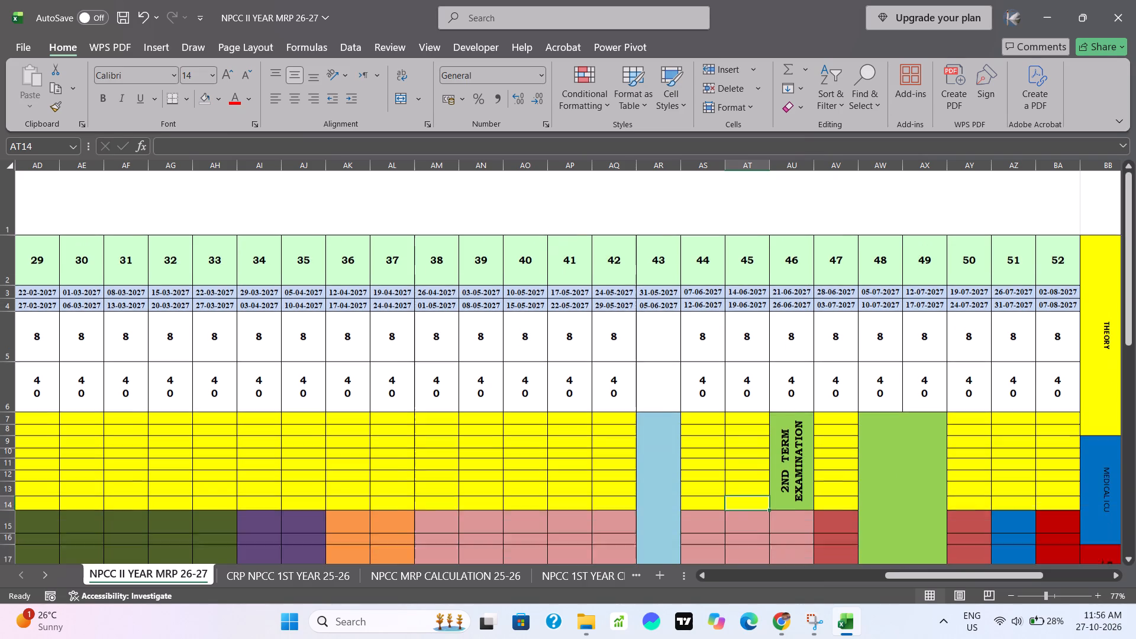
scroll(755, 435, down, 1)
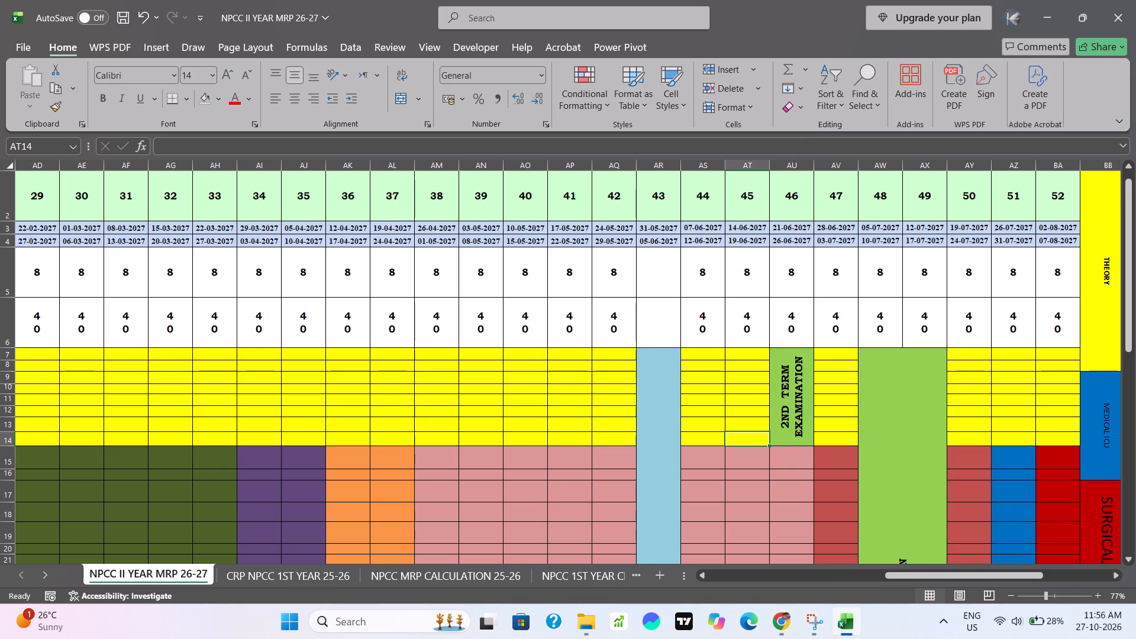
drag(795, 277, 802, 282)
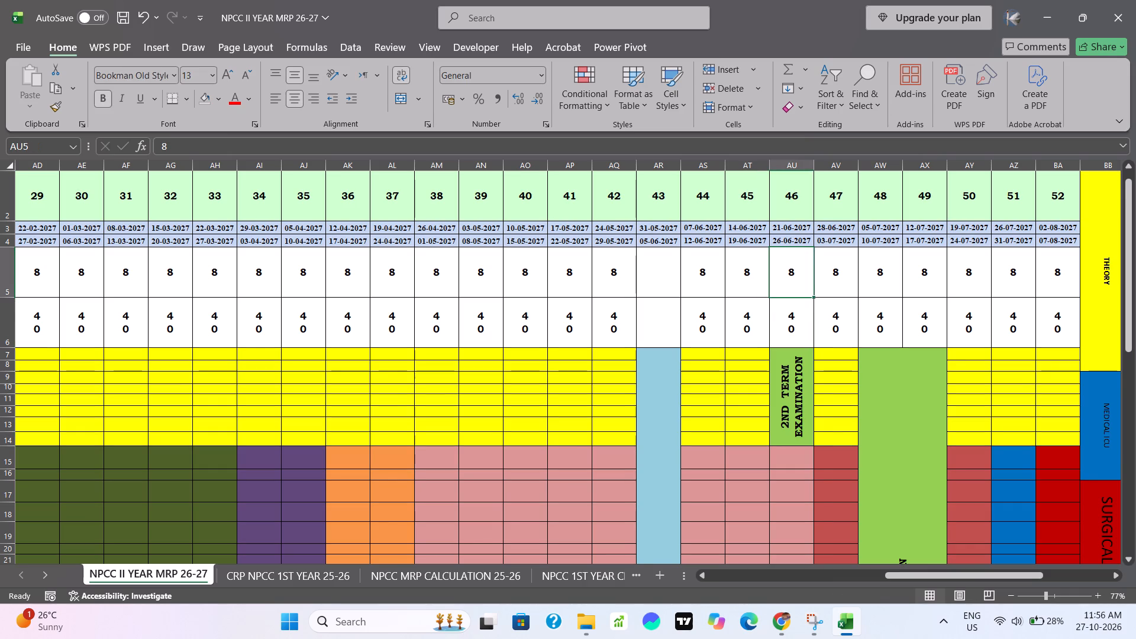
key(Delete)
click(802, 282)
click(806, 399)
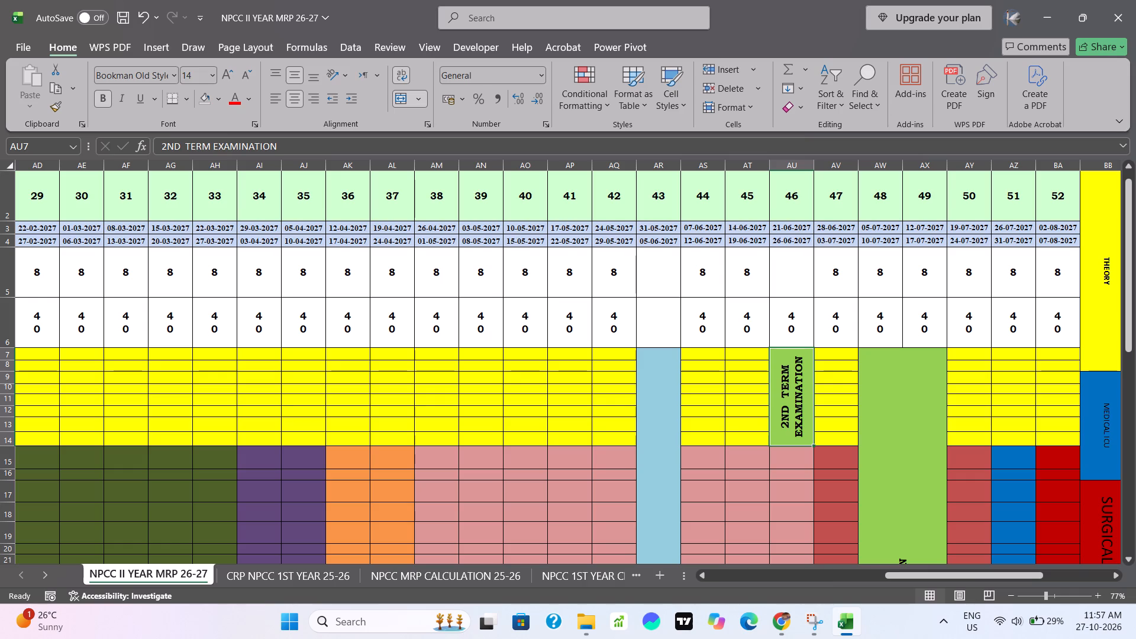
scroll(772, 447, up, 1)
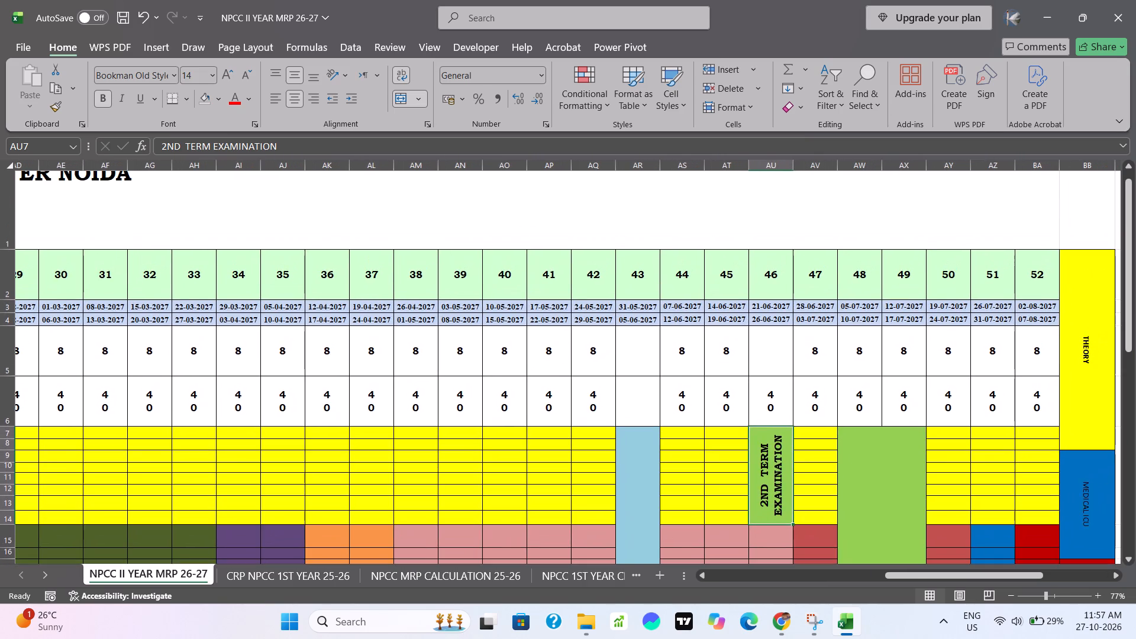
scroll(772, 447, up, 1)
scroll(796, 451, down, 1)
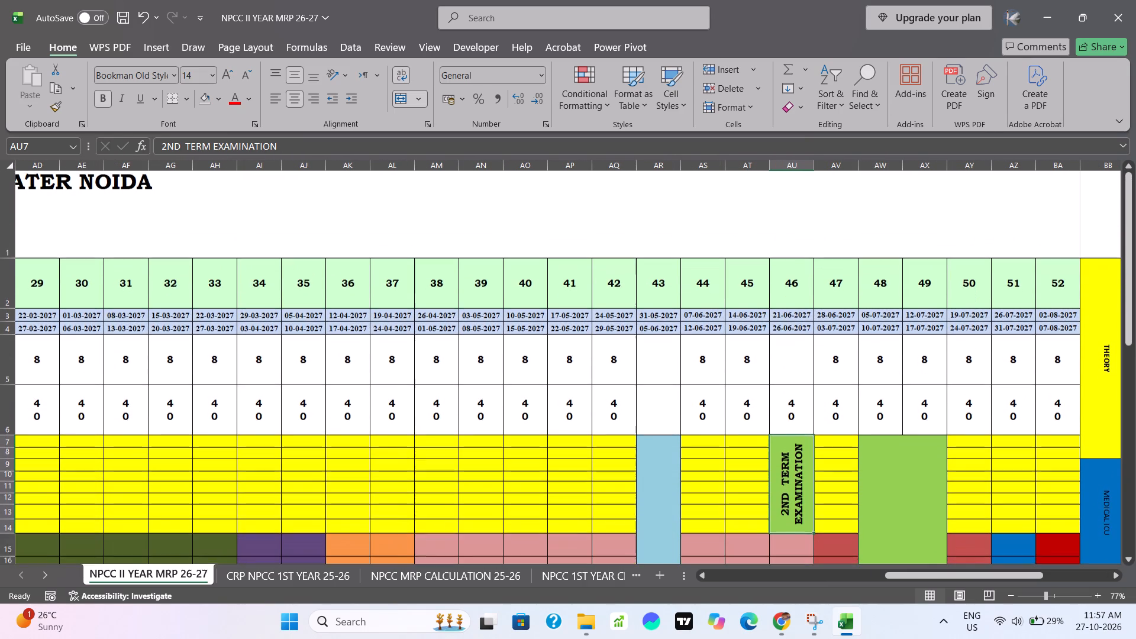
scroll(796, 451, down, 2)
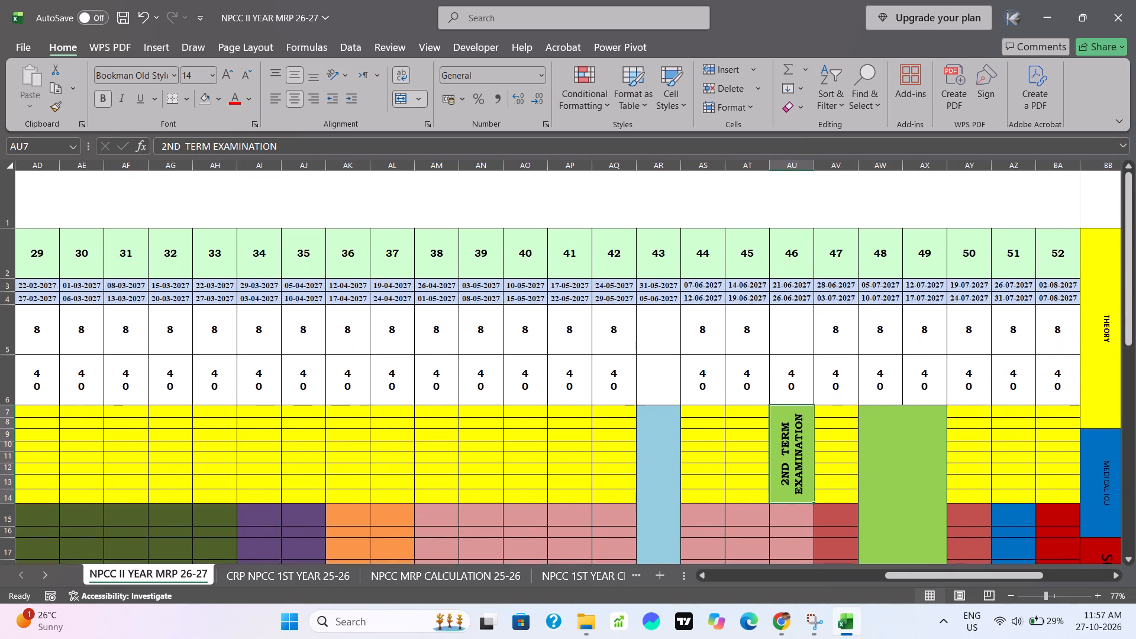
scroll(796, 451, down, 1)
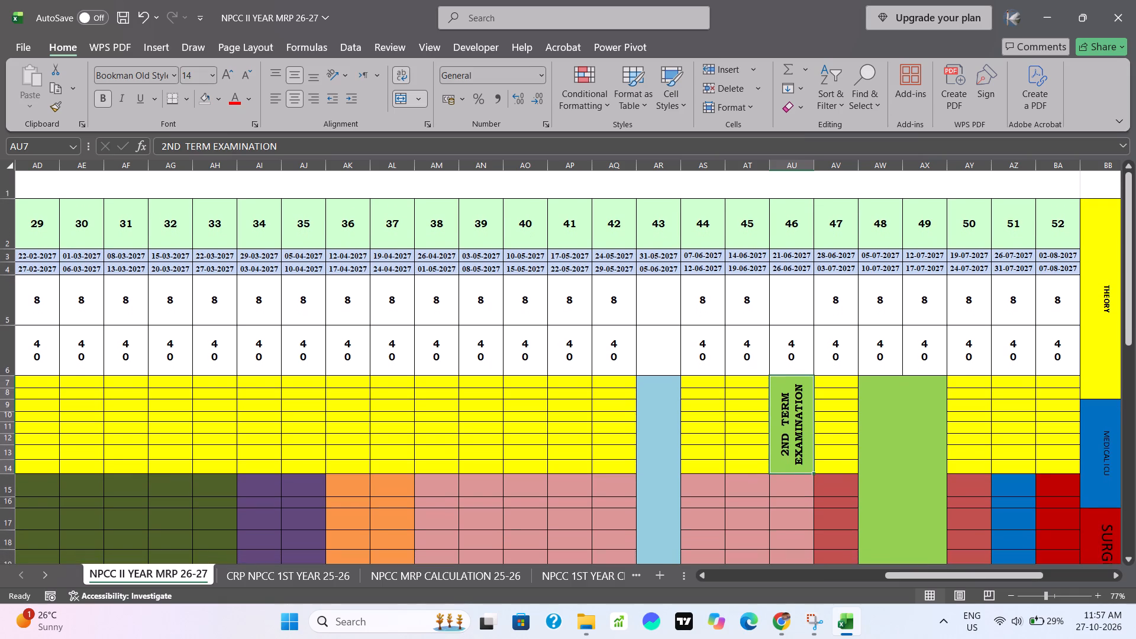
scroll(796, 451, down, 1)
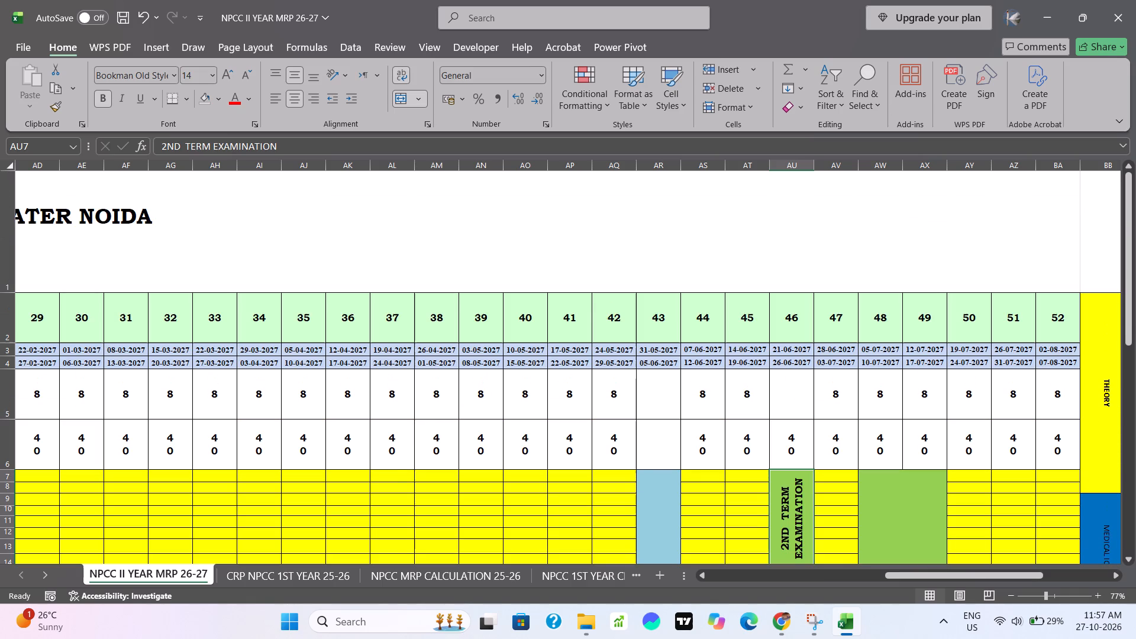
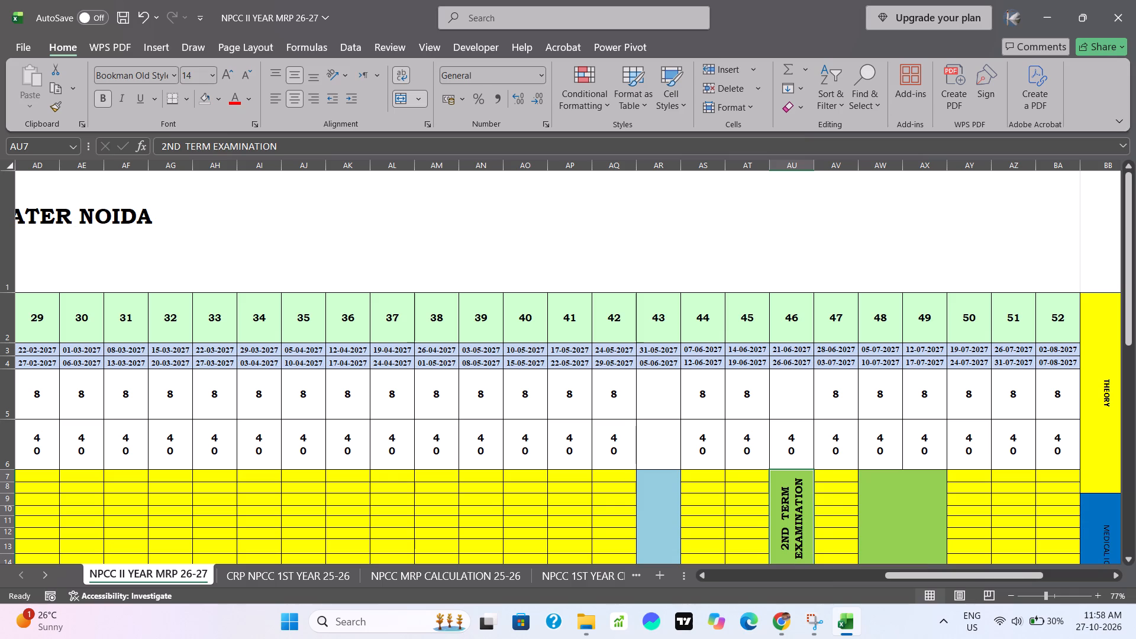
Unmerge the green "PREPRATORY LEAVE & FINAL EXAMINATION" block spanning weeks 48 and 49.
click(897, 511)
scroll(897, 510, down, 1)
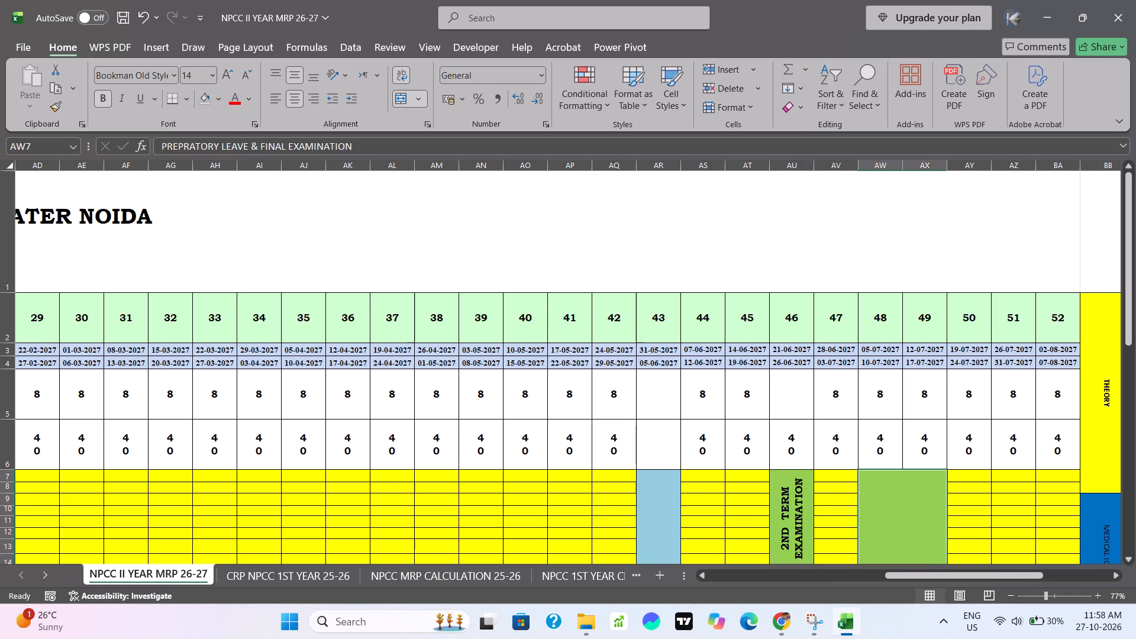
scroll(893, 488, down, 3)
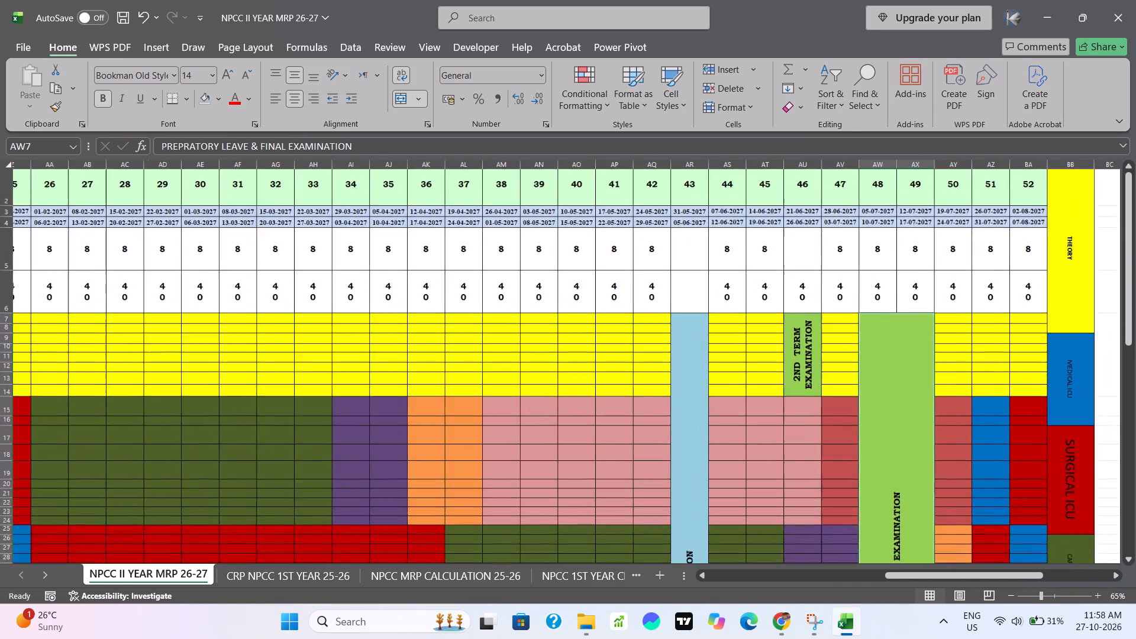
scroll(877, 434, down, 4)
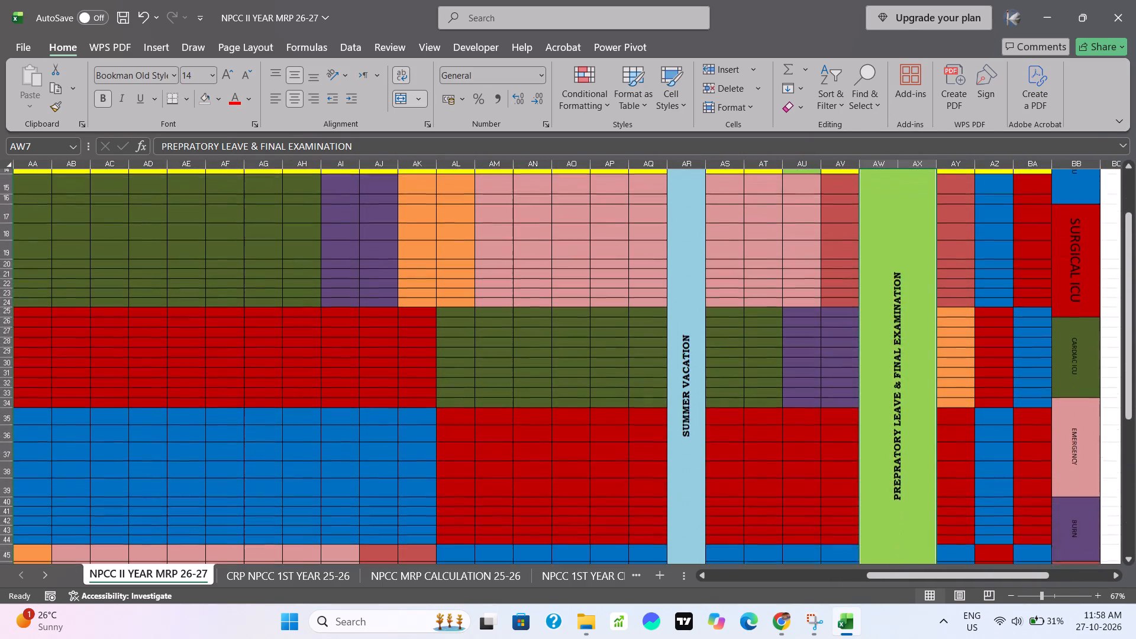
scroll(877, 434, down, 4)
click(877, 434)
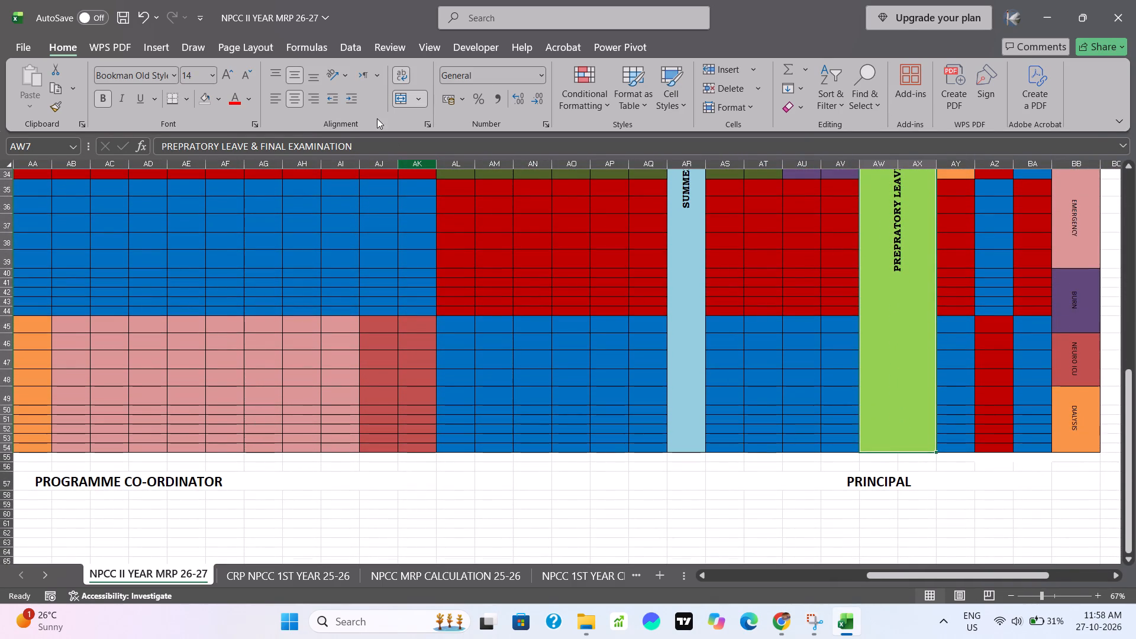
click(397, 98)
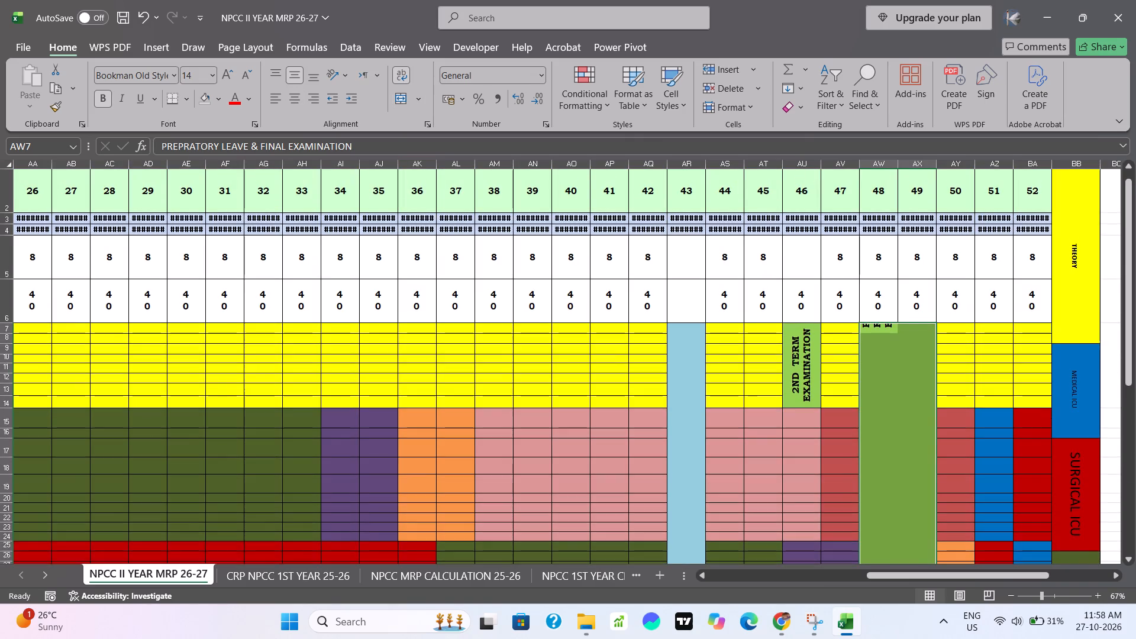
Merge and center rows 7 to 54 of week 48 alone, leaving week 49 out of the examination block.
scroll(783, 464, down, 7)
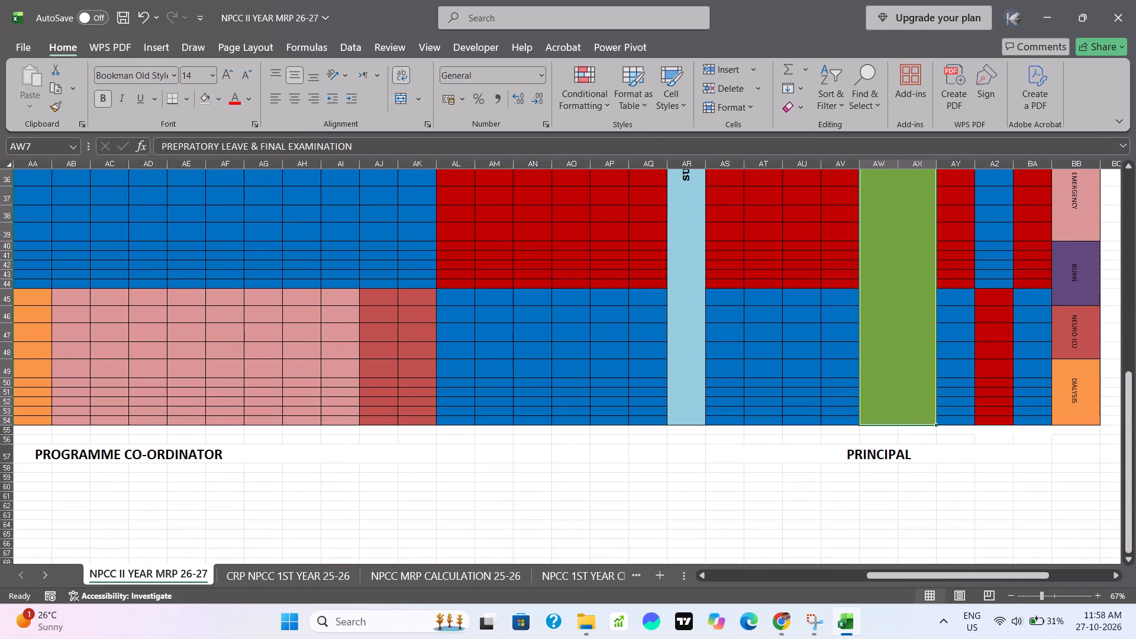
drag(936, 427, 906, 428)
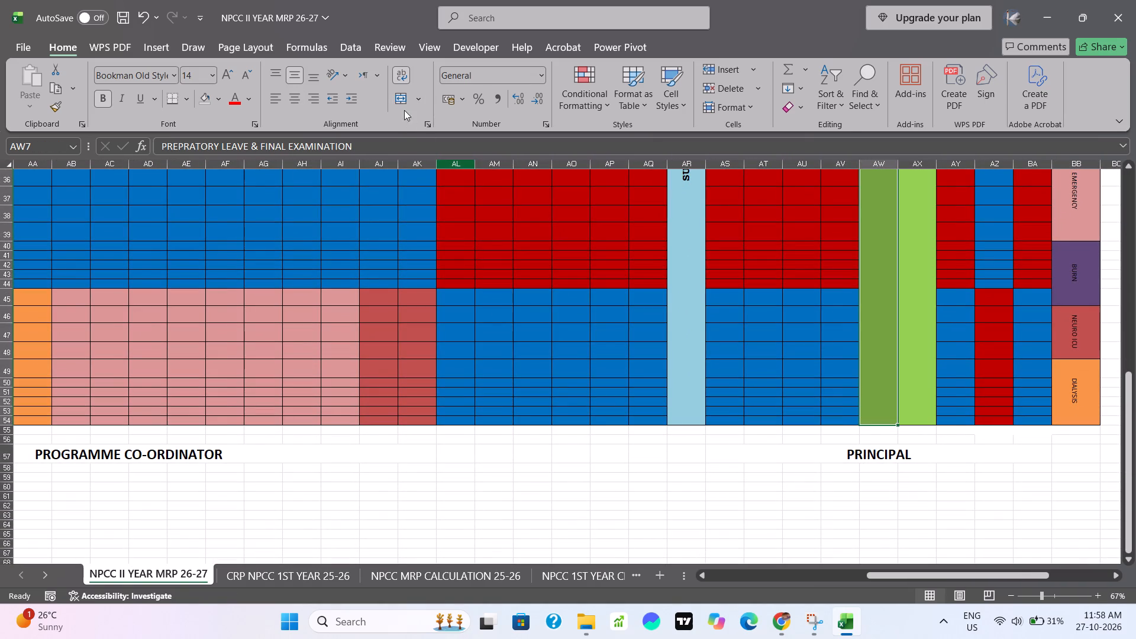
click(402, 99)
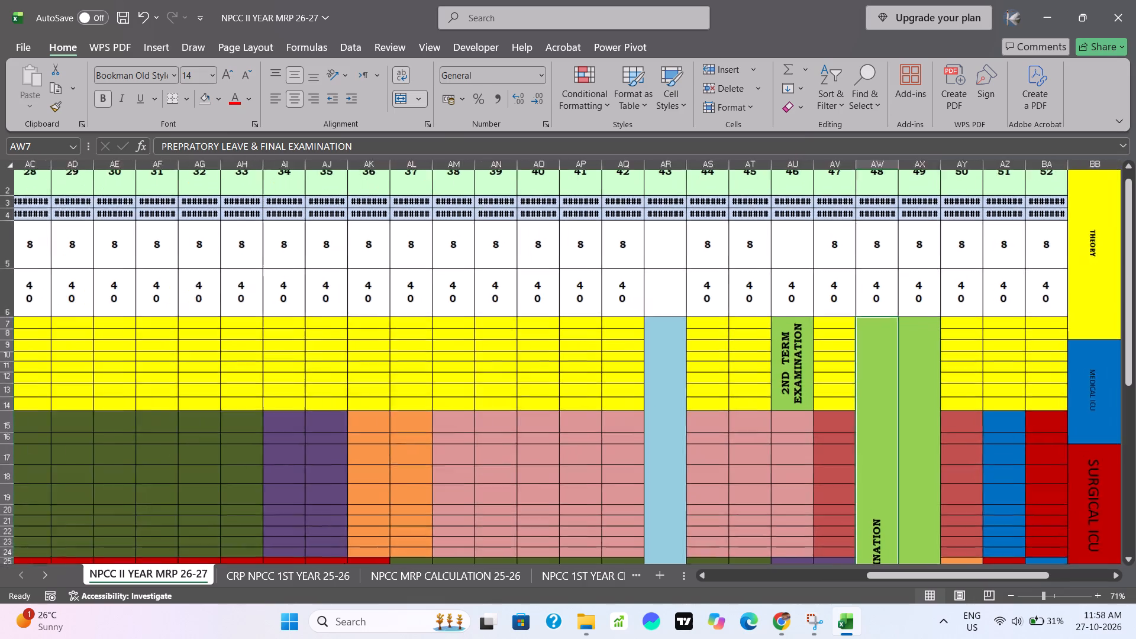
Examine the preparatory leave and final examination weeks and the weeks that follow, up to week 52.
scroll(901, 386, up, 1)
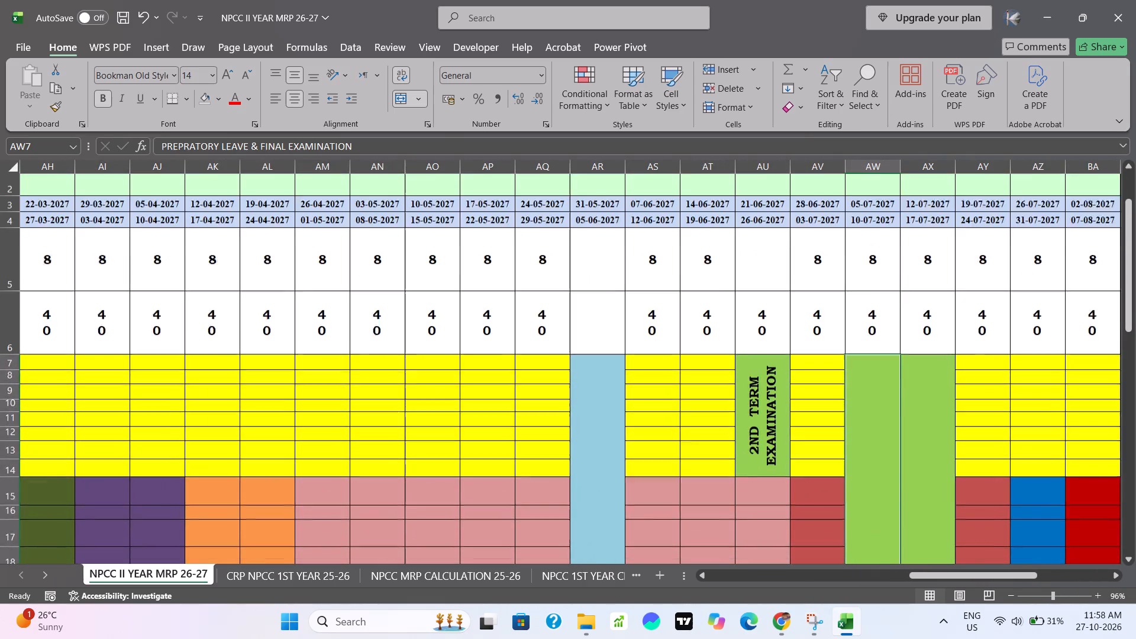
scroll(901, 386, up, 2)
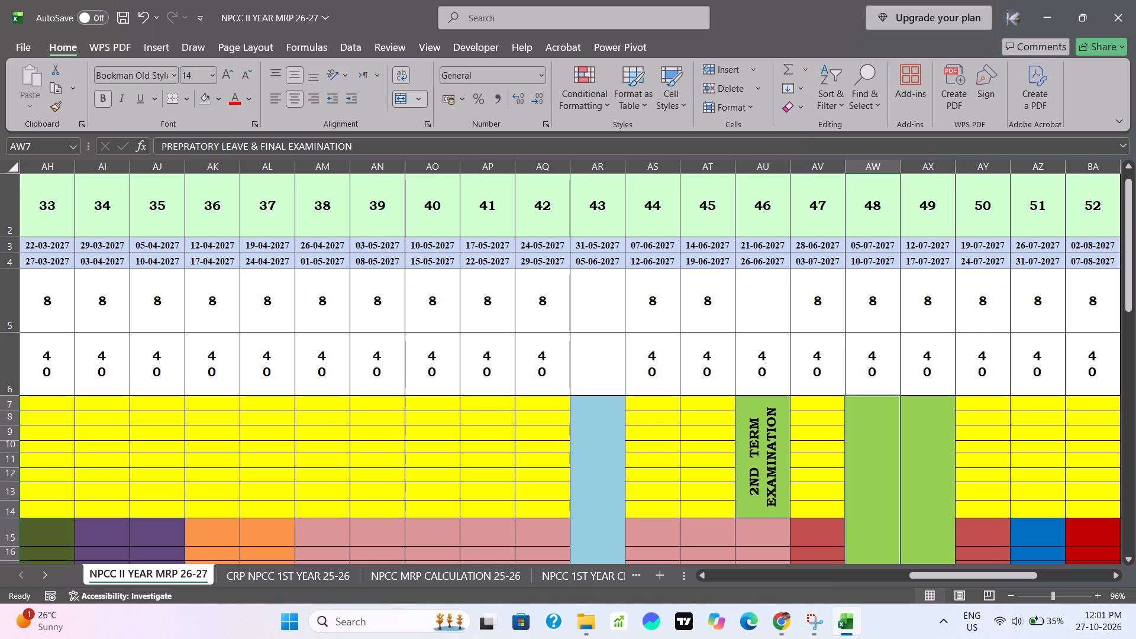
scroll(928, 298, left, 2)
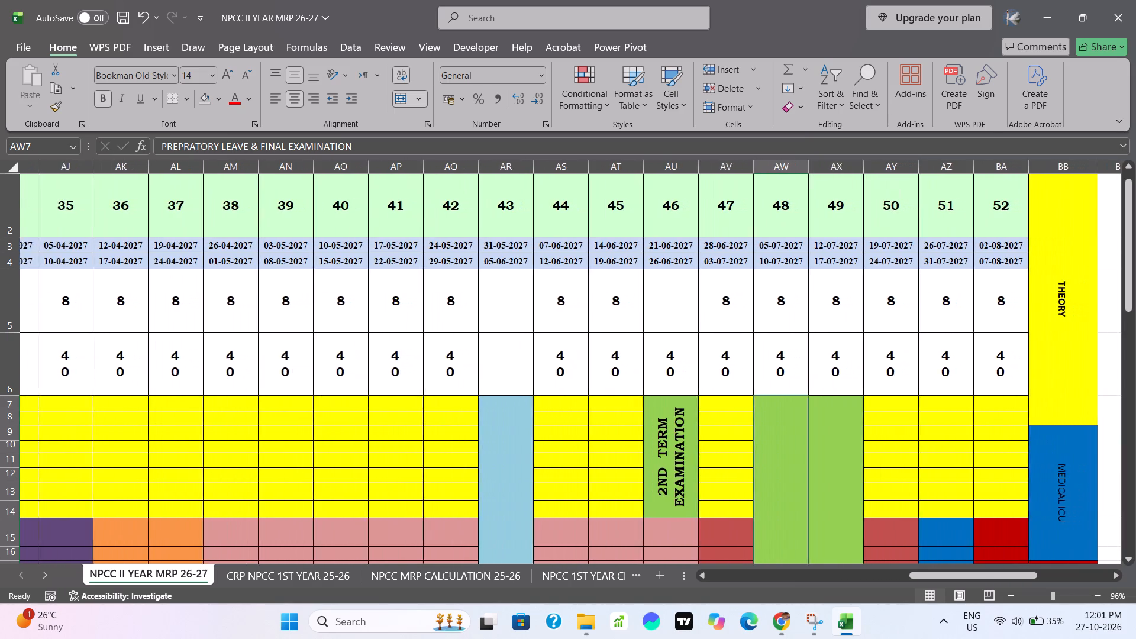
scroll(928, 298, left, 1)
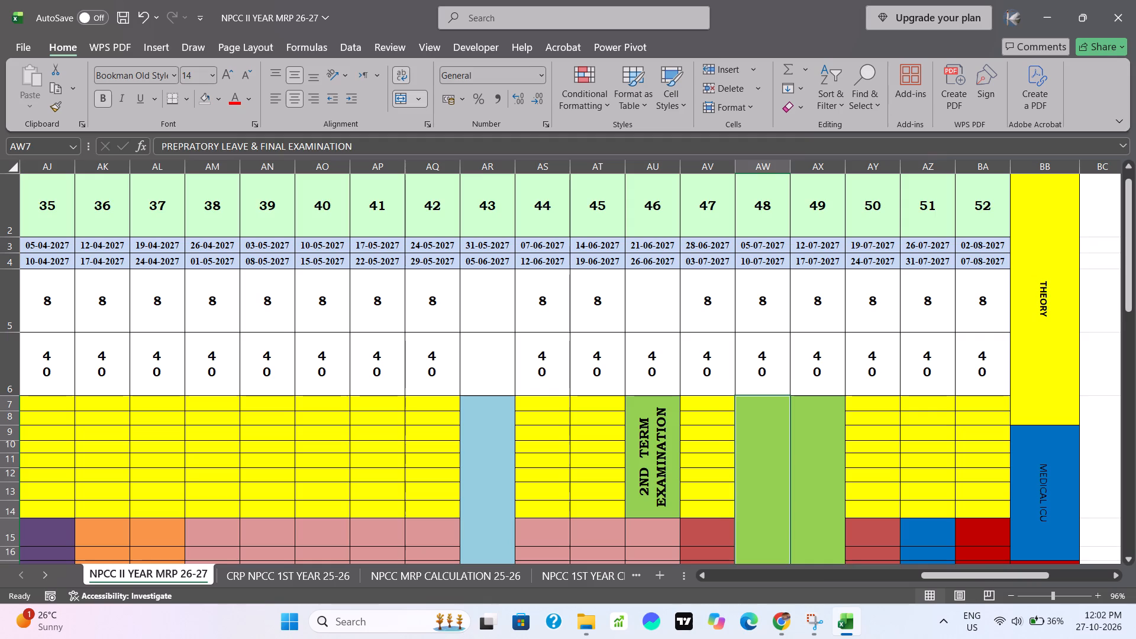
click(876, 402)
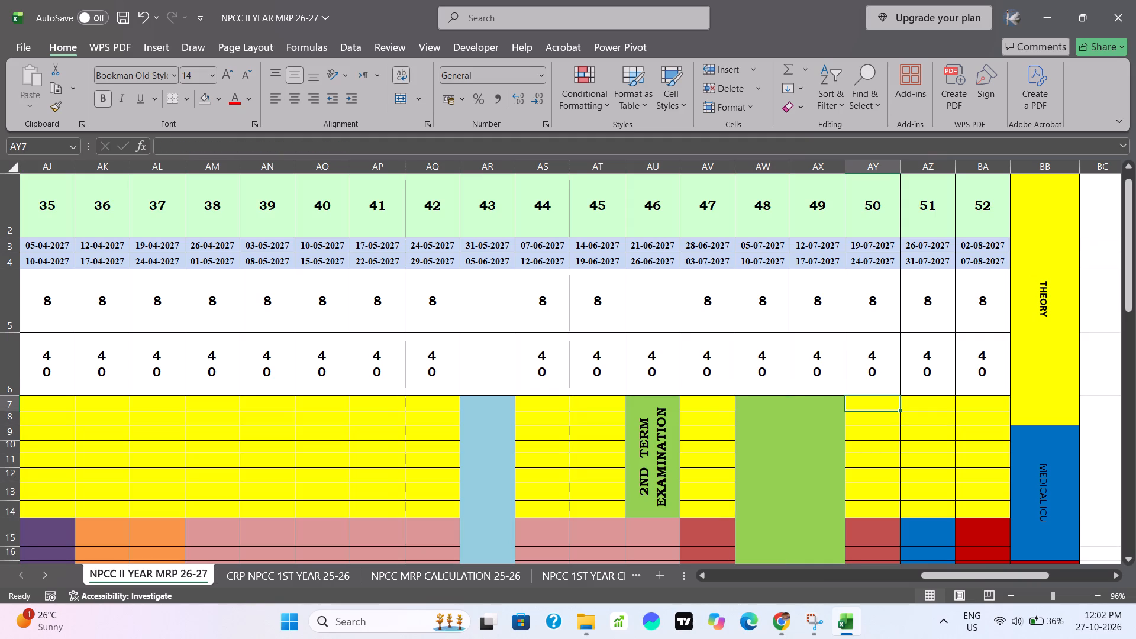
click(816, 404)
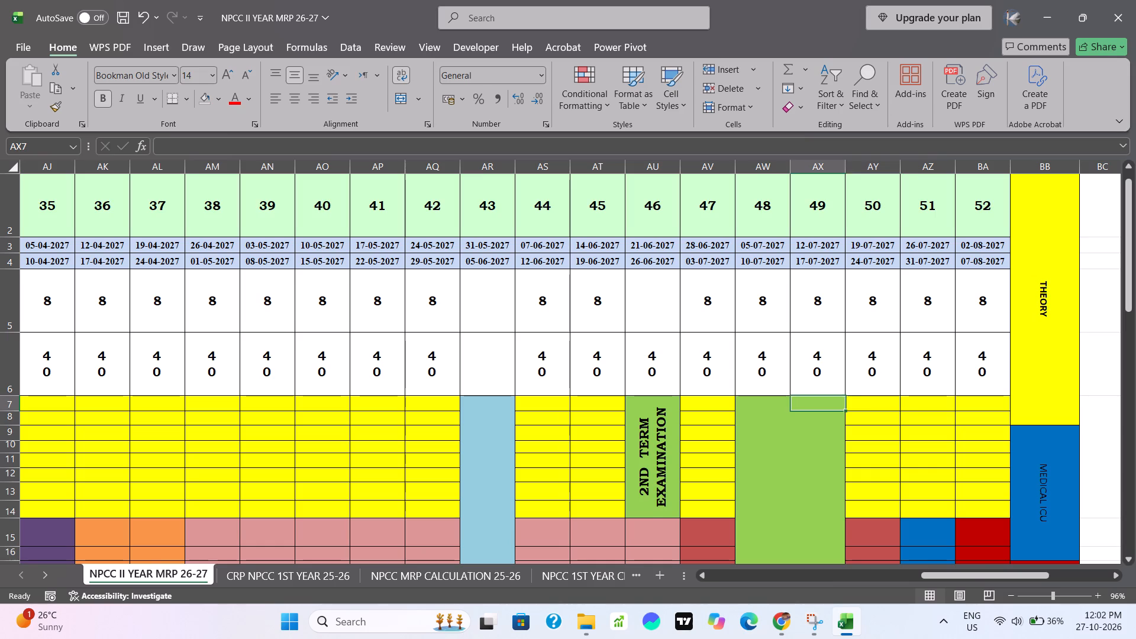
scroll(816, 404, down, 4)
scroll(816, 404, up, 1)
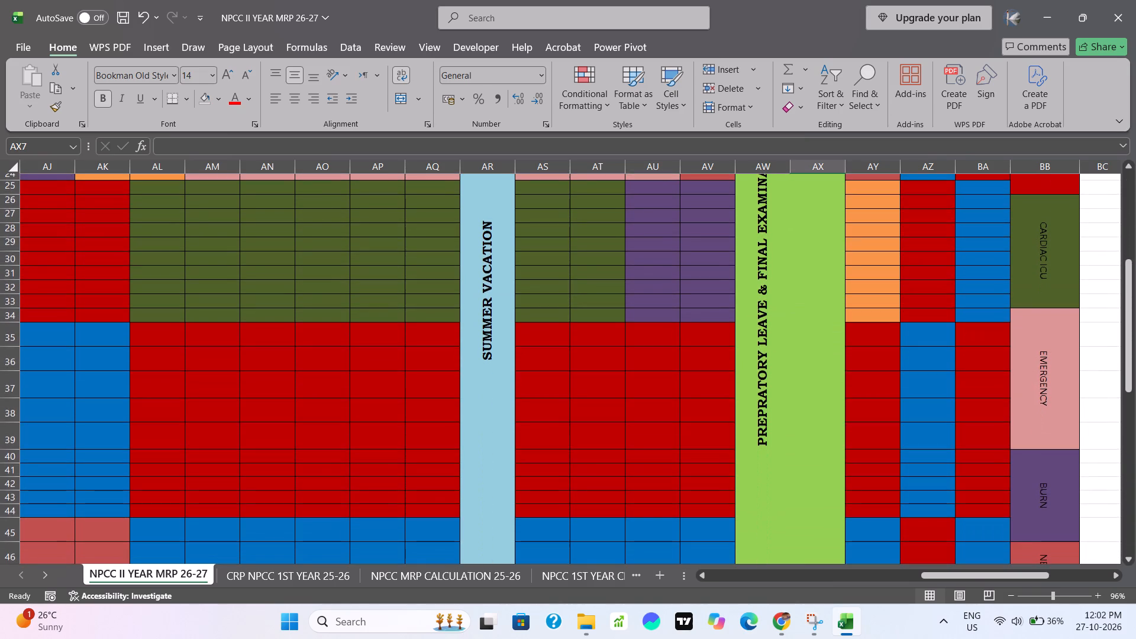
scroll(816, 404, up, 3)
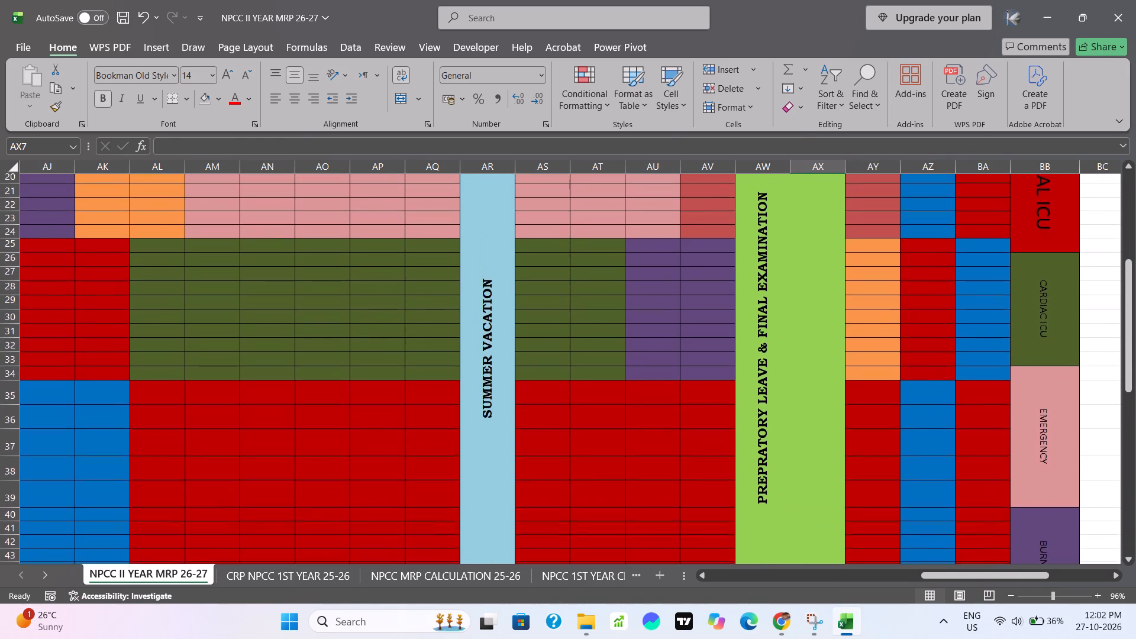
scroll(816, 404, up, 3)
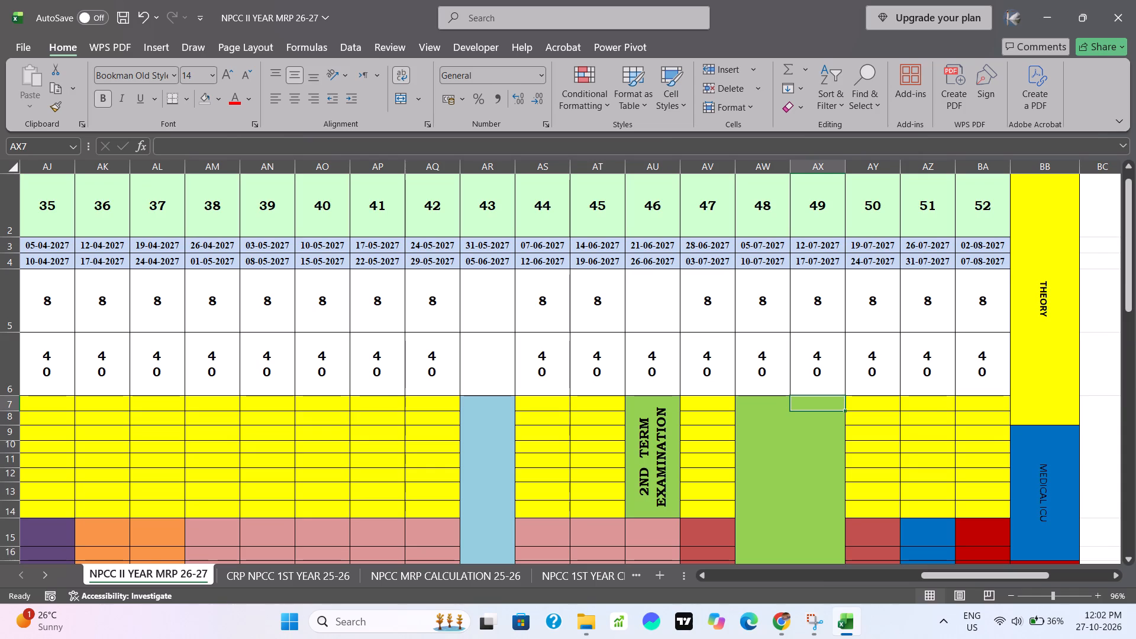
Clear the row 5 theory hours of weeks 50, 51 and 52, and week 52's clinical hours in row 6.
click(876, 306)
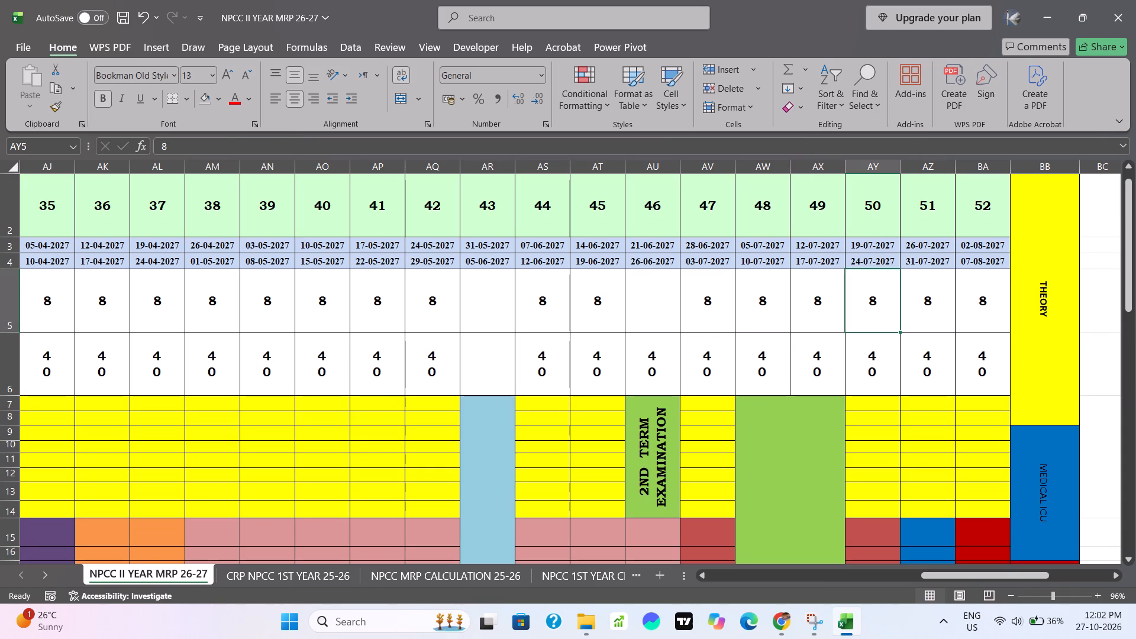
key(Delete)
click(925, 298)
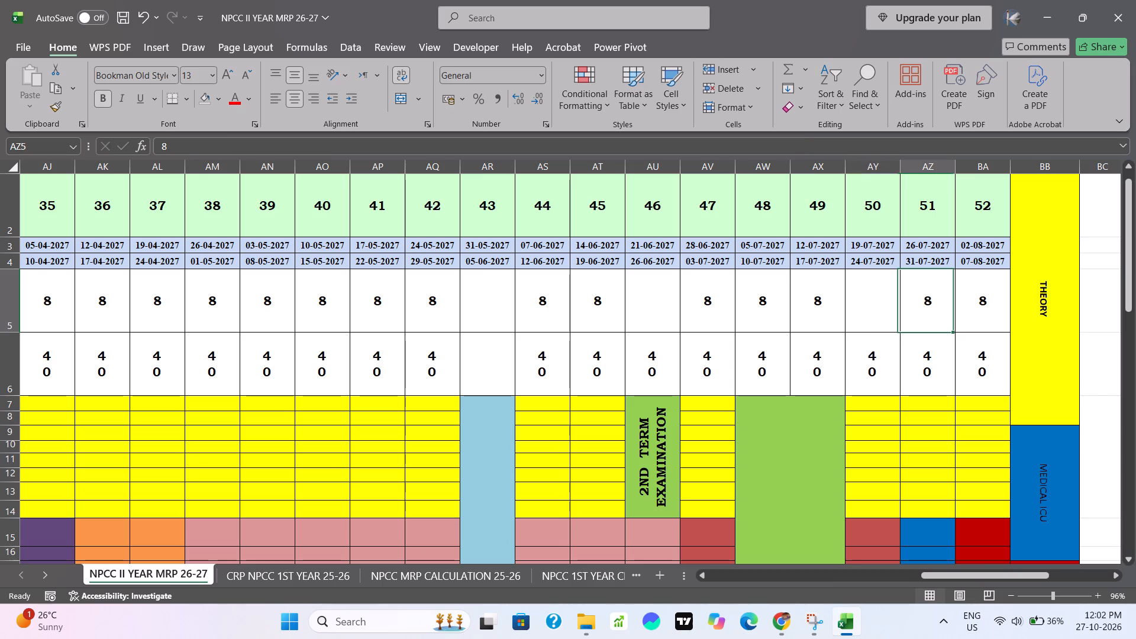
key(Delete)
drag(991, 284, 995, 356)
key(Delete)
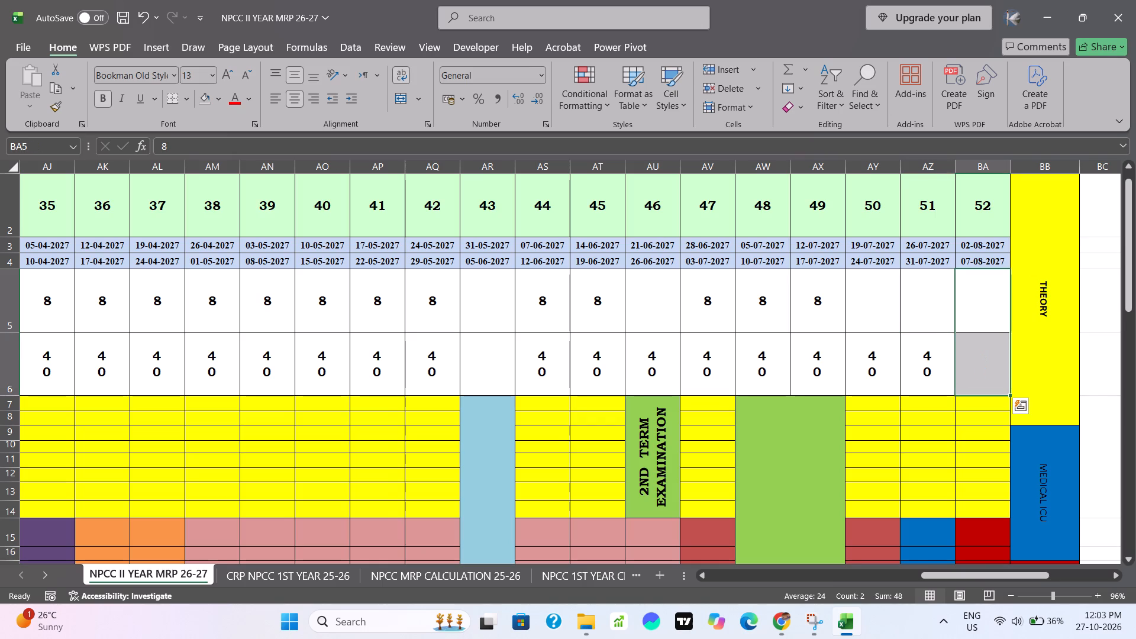
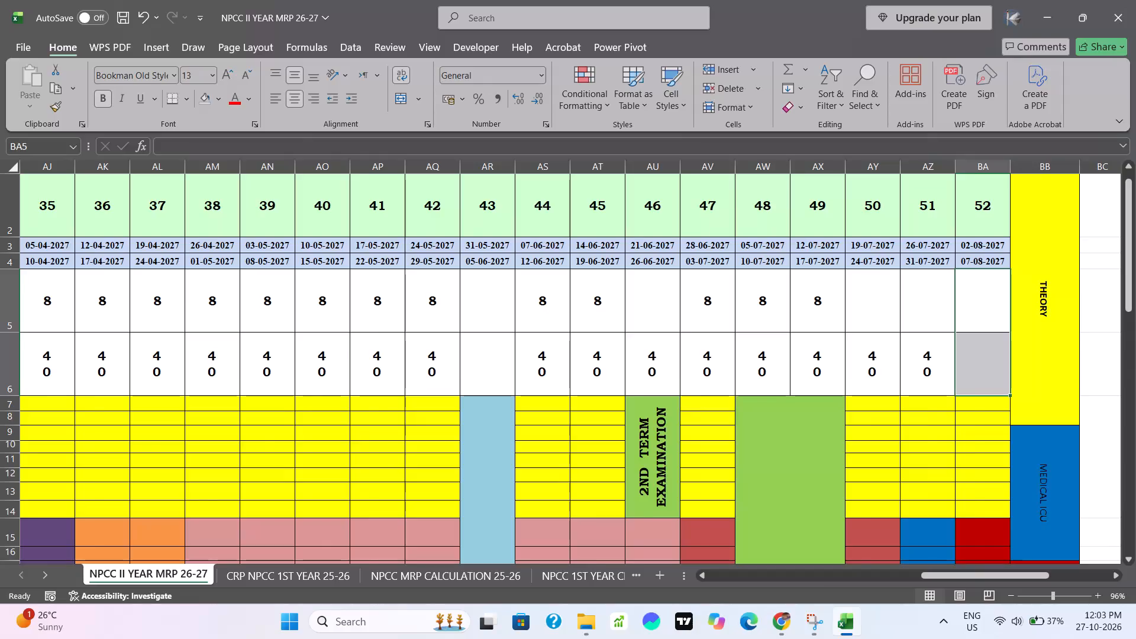
Review the weekly theory and clinical hours in the earlier weeks, especially around the Diwali, 1st term examination and vacation weeks.
scroll(474, 432, right, 8)
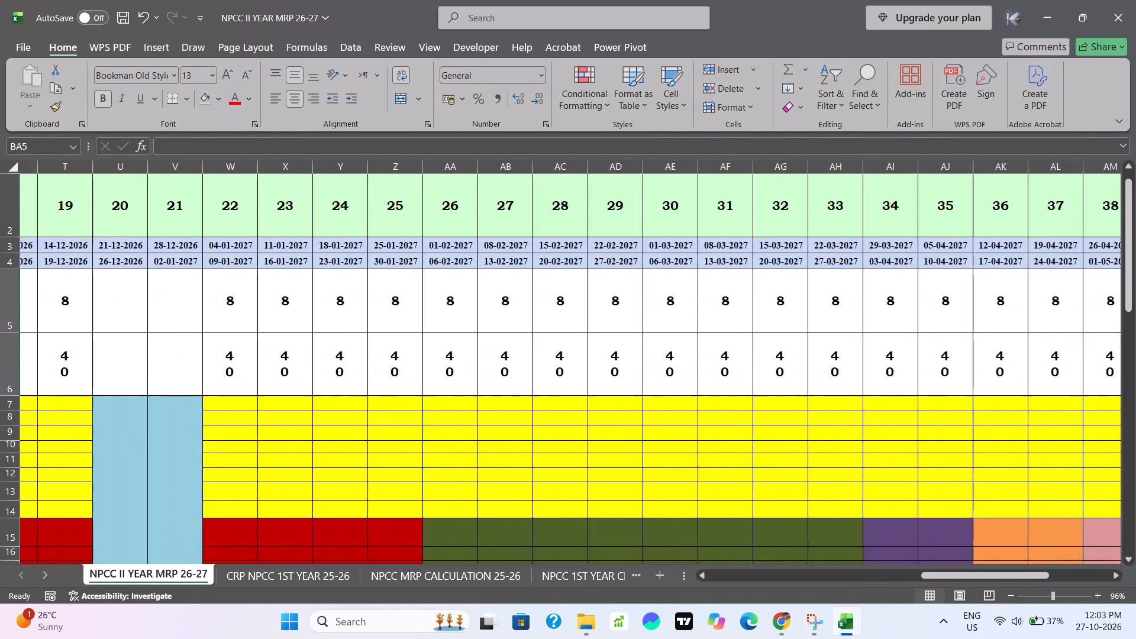
scroll(474, 432, right, 10)
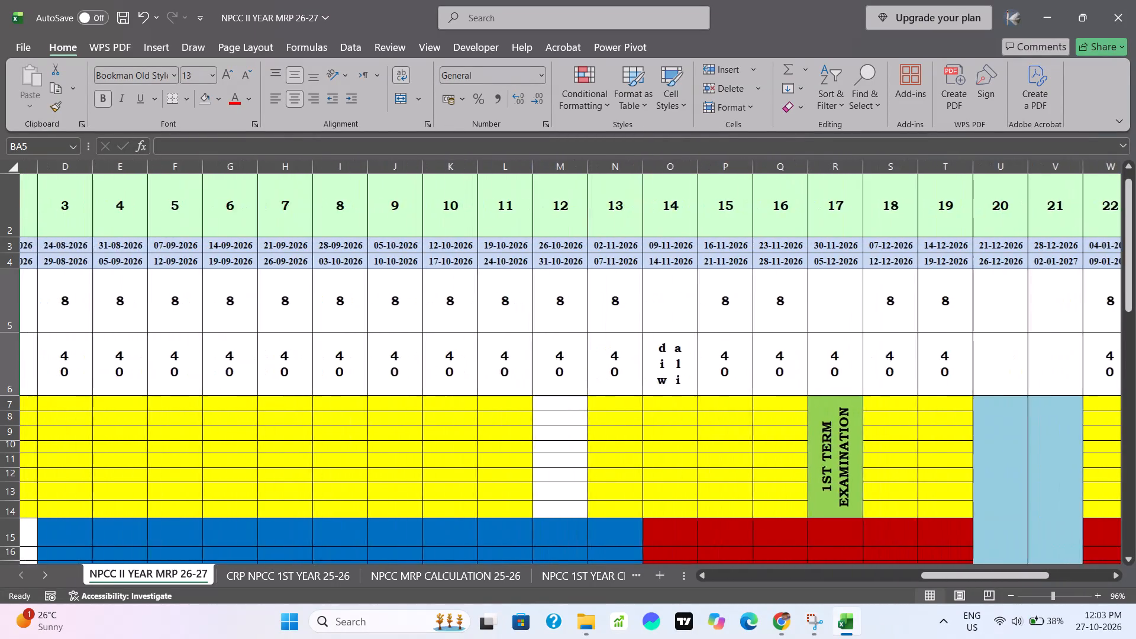
scroll(474, 432, right, 4)
scroll(474, 432, left, 5)
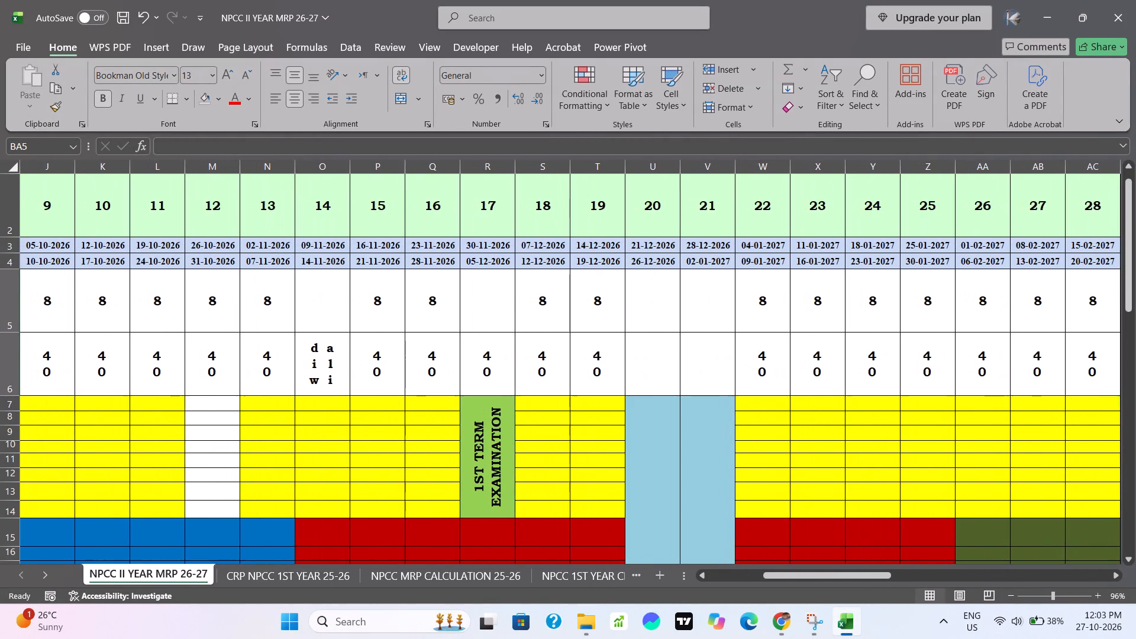
scroll(726, 447, down, 5)
scroll(726, 447, up, 1)
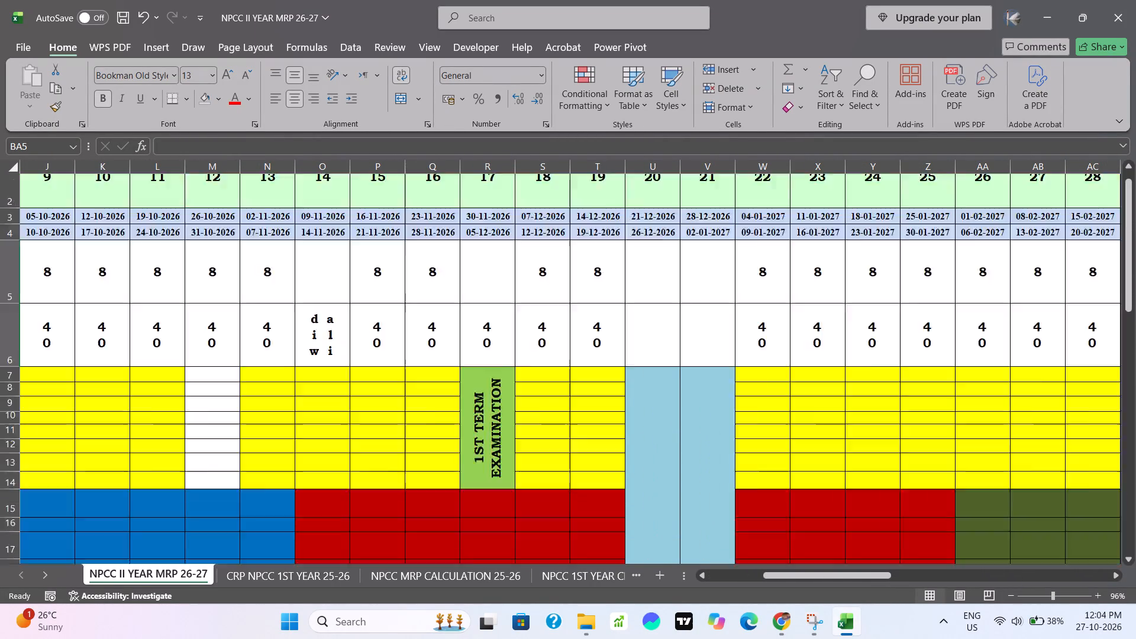
scroll(726, 447, up, 1)
scroll(726, 447, down, 1)
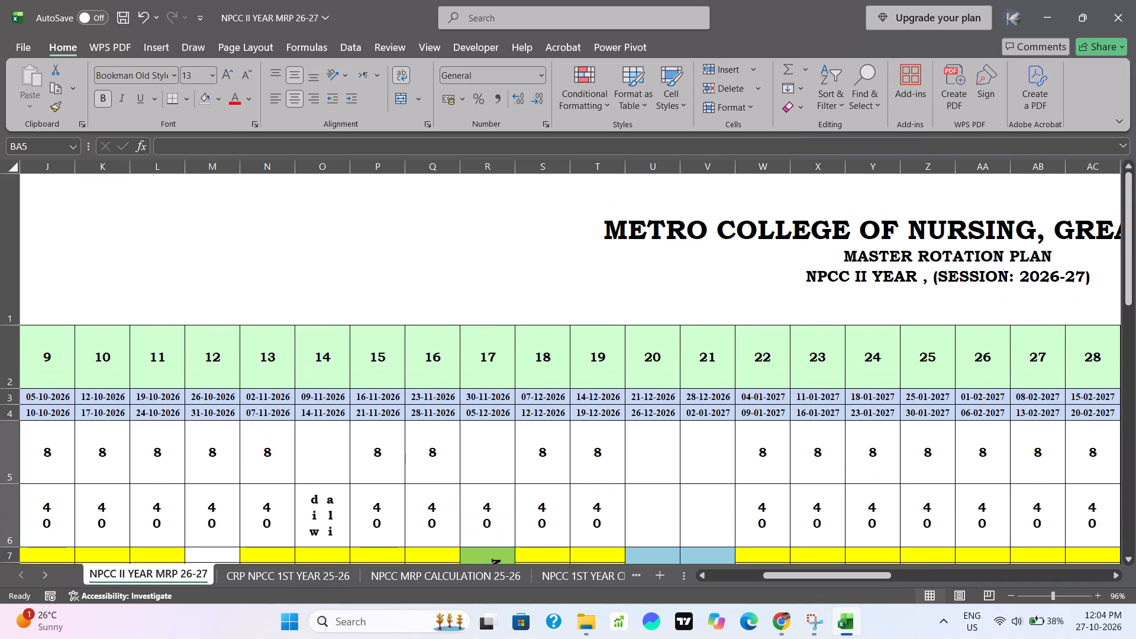
scroll(726, 447, down, 1)
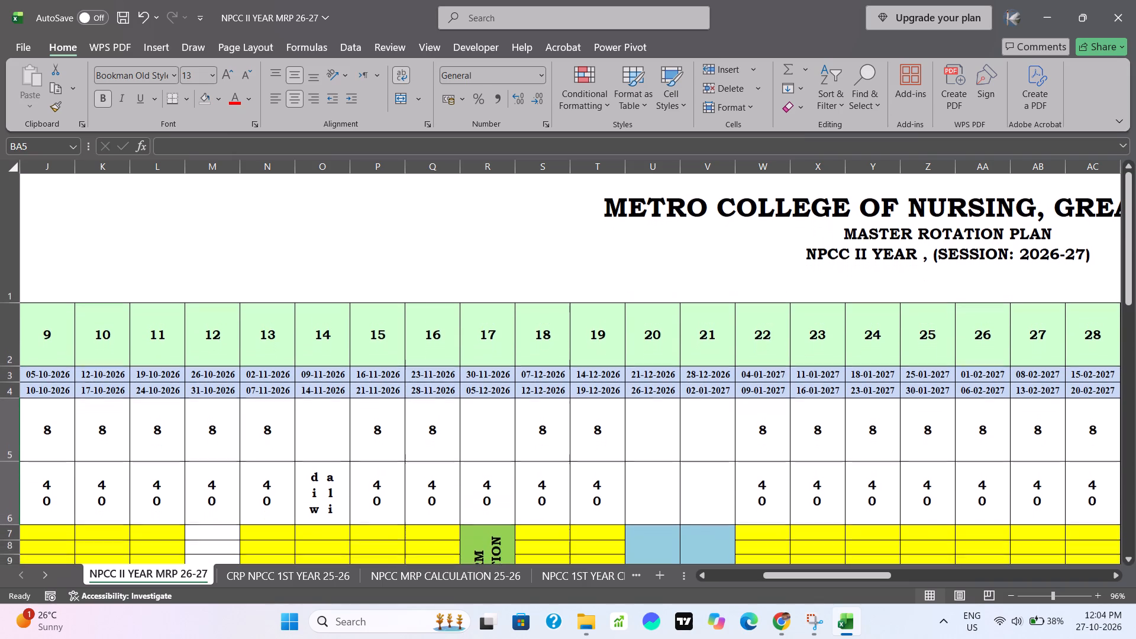
scroll(726, 447, down, 2)
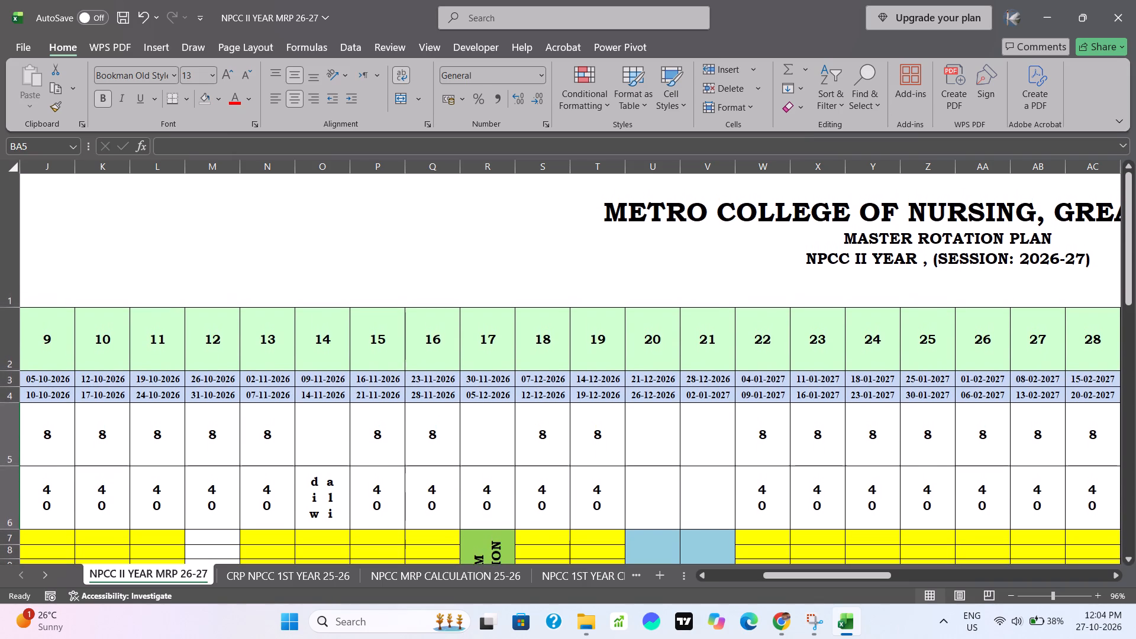
scroll(726, 447, down, 2)
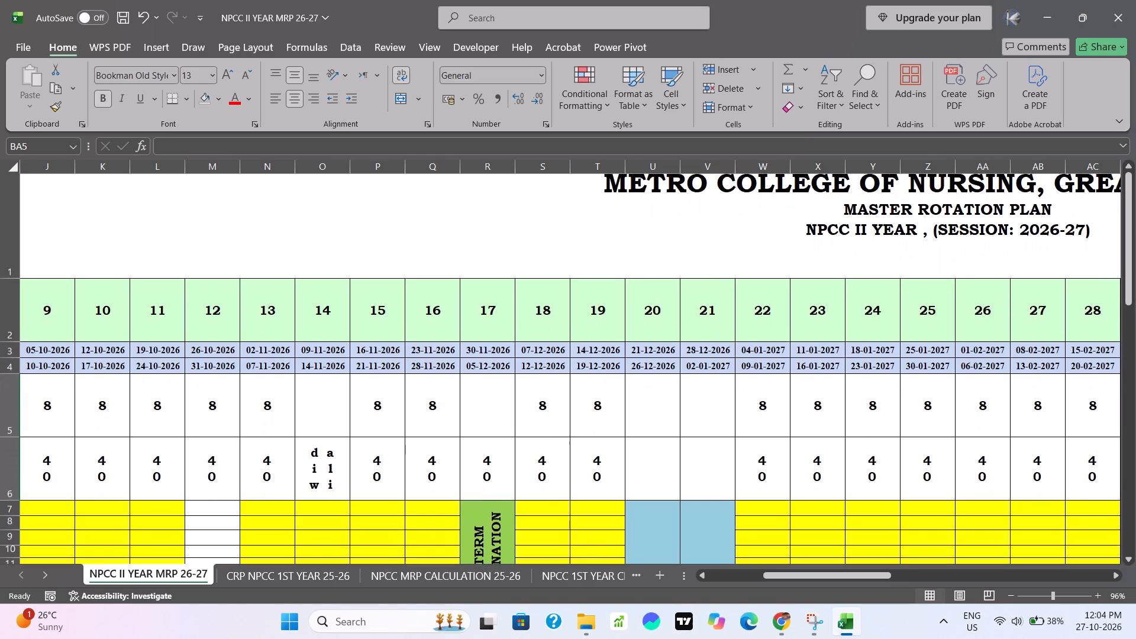
scroll(726, 447, down, 2)
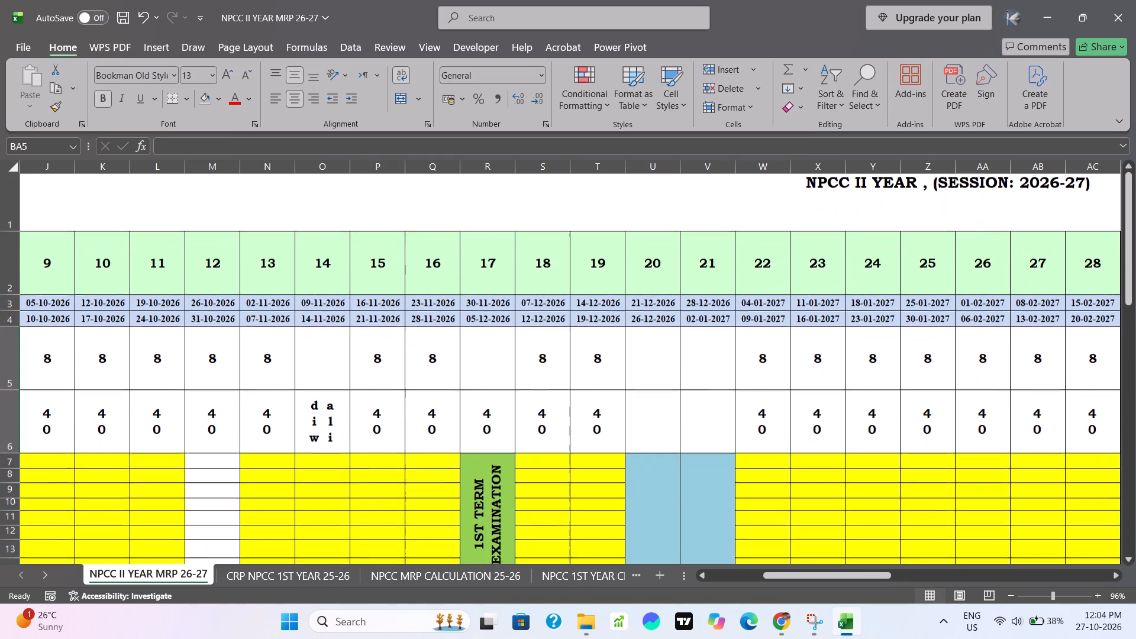
scroll(726, 447, down, 1)
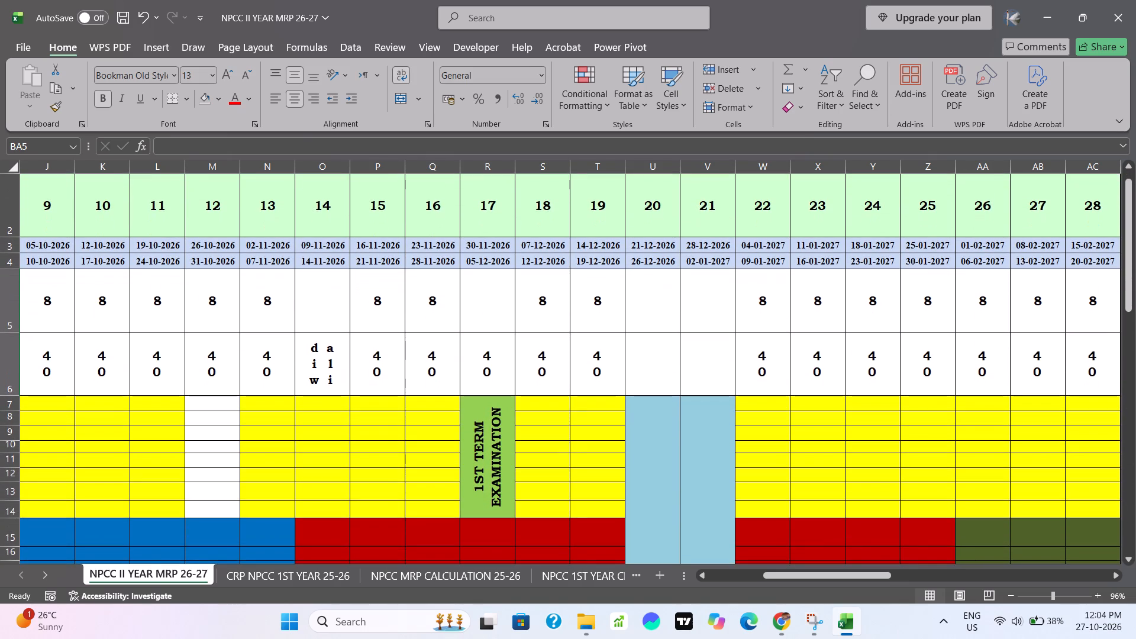
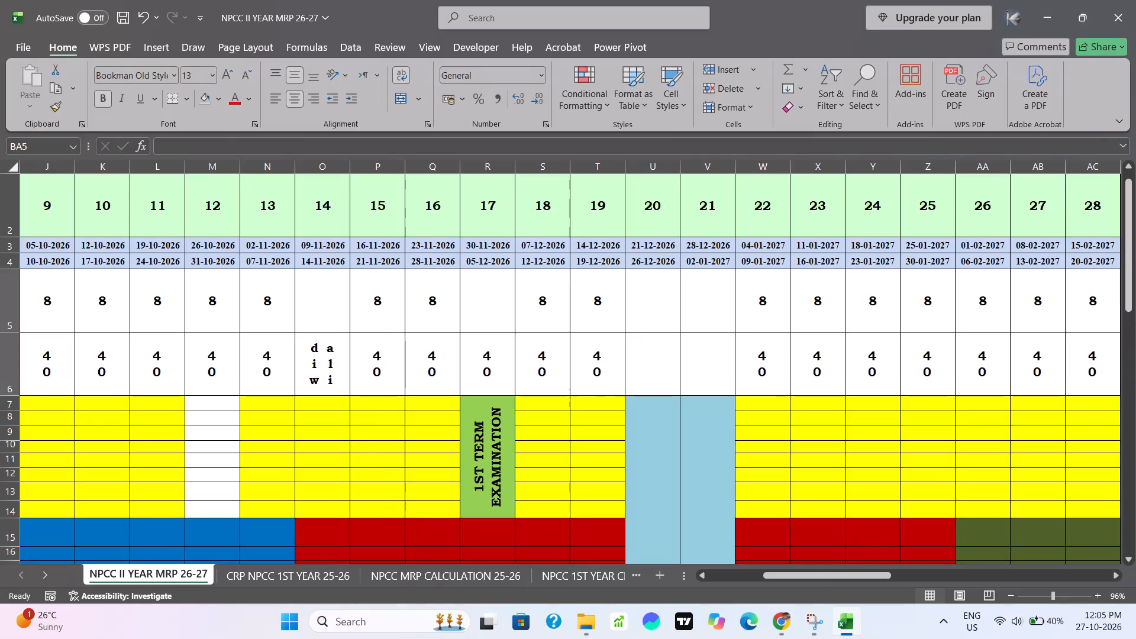
Enter 4 as the weekly theory hours for week 20, 21-12-2026 to 26-12-2026.
click(656, 308)
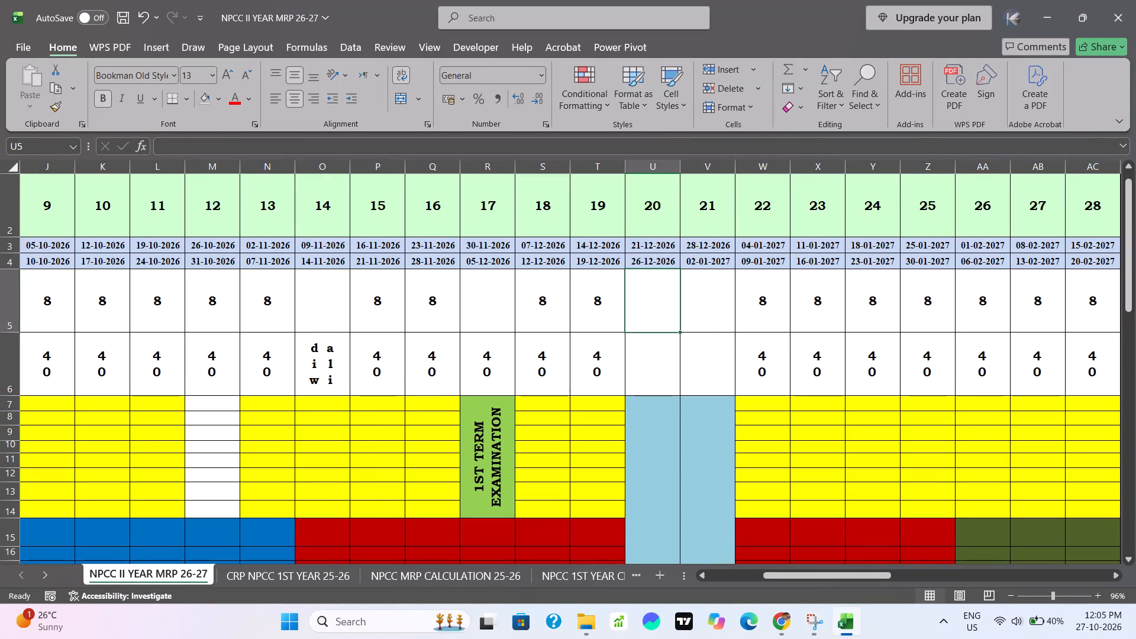
double_click(656, 308)
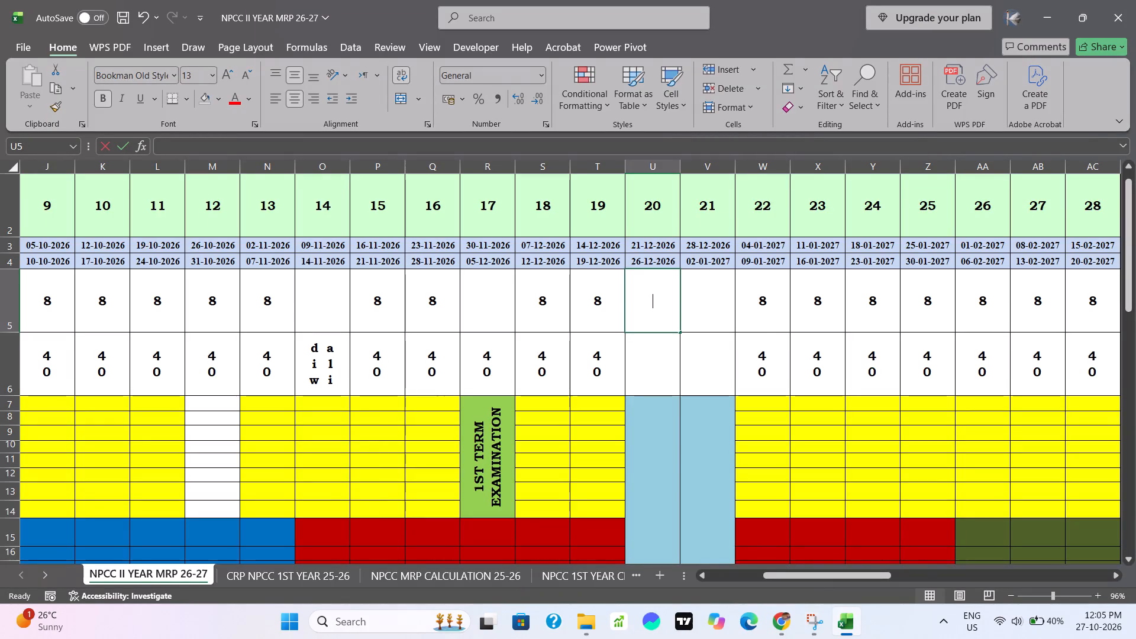
key(4)
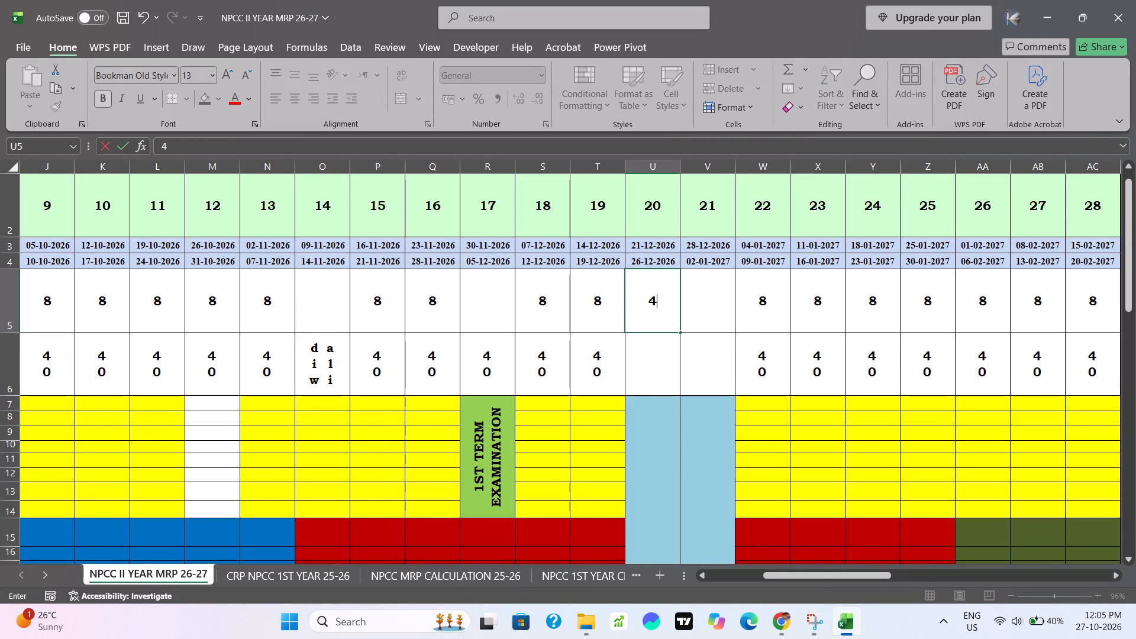
click(657, 357)
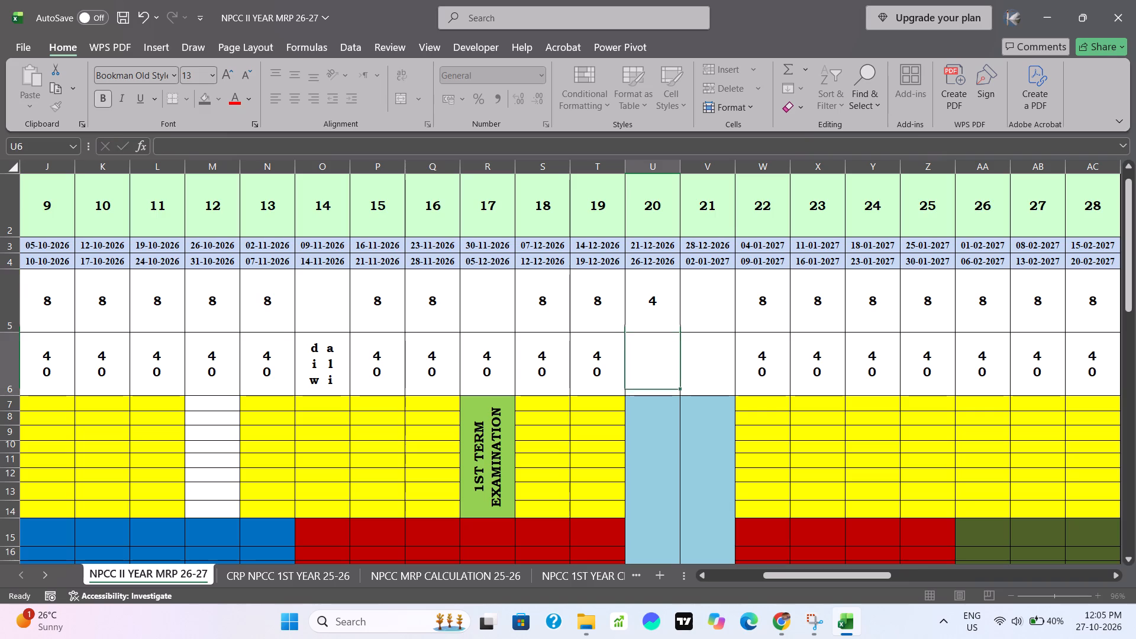
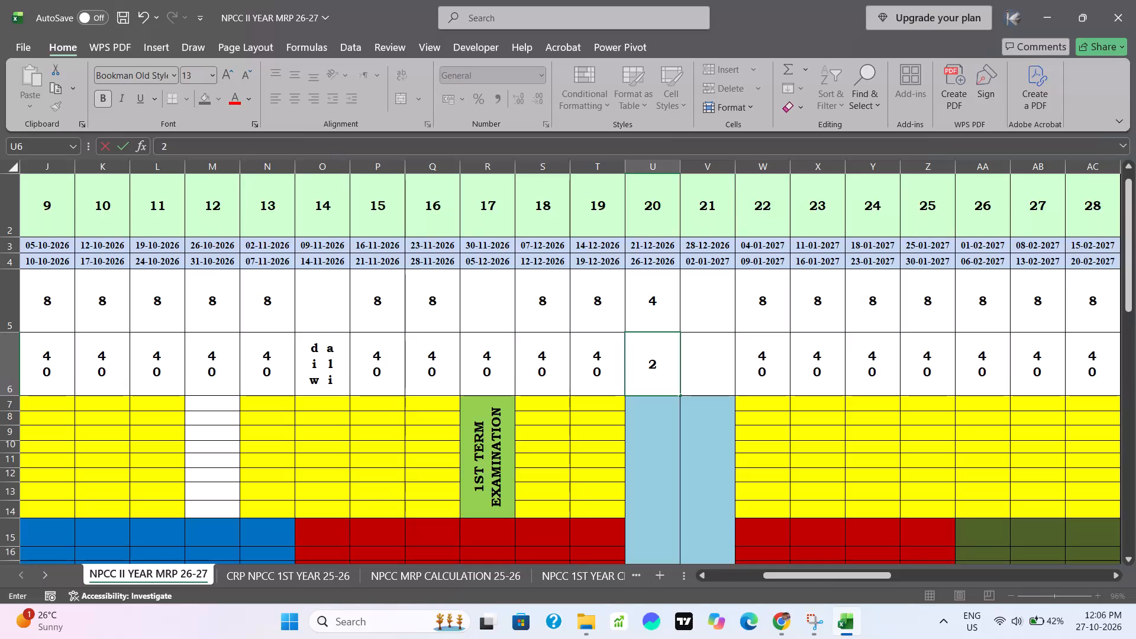
Enter 28 as the weekly clinical hours for week 20, 21-12-2026 to 26-12-2026.
key(8)
click(699, 409)
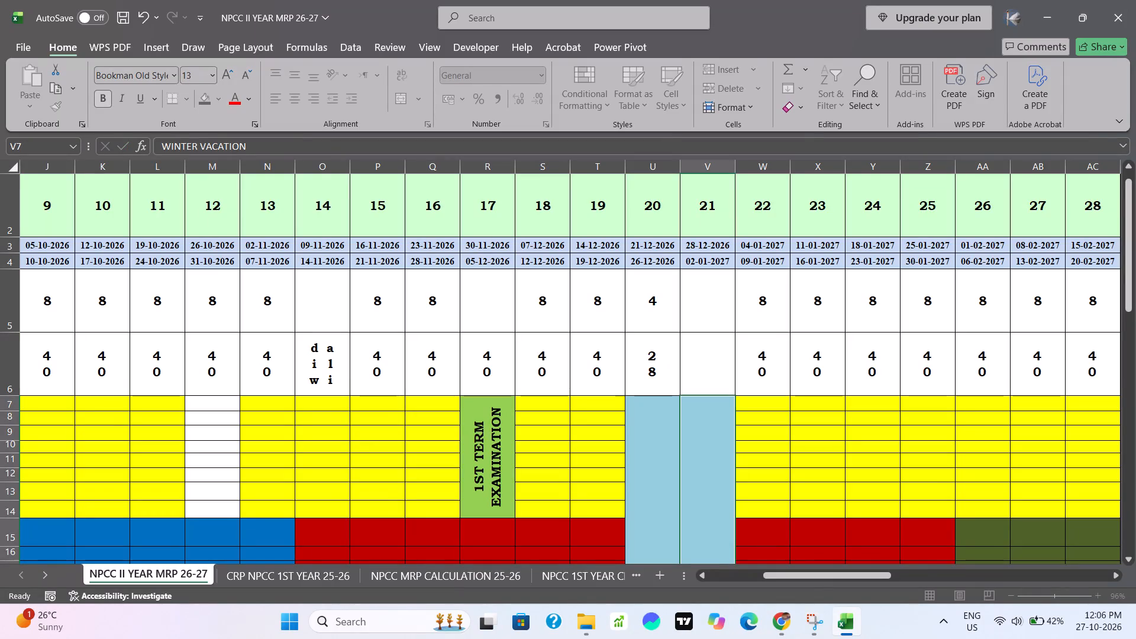
Unmerge the WINTER VACATION block in the week 20 column.
scroll(669, 440, down, 4)
scroll(669, 440, up, 1)
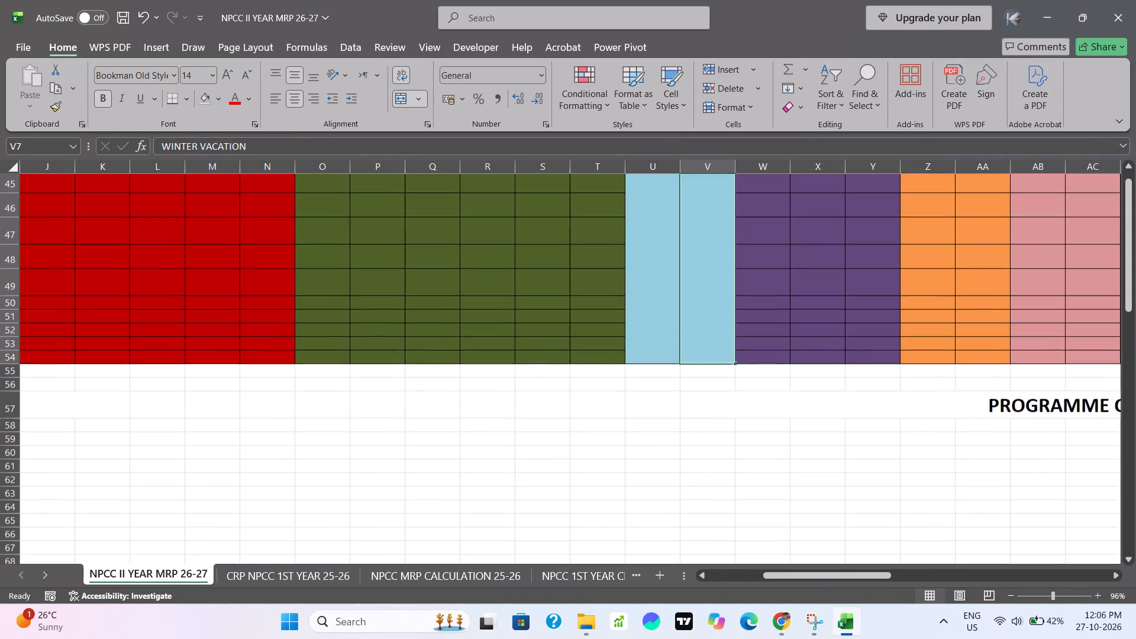
scroll(669, 440, up, 1)
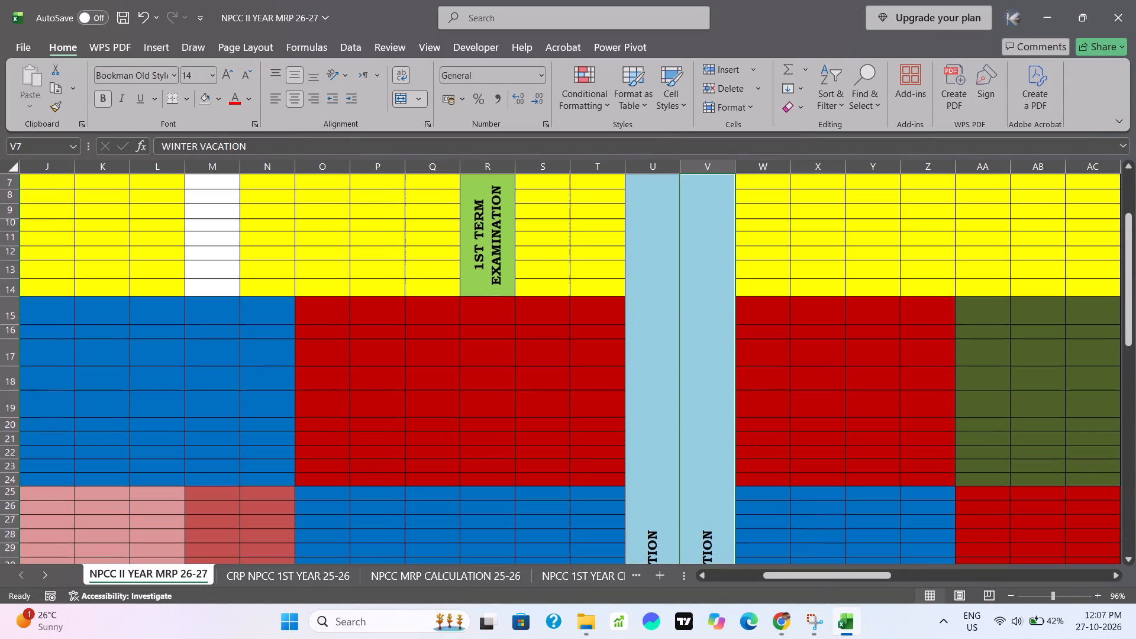
scroll(675, 356, up, 1)
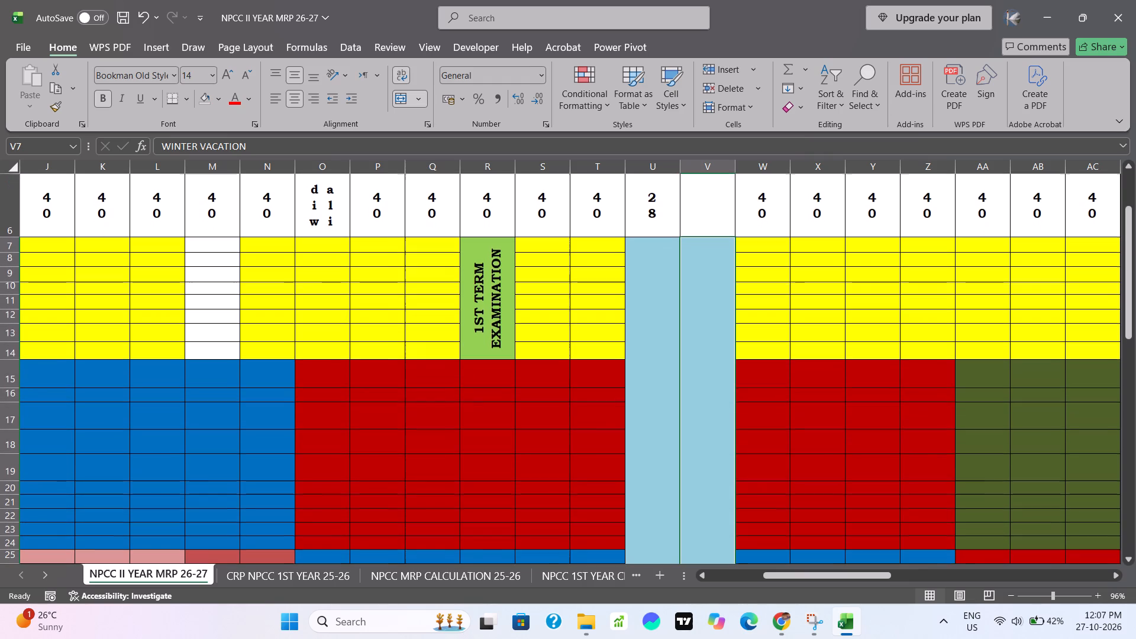
click(656, 349)
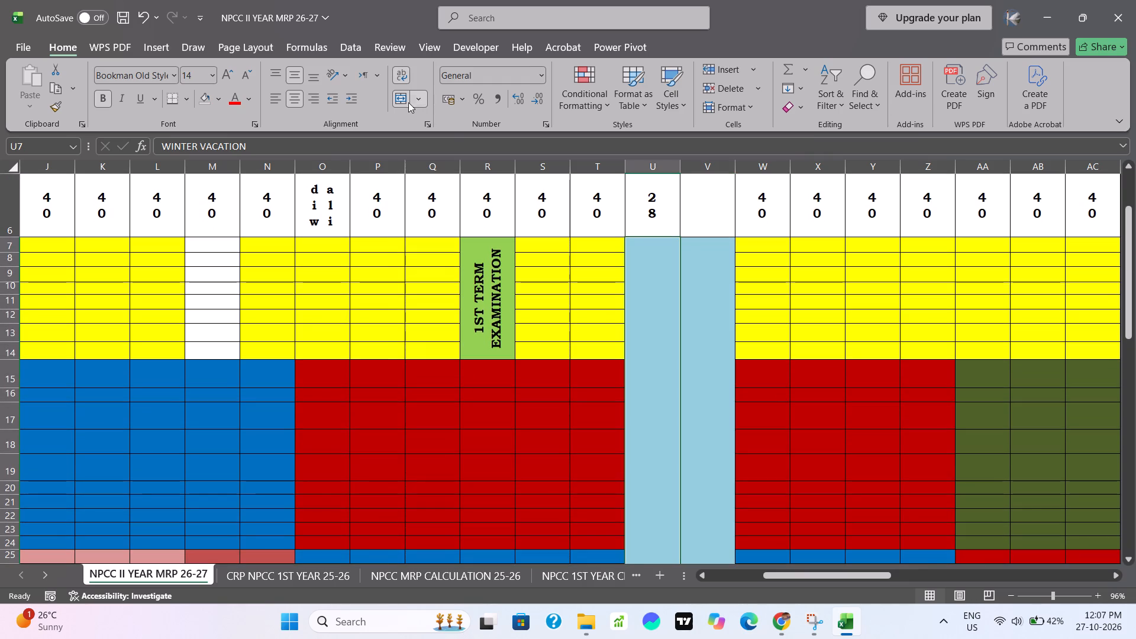
click(402, 101)
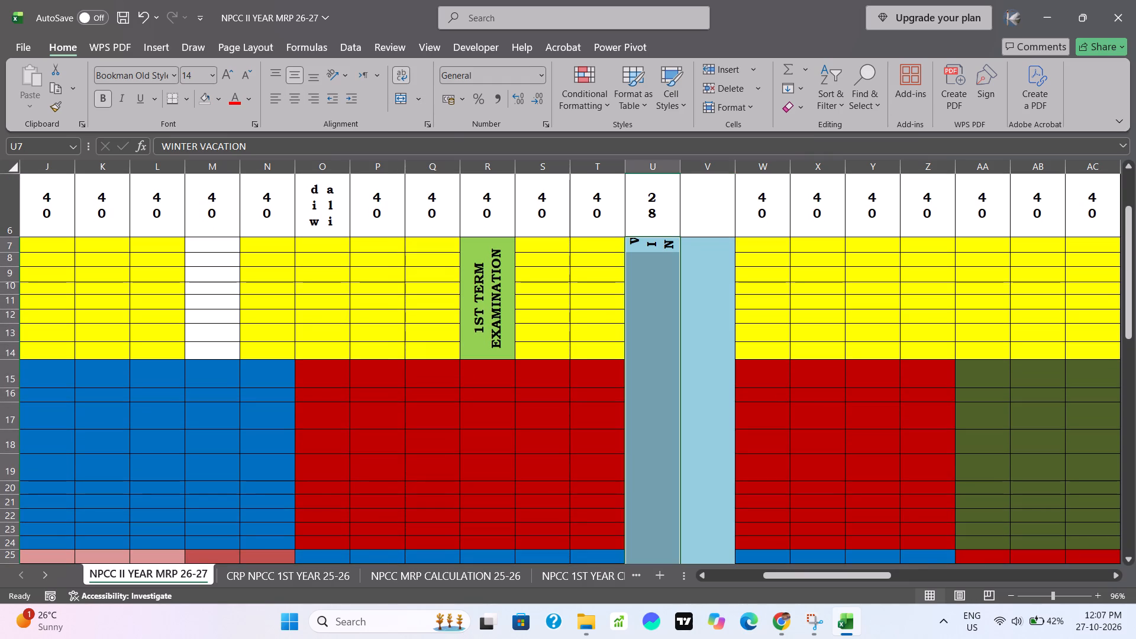
Copy the week 19 colour-coded cells from row 7 to row 54 and paste them over the week 20 vacation block.
click(726, 349)
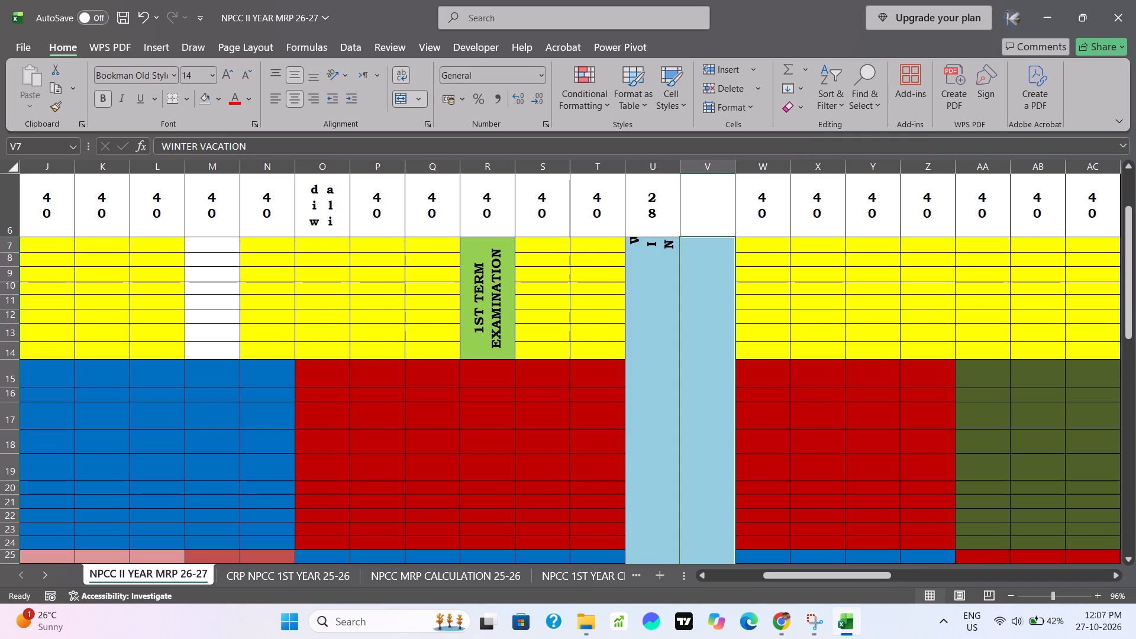
drag(606, 244, 580, 638)
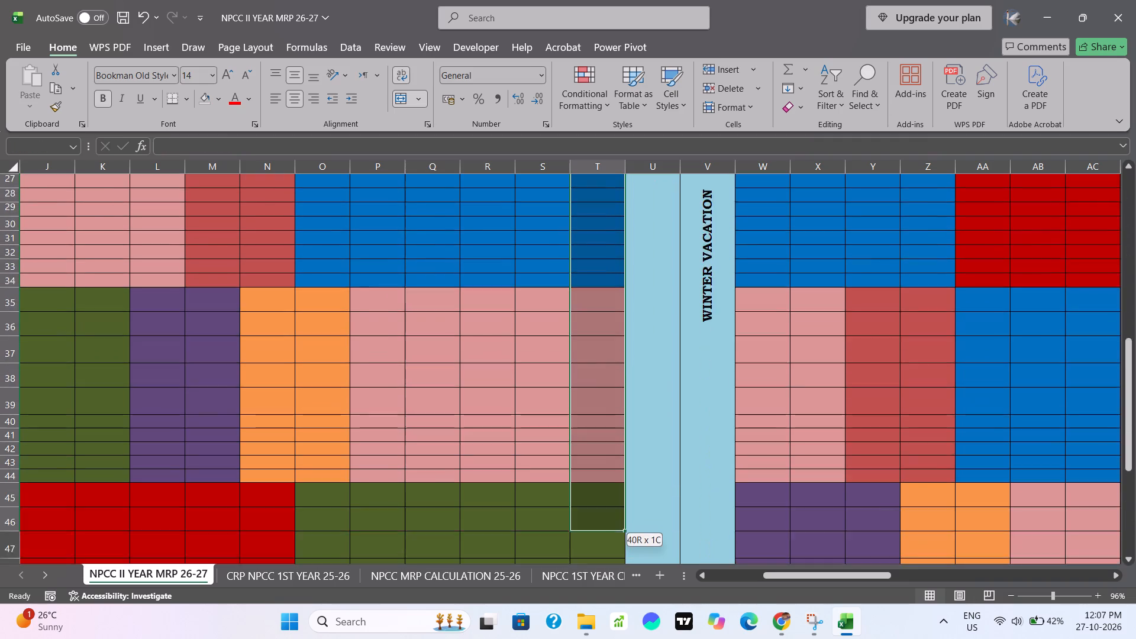
drag(580, 638, 599, 530)
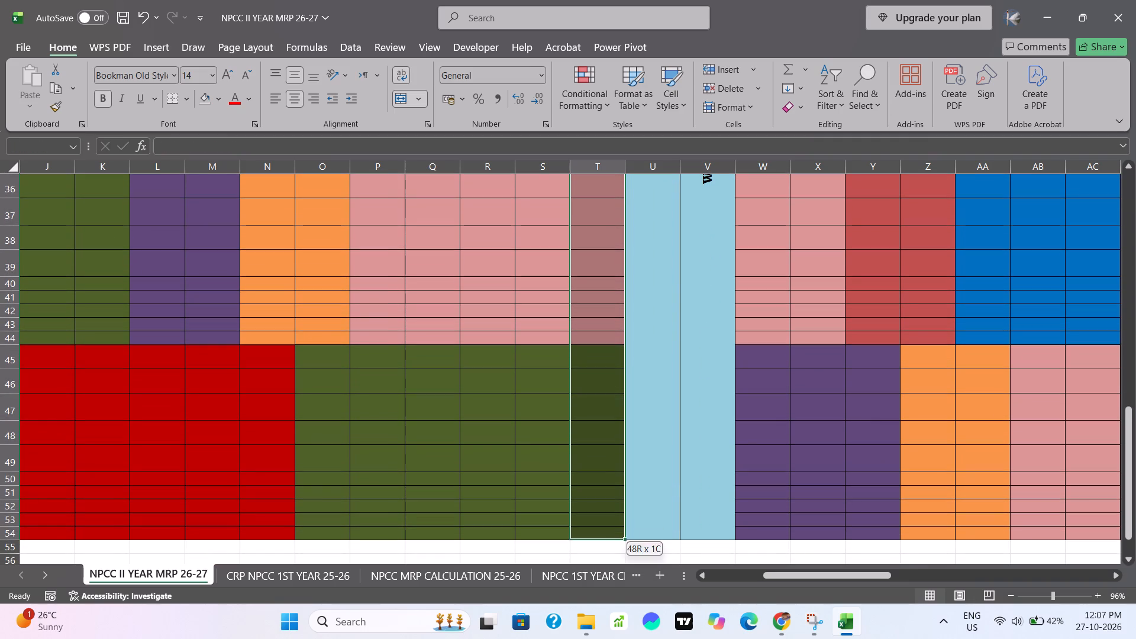
drag(599, 530, 599, 531)
key(ctrl+c)
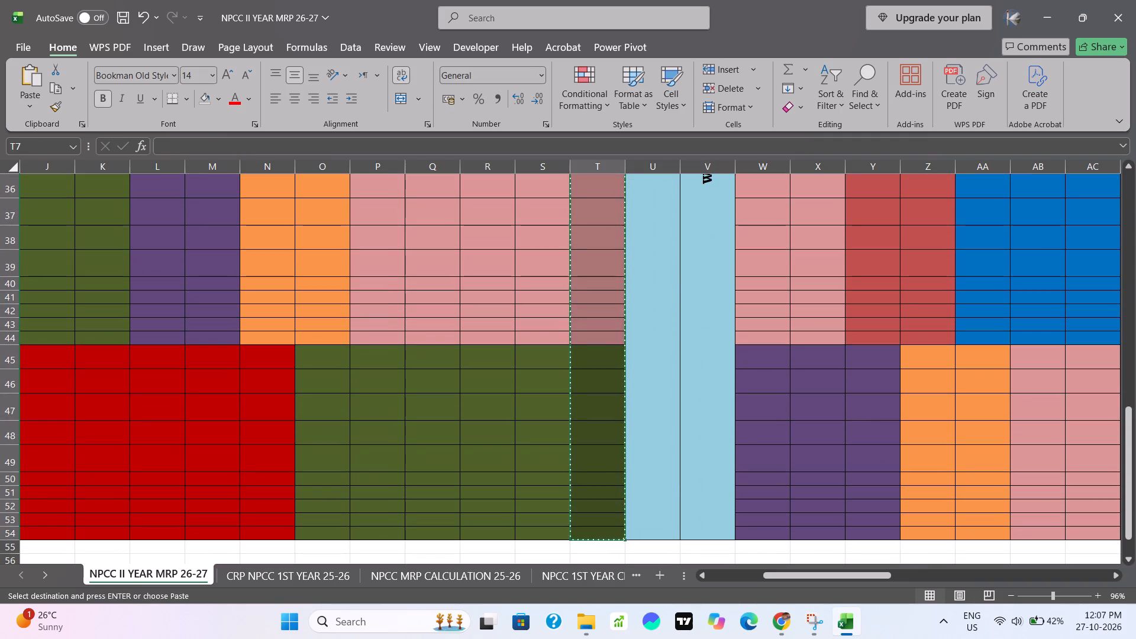
scroll(666, 435, up, 7)
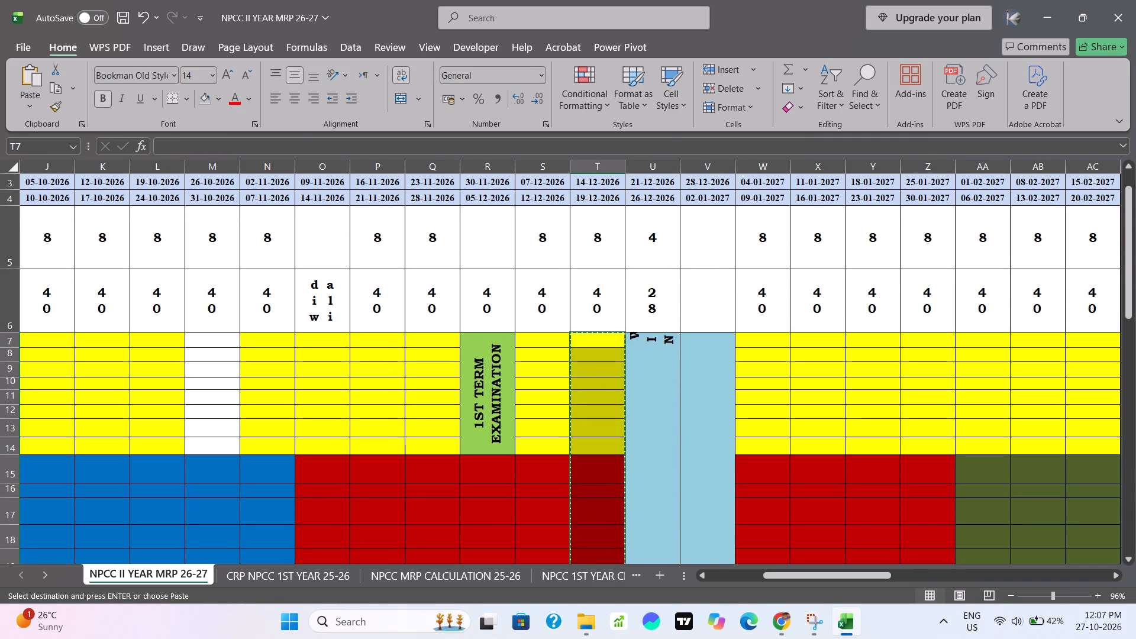
click(655, 338)
key(ctrl+v)
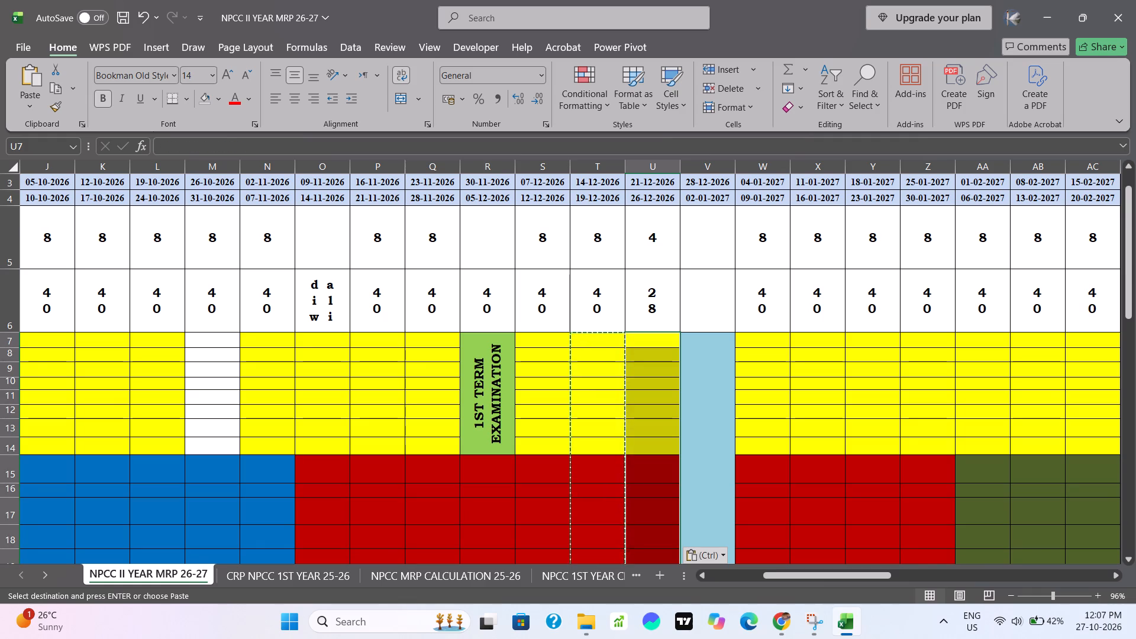
click(666, 407)
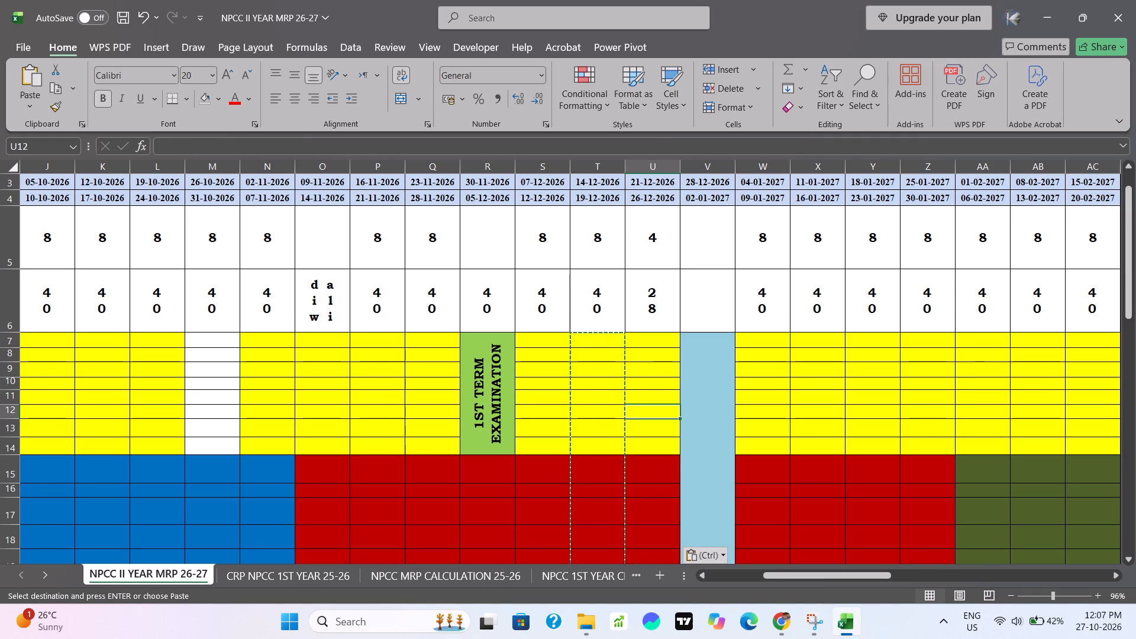
key(Escape)
Select the TH HRS row from week 1 through week 49 to check the total theory hours.
scroll(620, 466, right, 2)
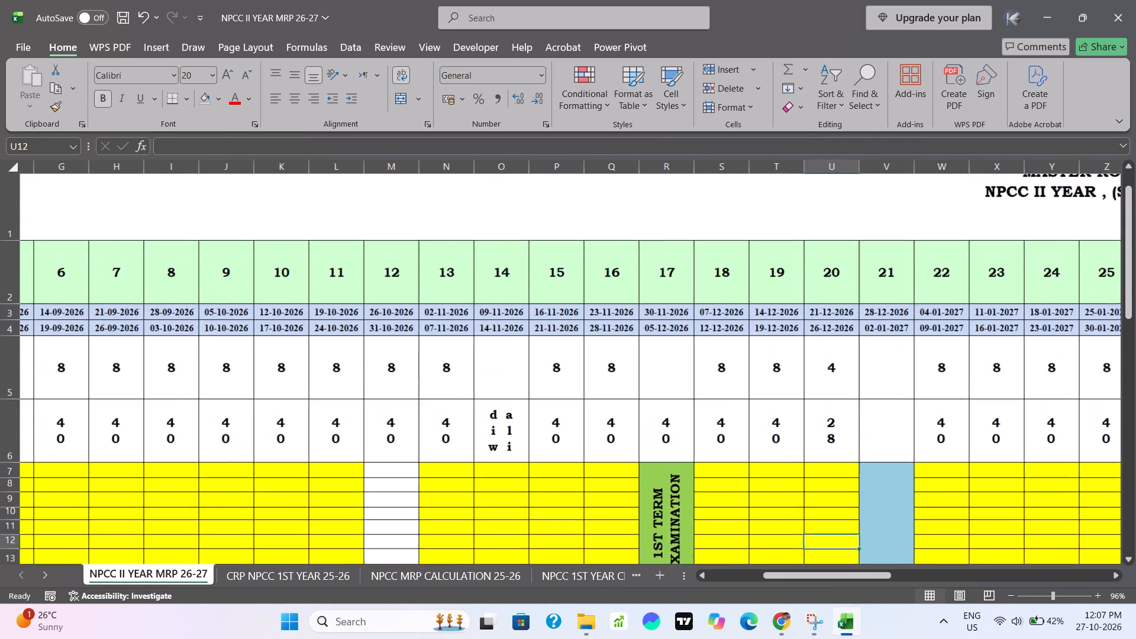
scroll(620, 466, right, 2)
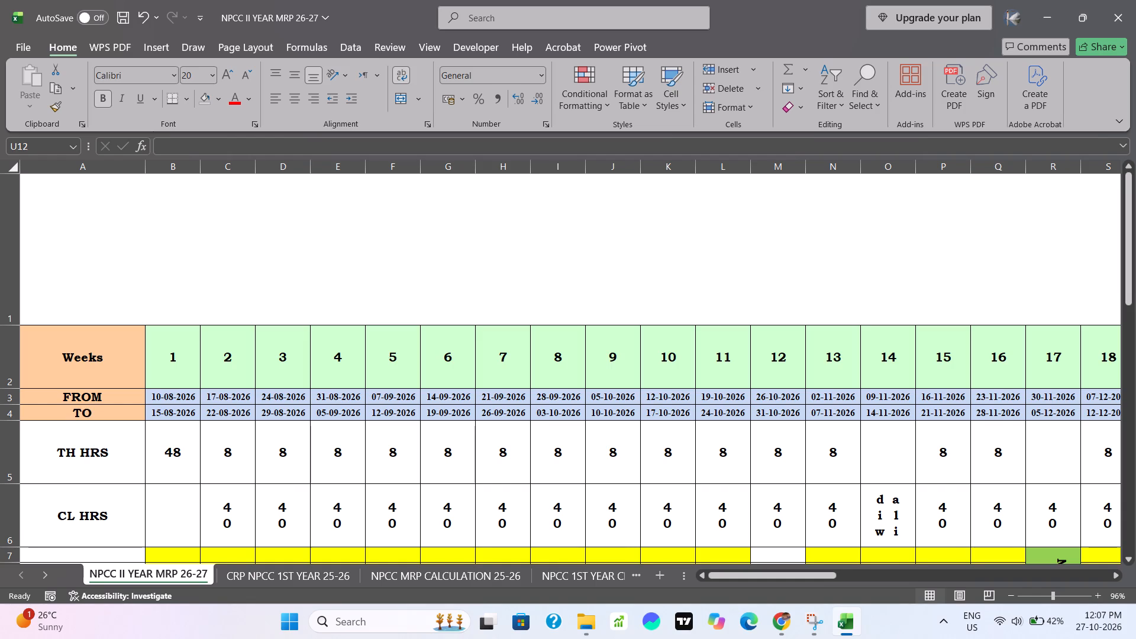
drag(179, 464, 822, 446)
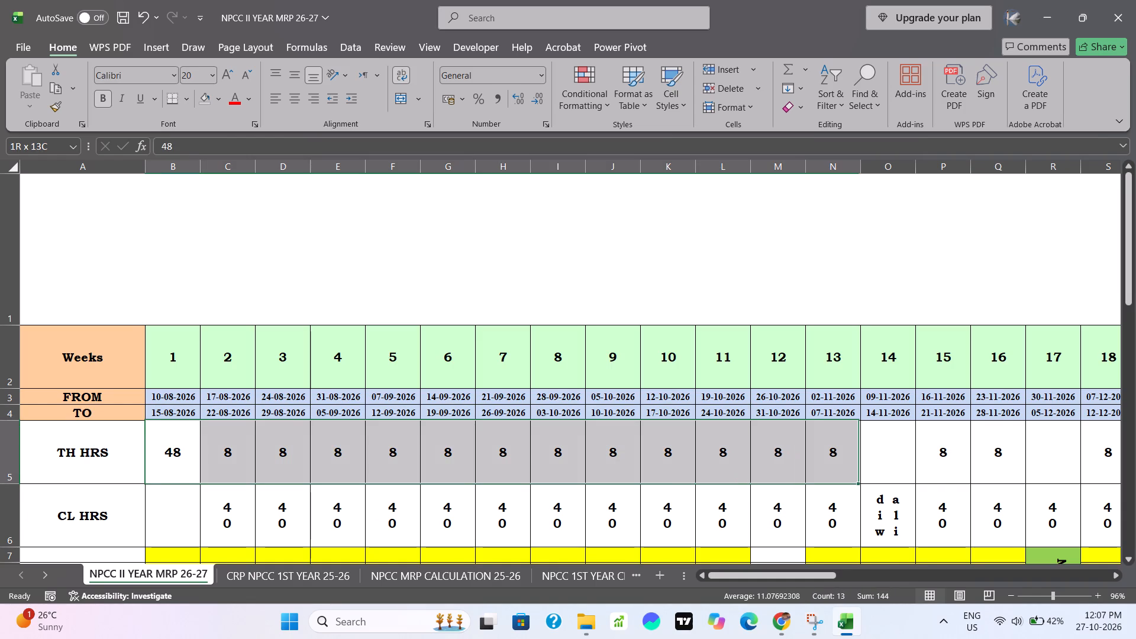
drag(822, 446, 1135, 470)
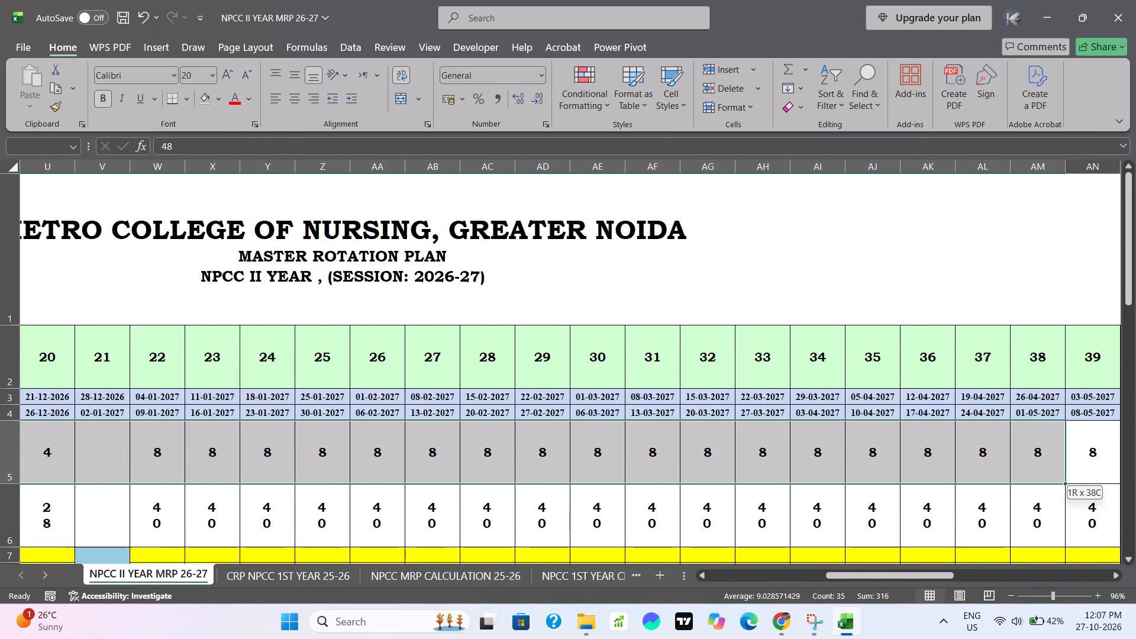
drag(1135, 470, 1108, 462)
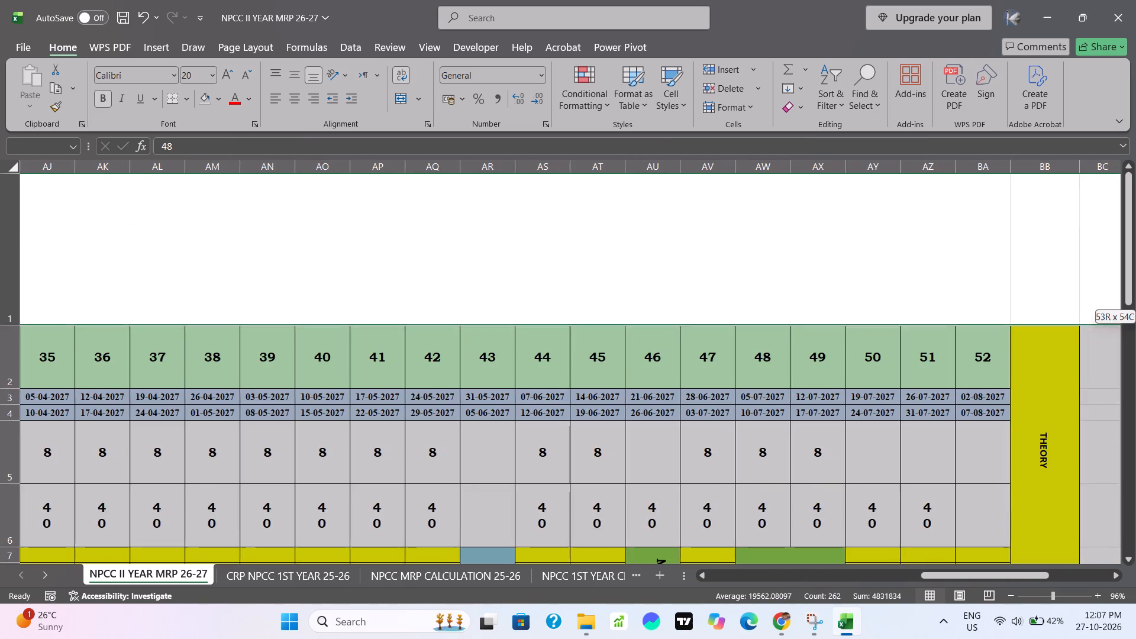
drag(1108, 462, 831, 464)
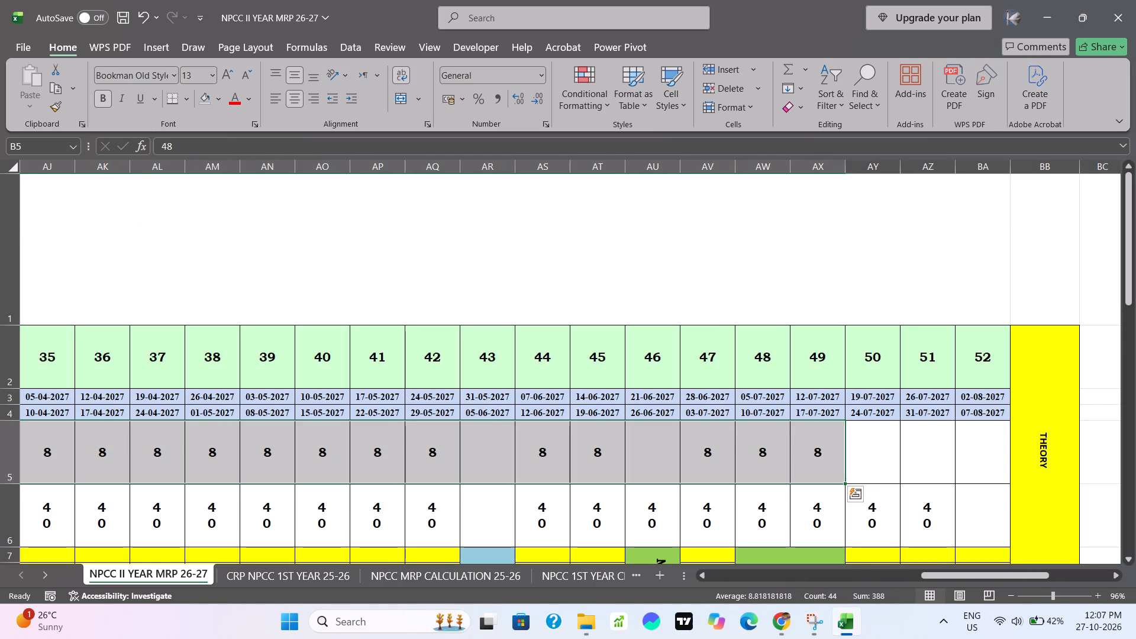
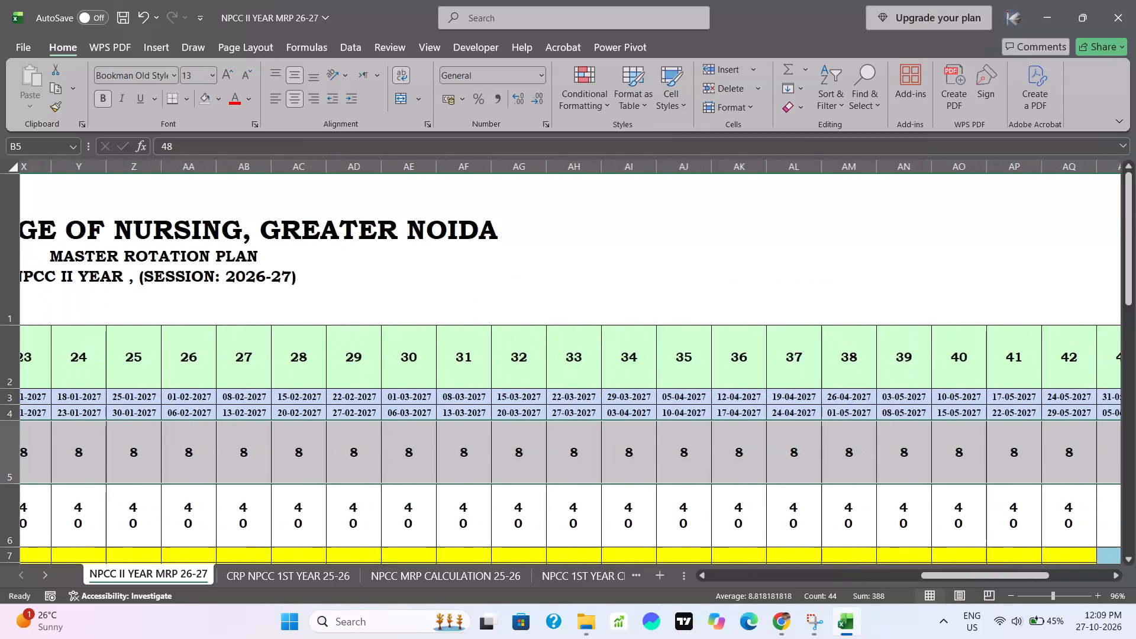
Reselect the TH HRS row from week 1 through week 49 to recheck the total theory hours.
scroll(831, 464, right, 3)
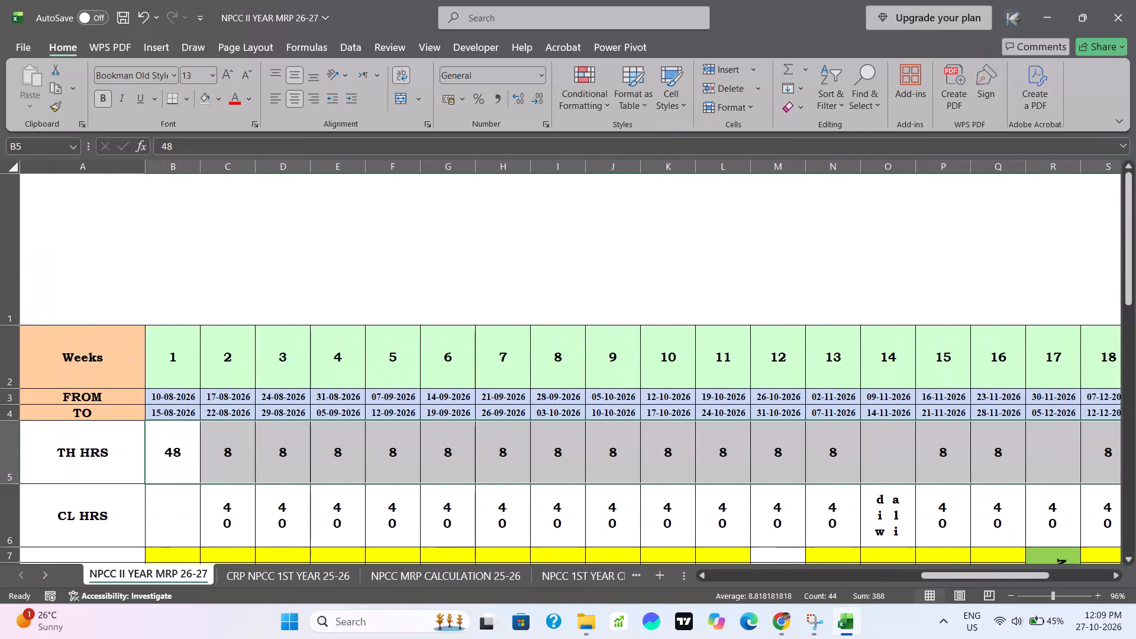
click(172, 463)
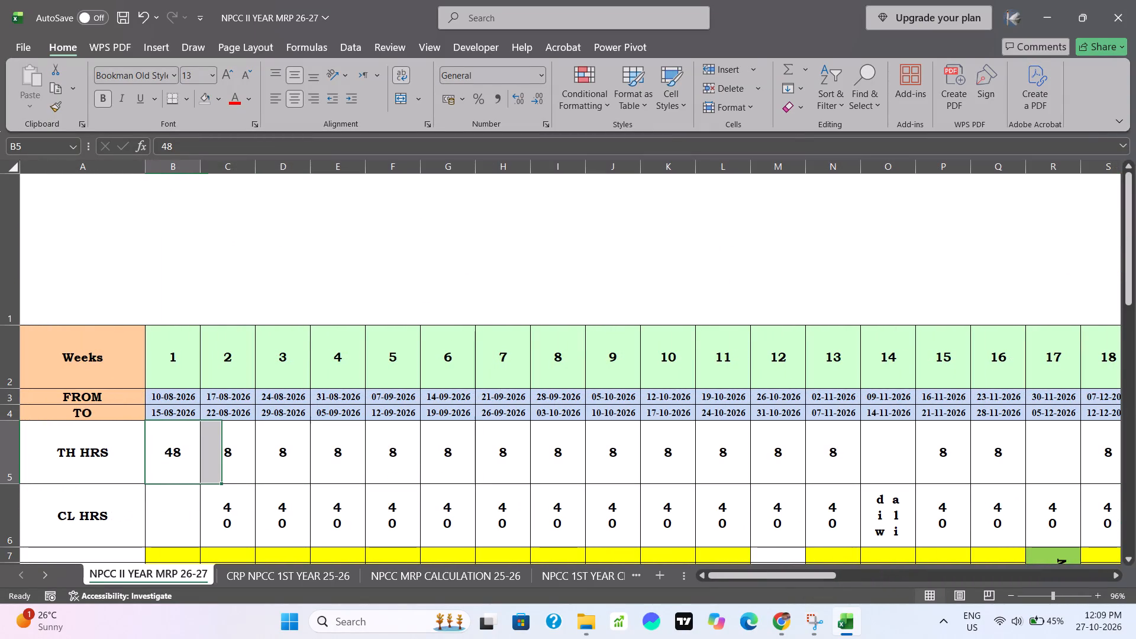
drag(173, 459, 282, 450)
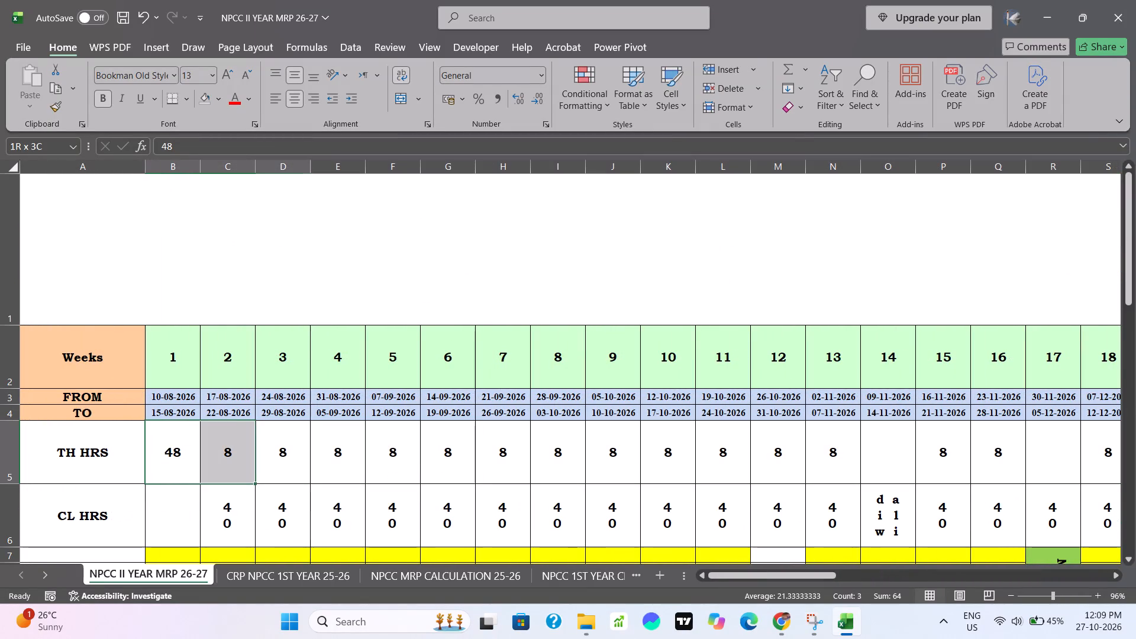
drag(282, 450, 230, 458)
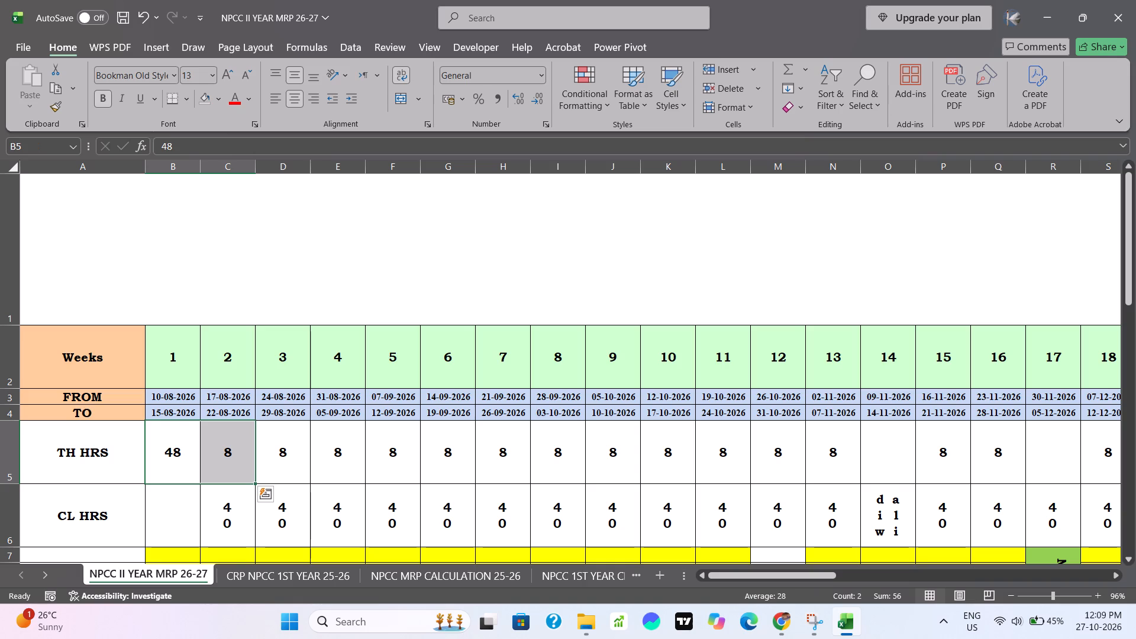
drag(185, 464, 837, 466)
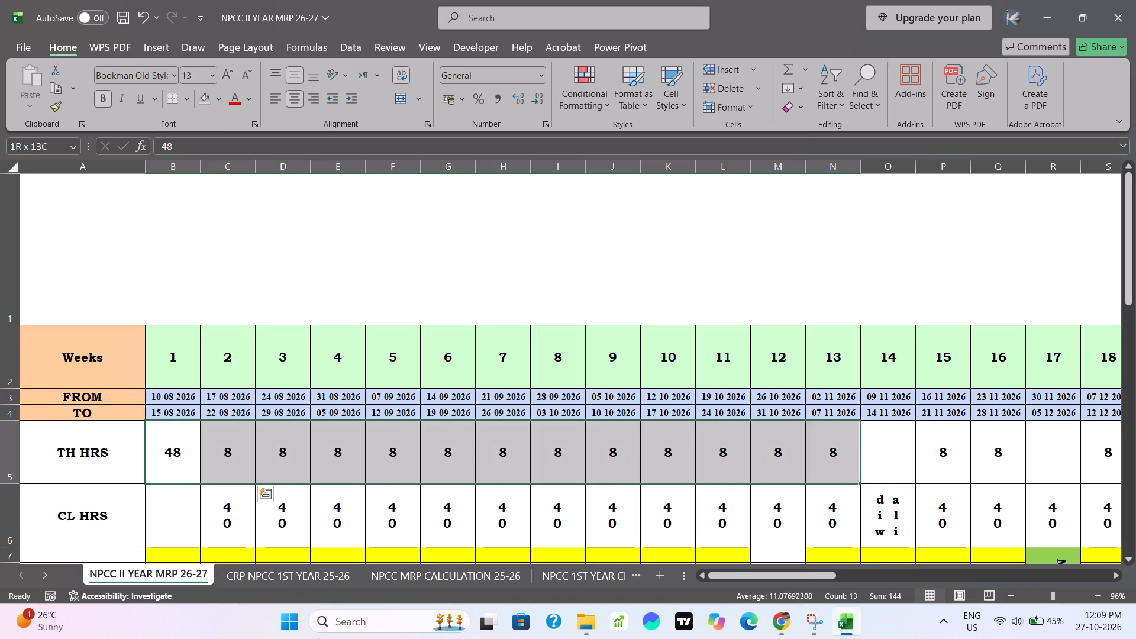
drag(837, 466, 896, 463)
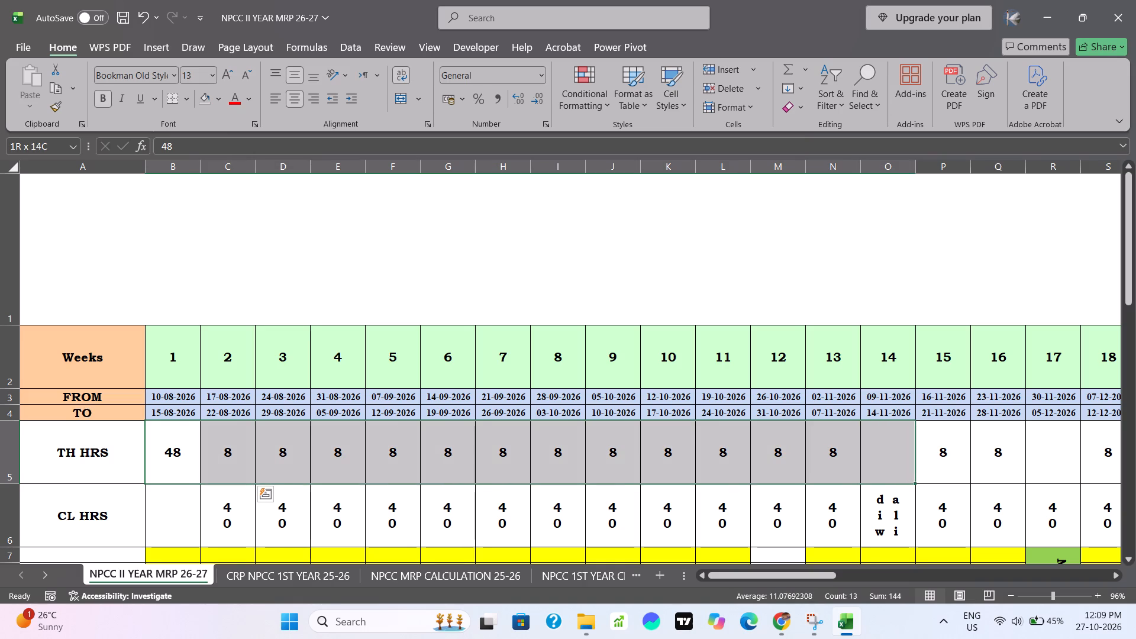
drag(896, 463, 1037, 459)
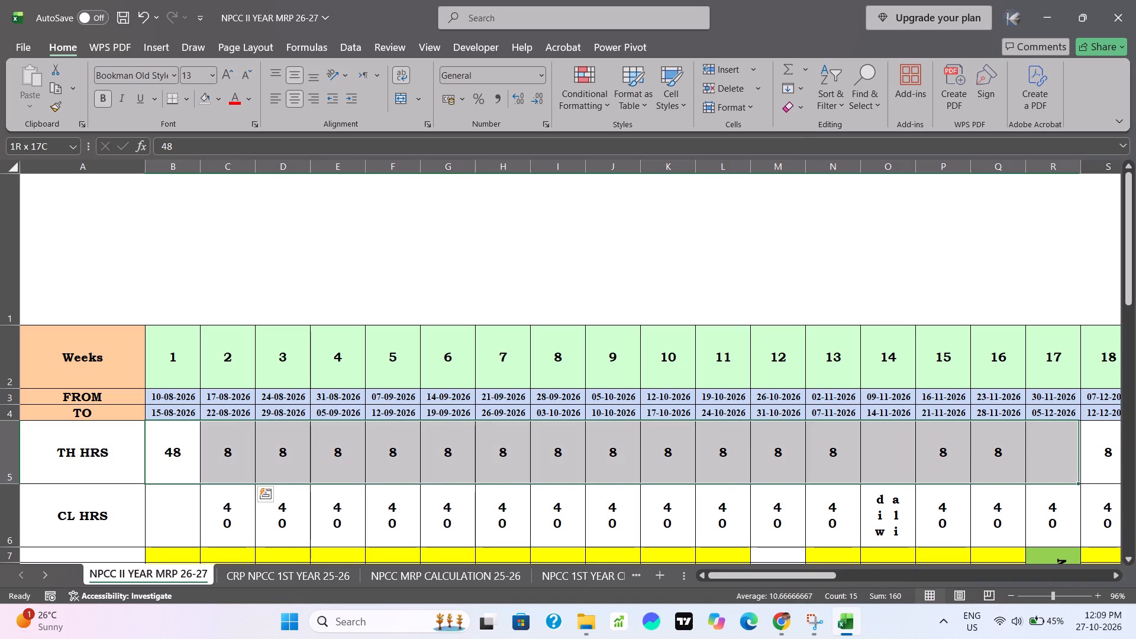
drag(1037, 459, 1135, 456)
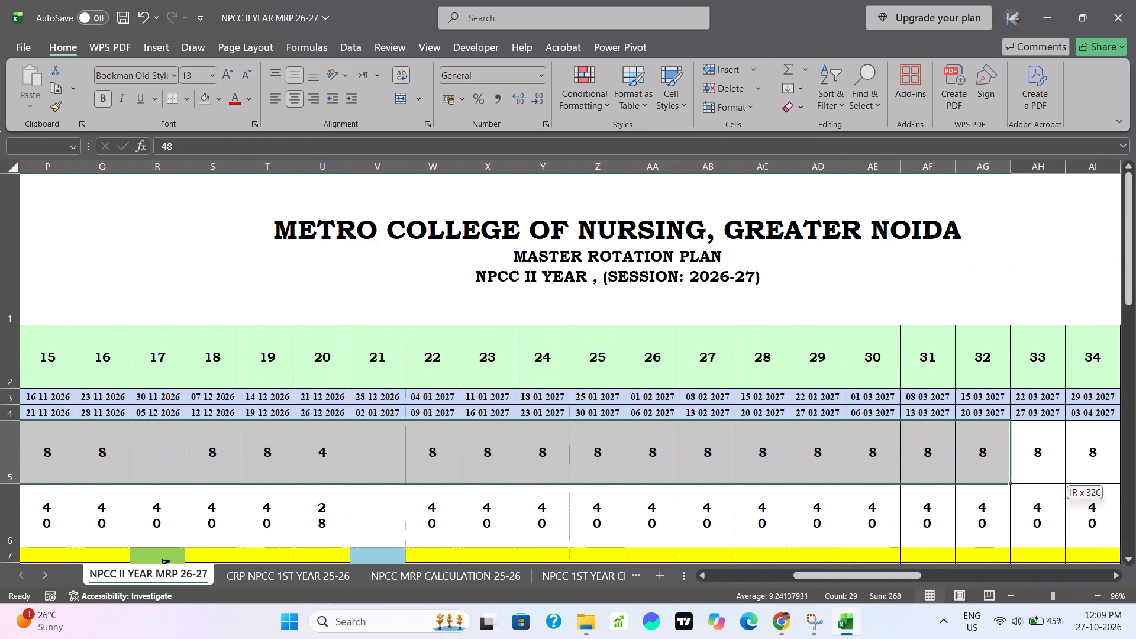
drag(1135, 456, 1124, 450)
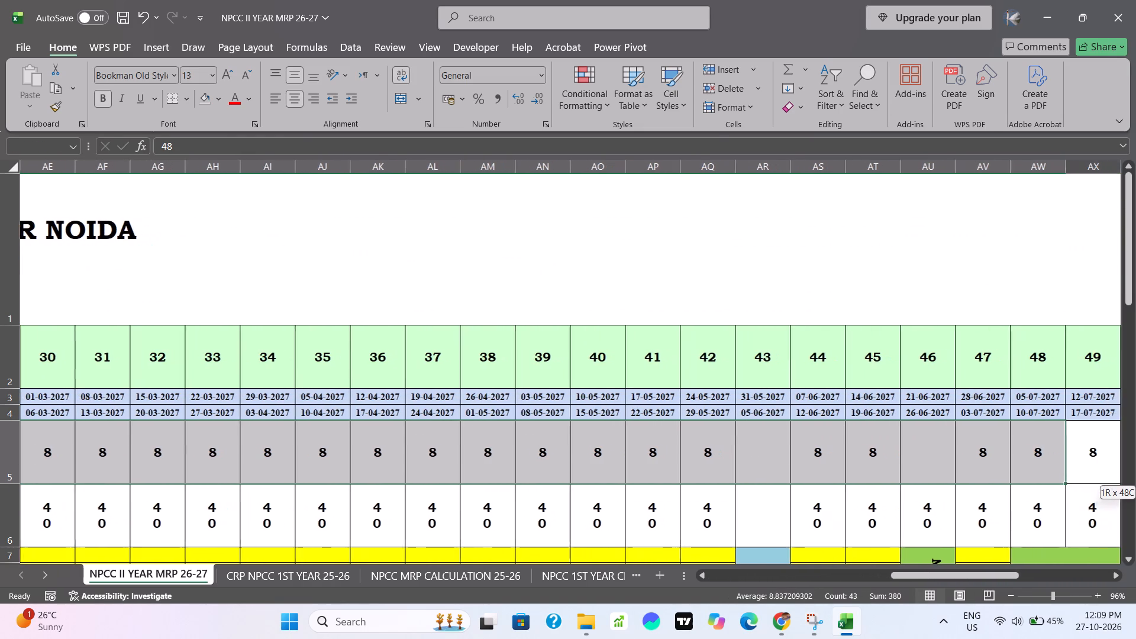
drag(1124, 450, 803, 473)
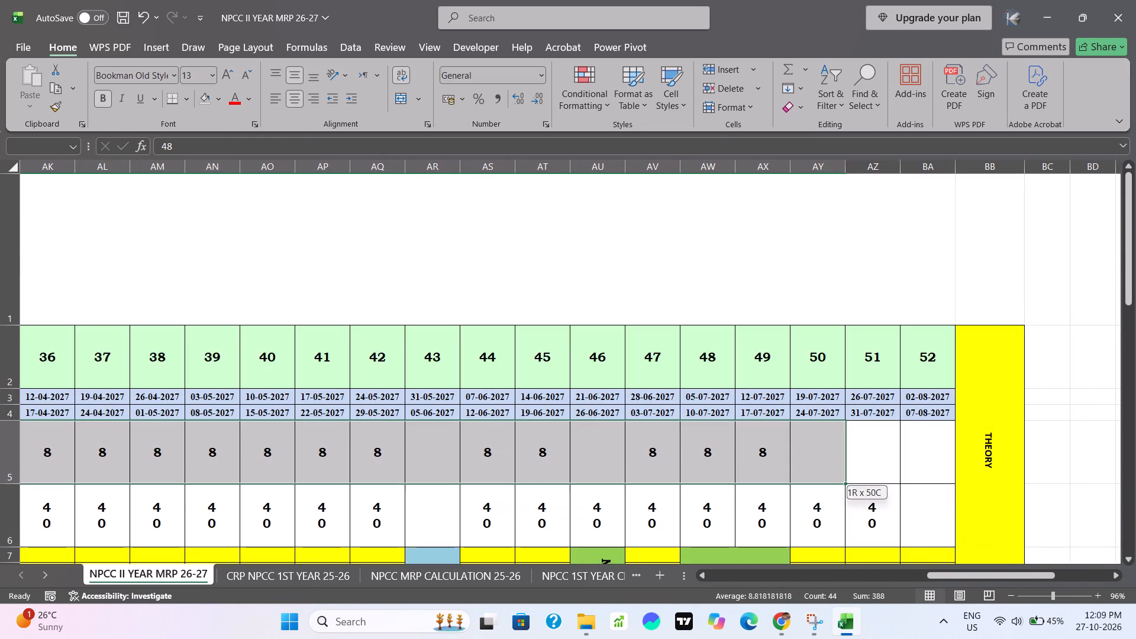
drag(803, 473, 774, 477)
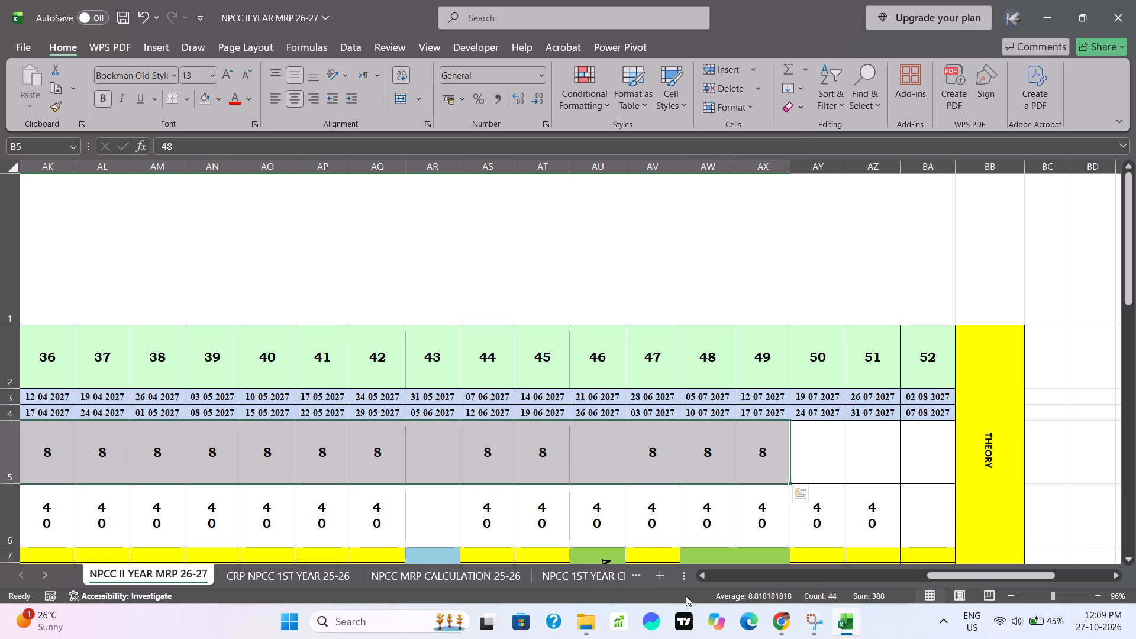
scroll(524, 529, right, 9)
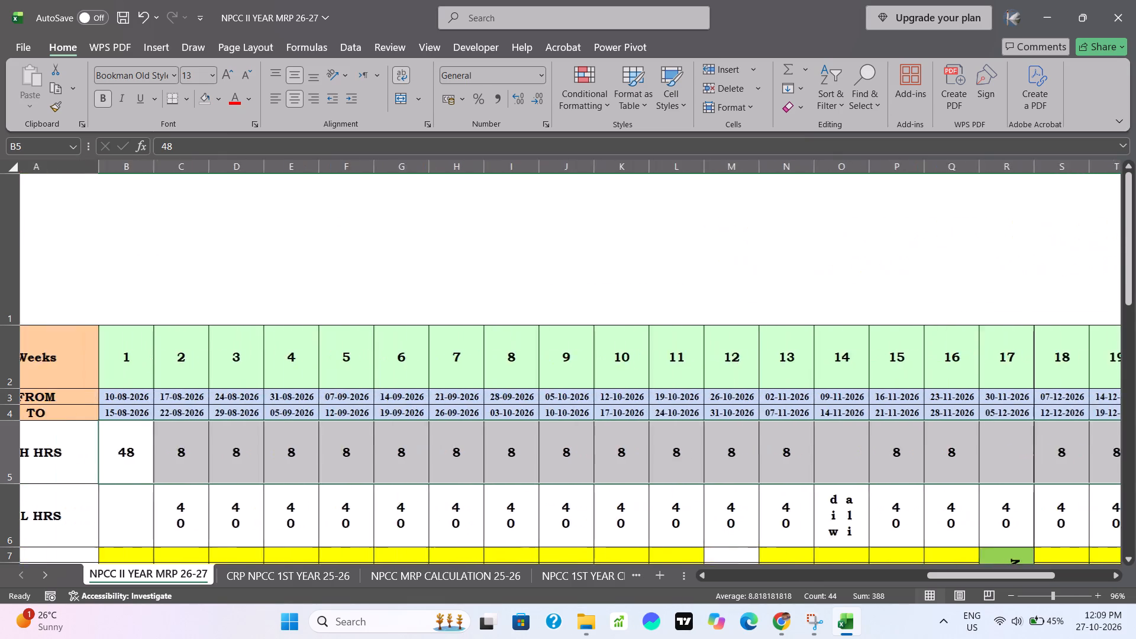
scroll(524, 529, right, 2)
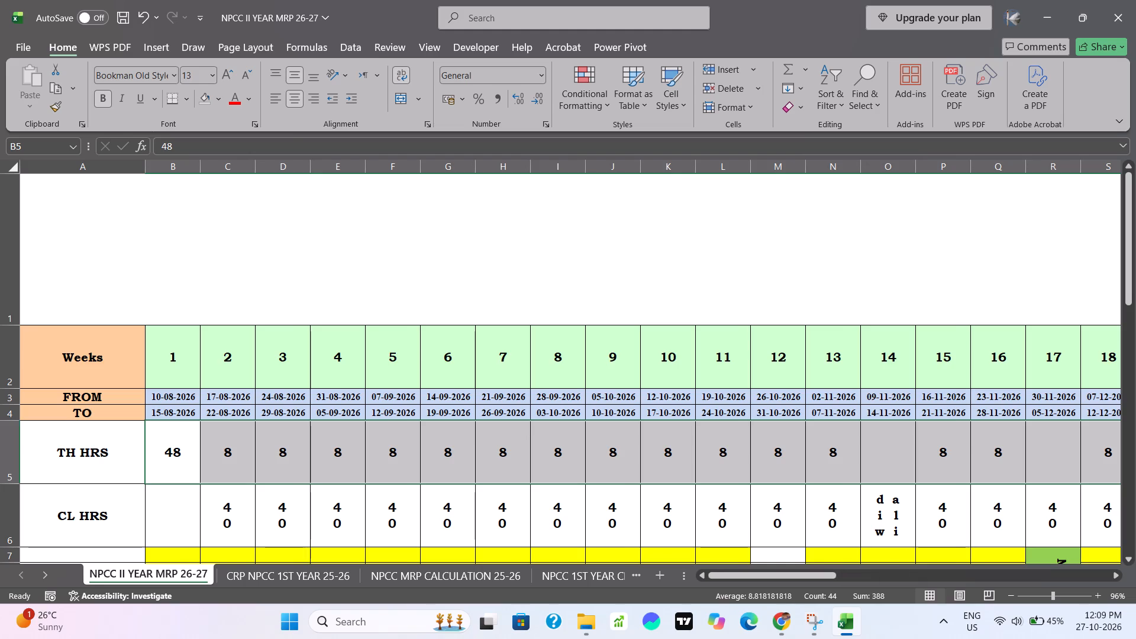
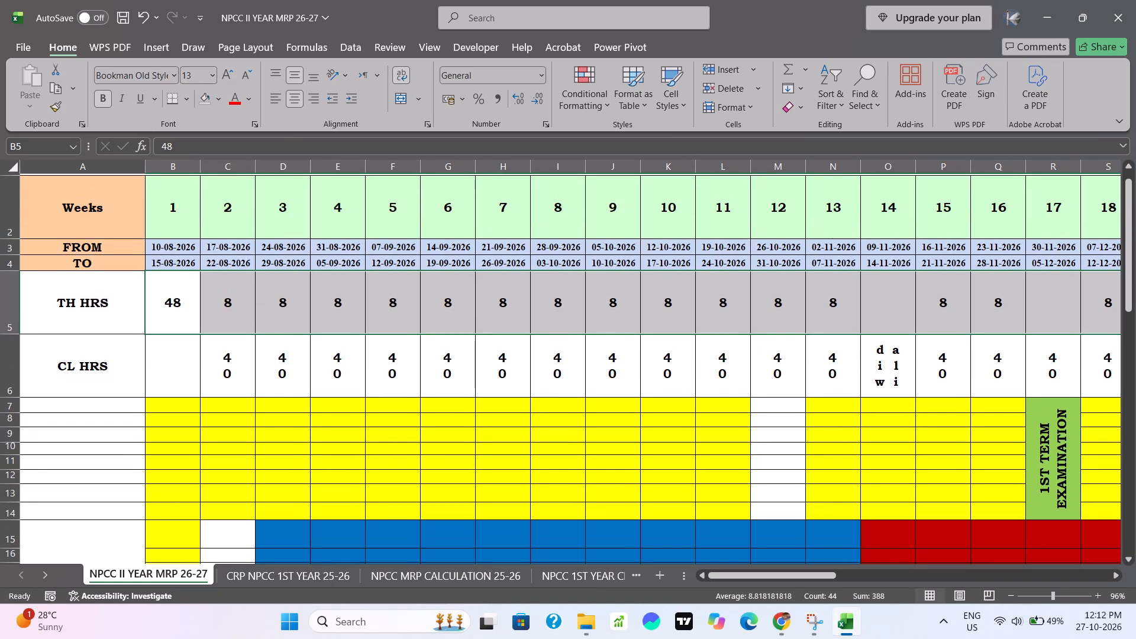
Clear the theory and clinical hours for weeks 48 and 49, the preparatory leave and final examination weeks.
scroll(759, 427, left, 4)
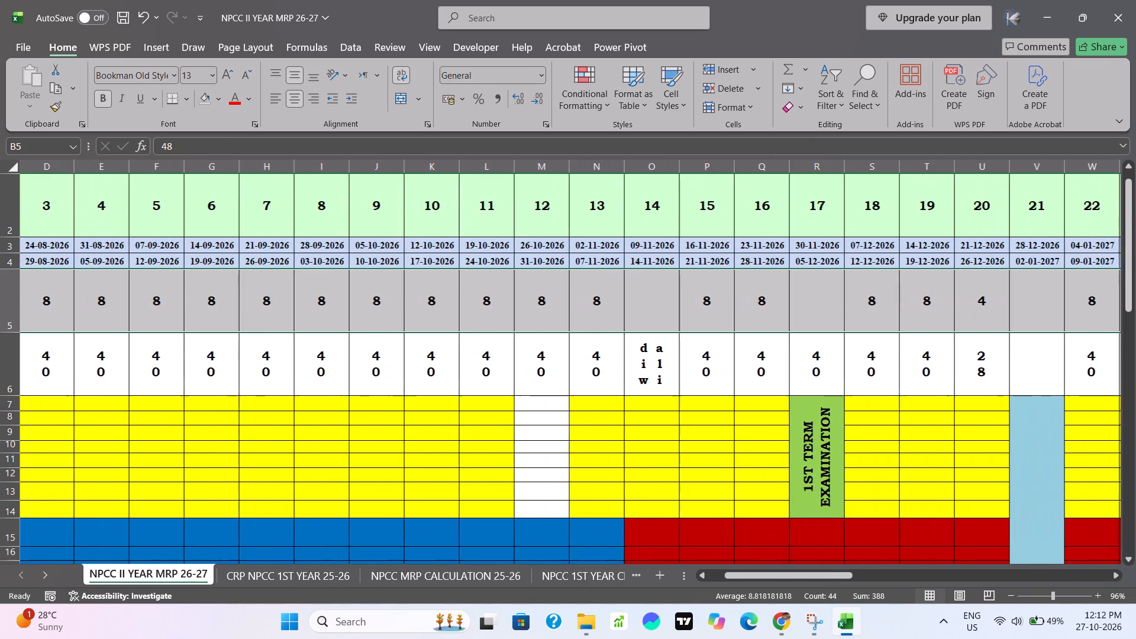
scroll(759, 427, left, 2)
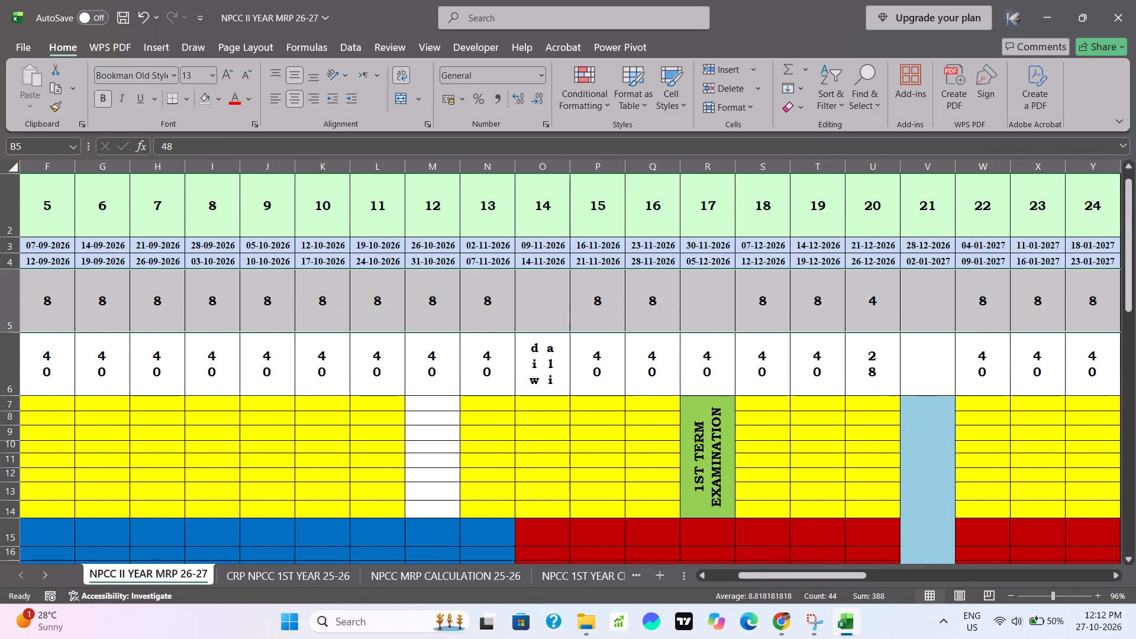
scroll(815, 457, left, 2)
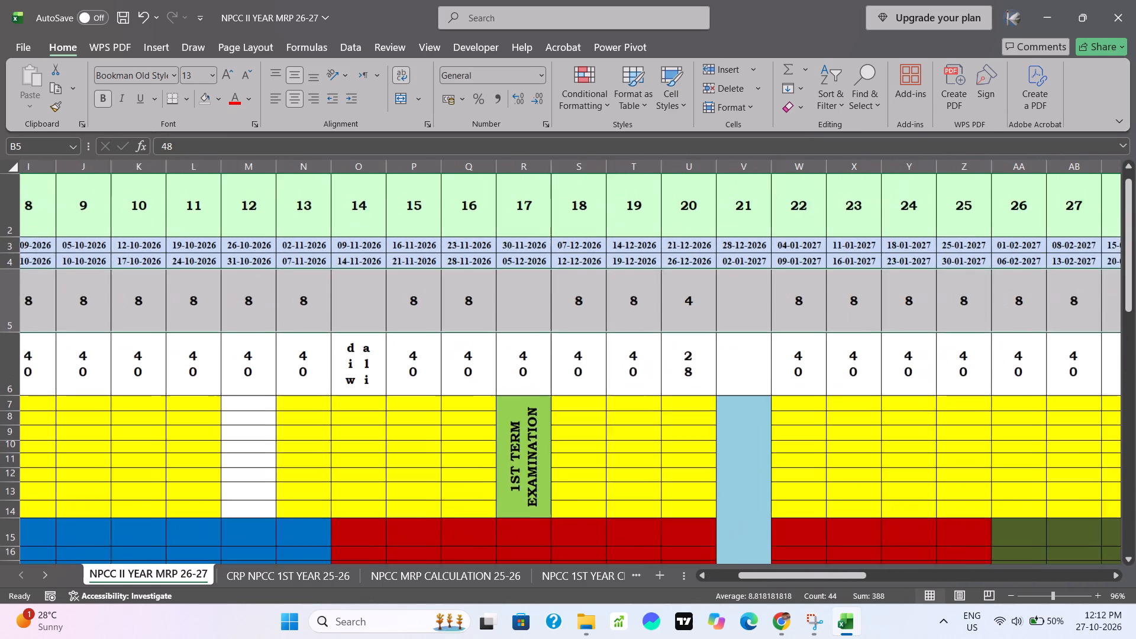
scroll(815, 457, left, 1)
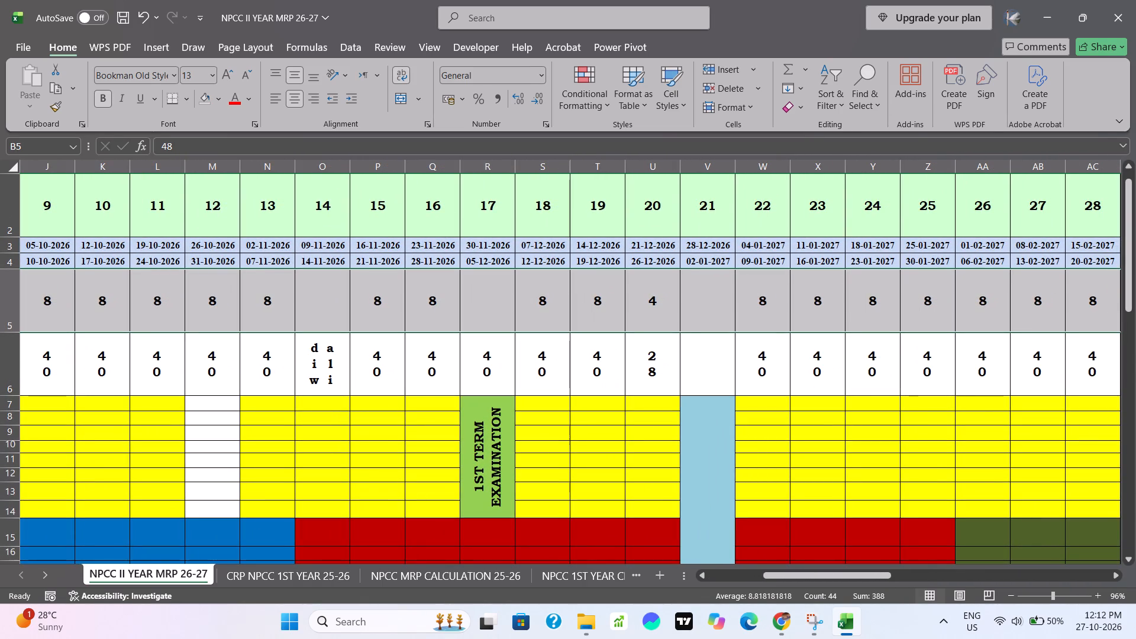
scroll(831, 471, left, 2)
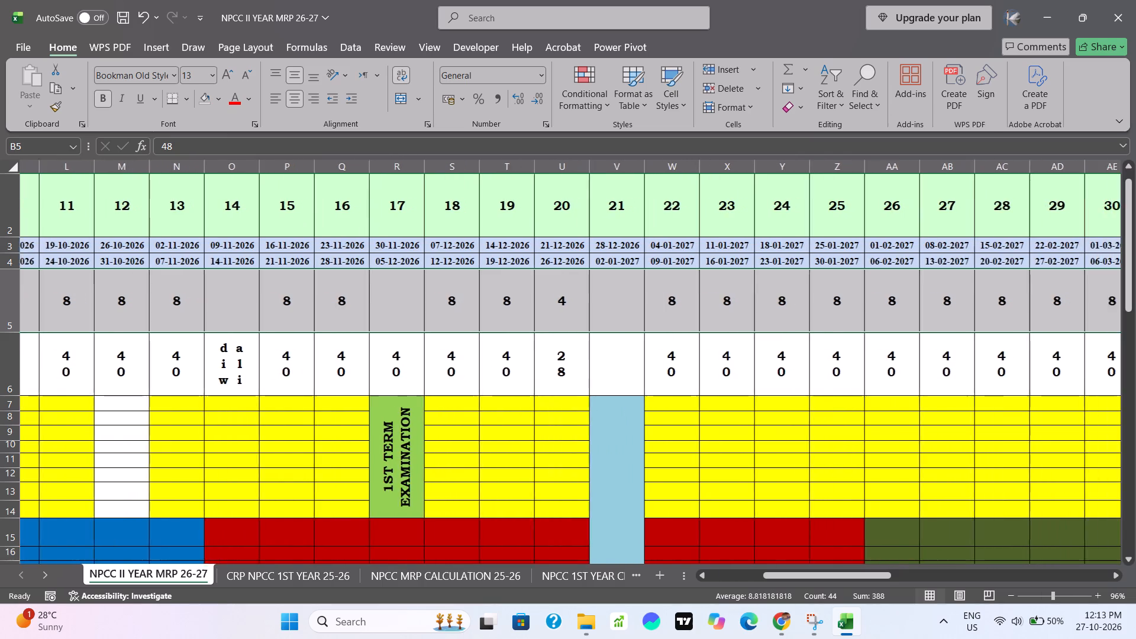
scroll(831, 471, left, 8)
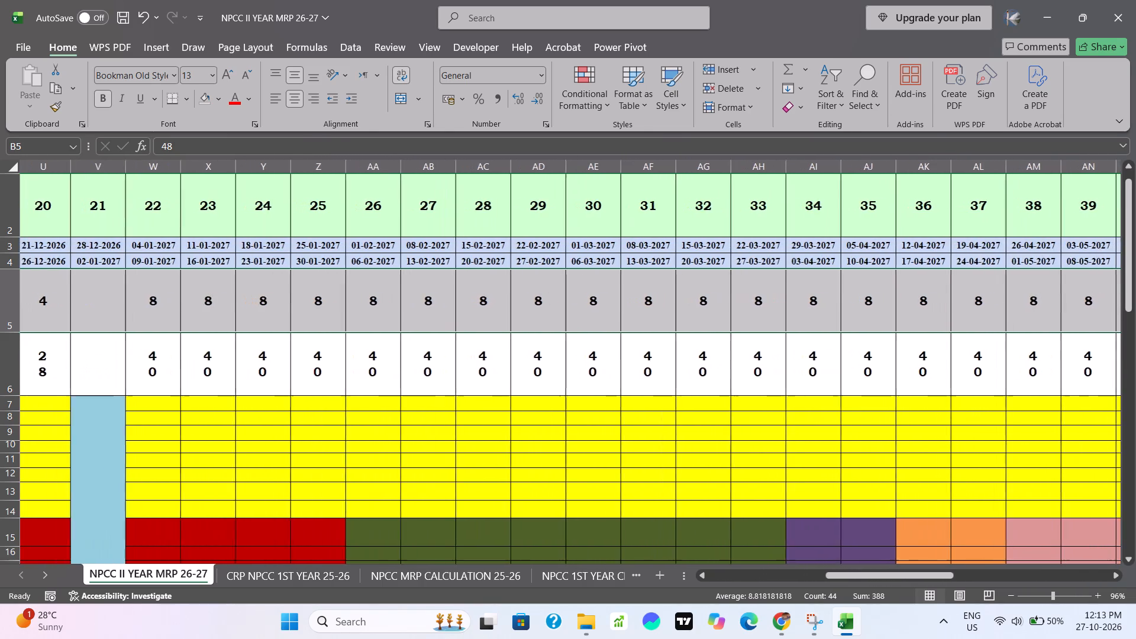
scroll(831, 471, left, 5)
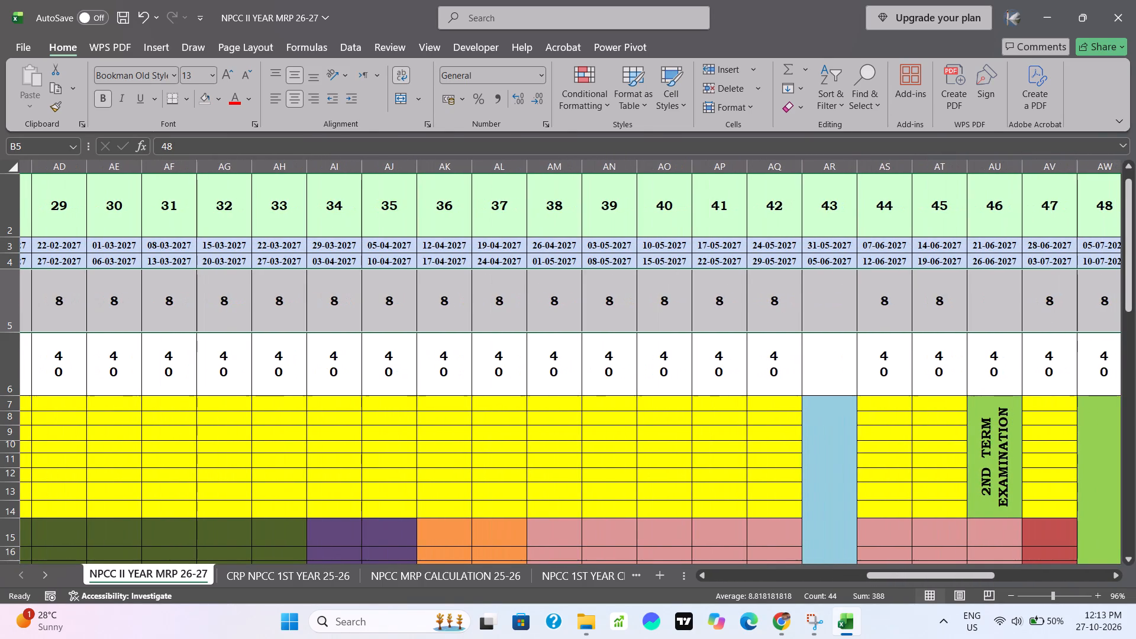
scroll(1048, 439, left, 2)
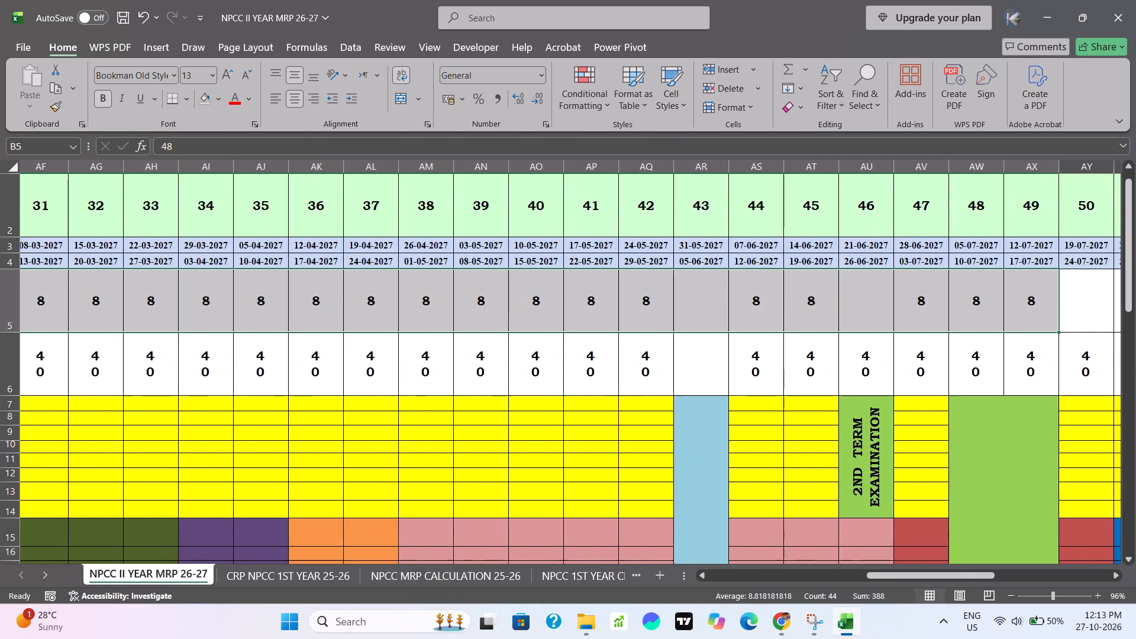
scroll(1048, 439, left, 3)
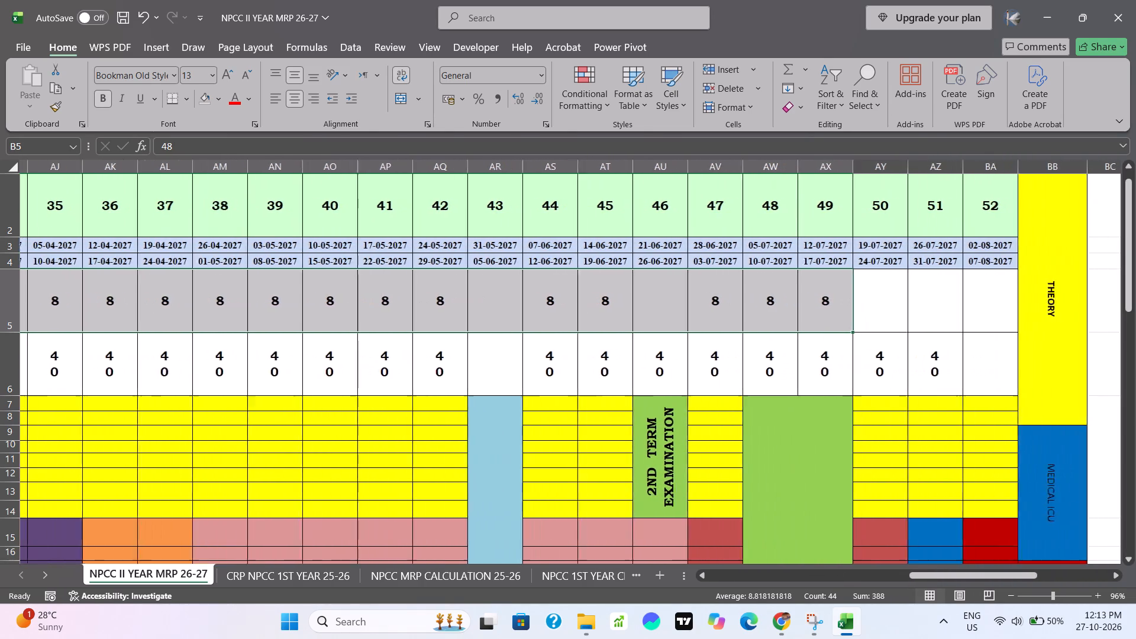
scroll(1048, 439, left, 2)
scroll(920, 460, down, 3)
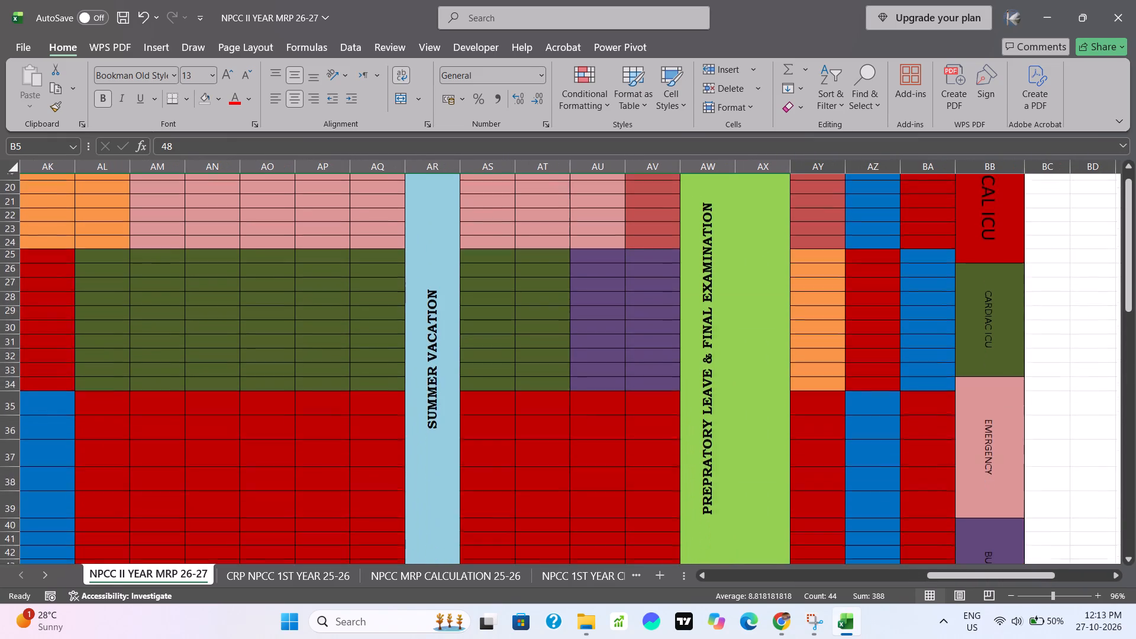
scroll(920, 460, down, 1)
scroll(920, 460, up, 5)
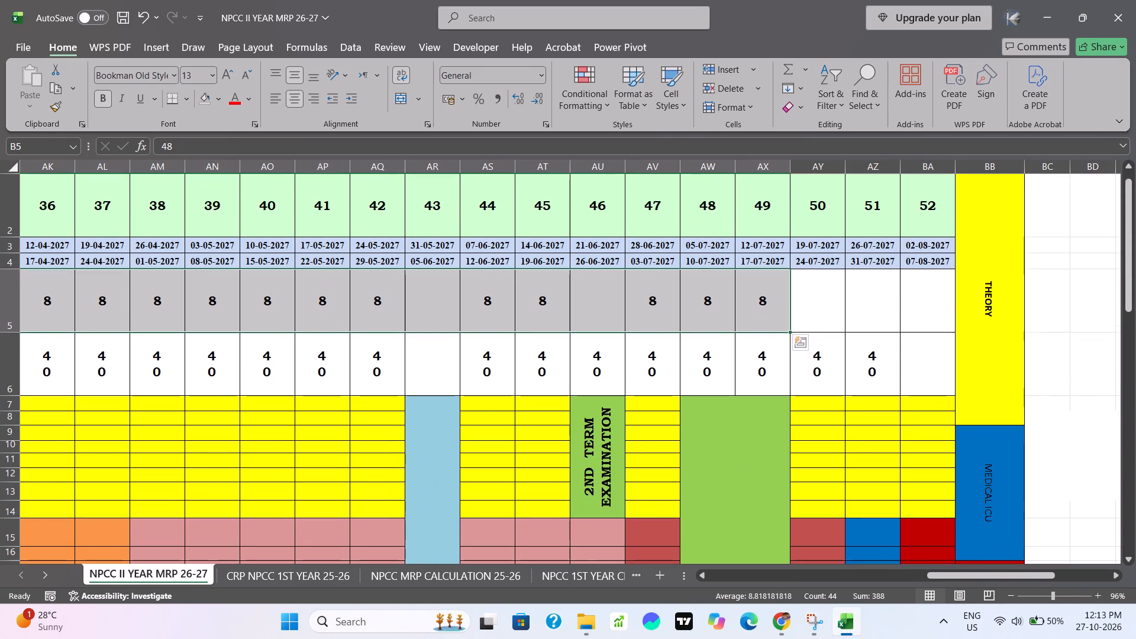
click(707, 289)
drag(707, 289, 772, 364)
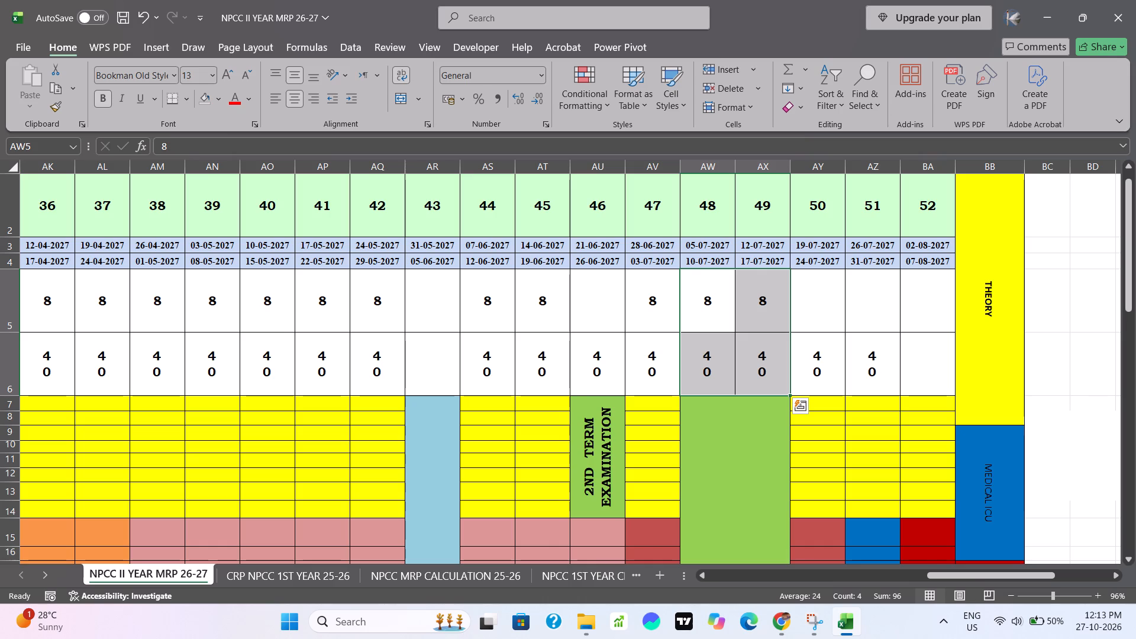
key(Delete)
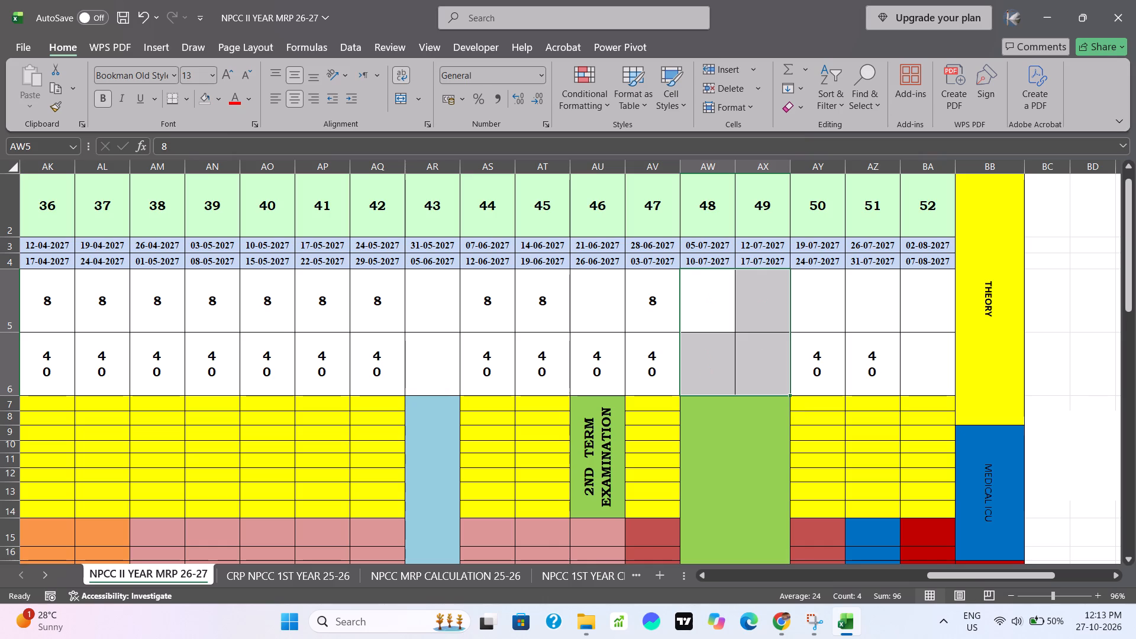
click(885, 443)
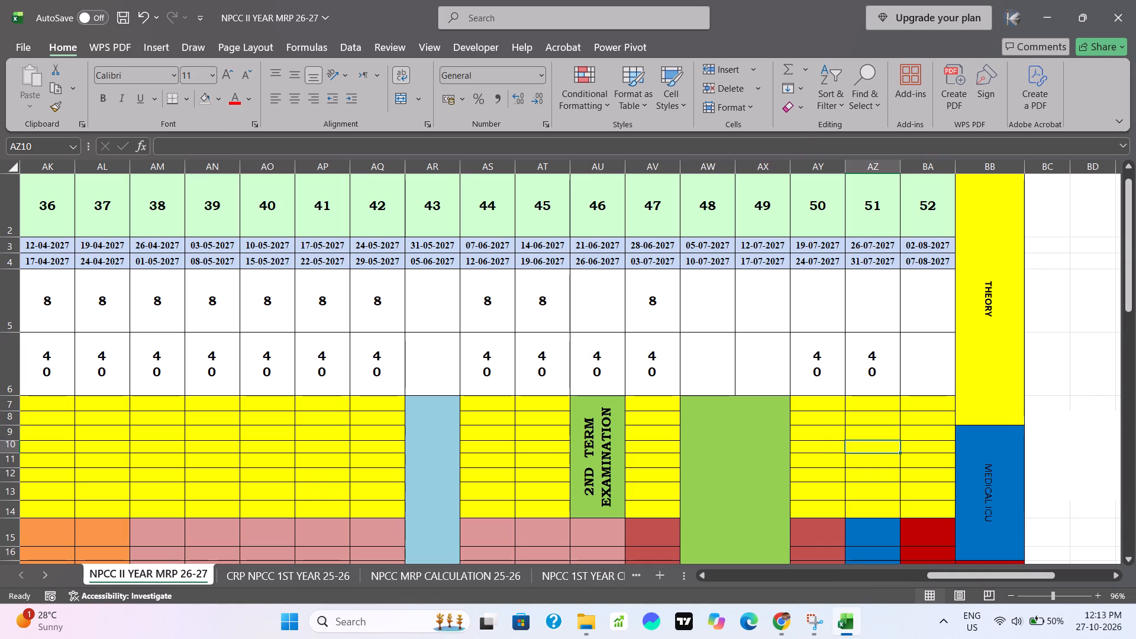
Select the TH HRS row from week 1 through week 47 to check the total theory hours.
scroll(492, 421, right, 11)
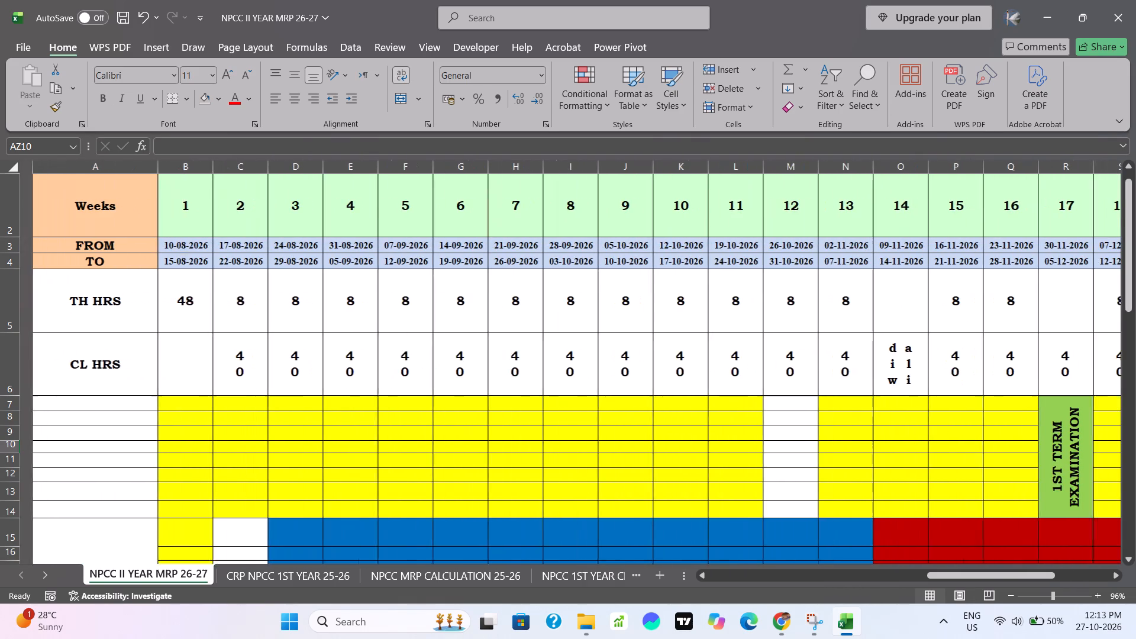
drag(177, 302, 464, 310)
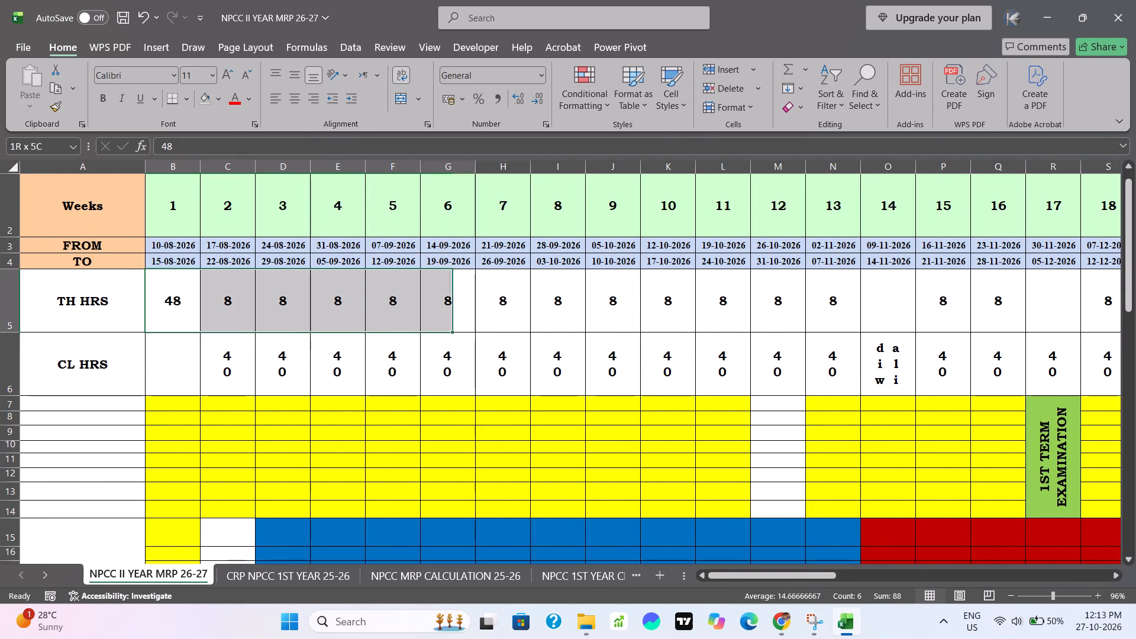
drag(464, 310, 935, 323)
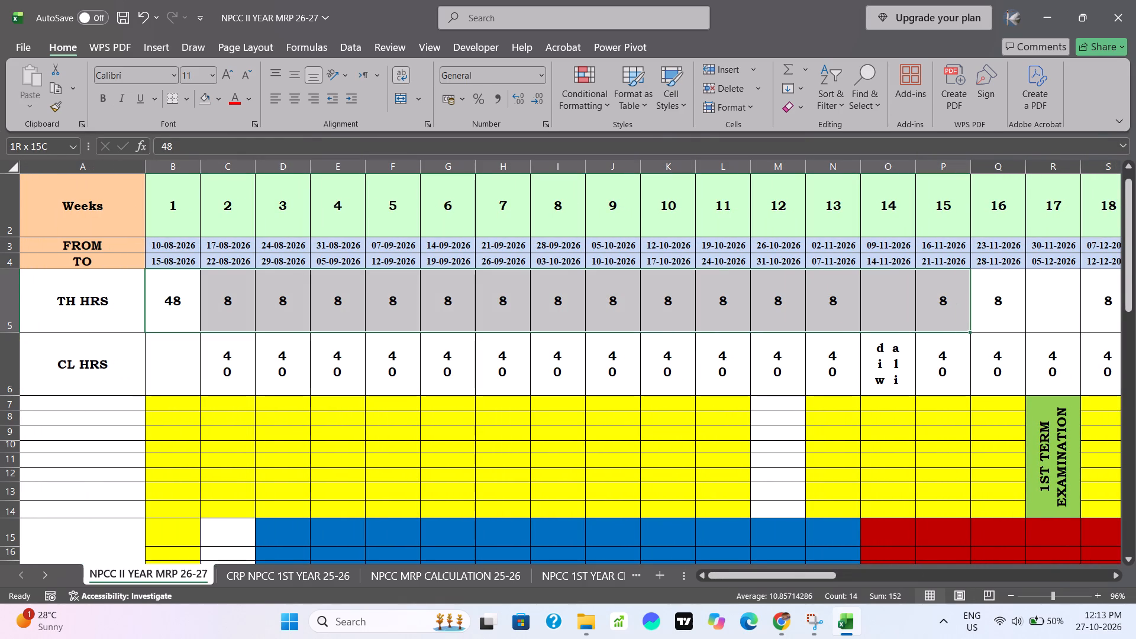
drag(935, 323, 1126, 321)
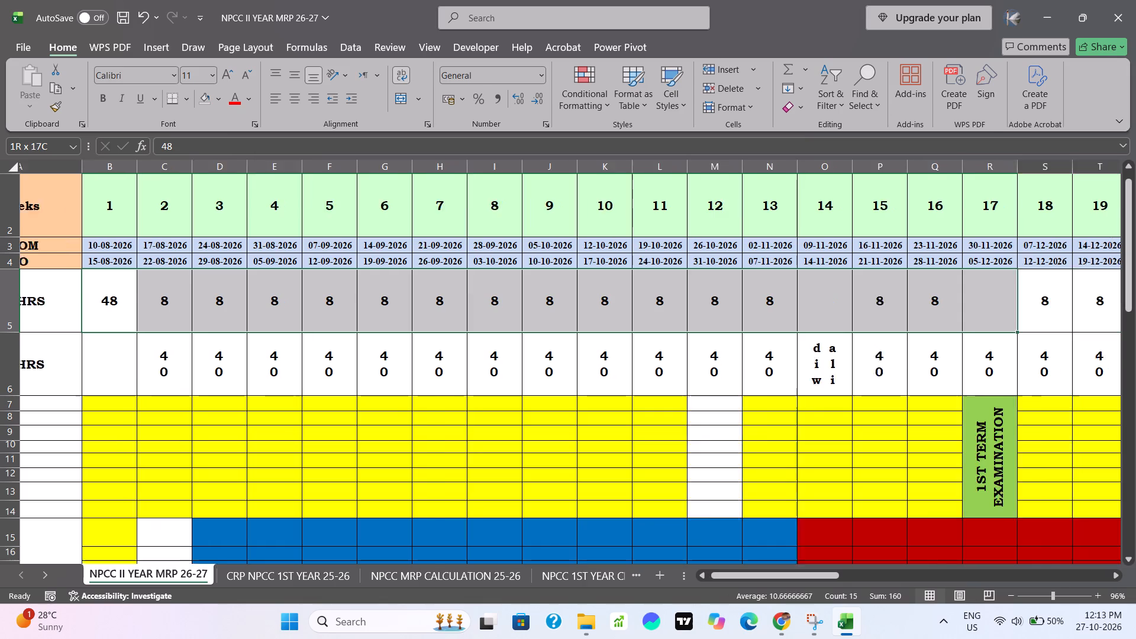
drag(1126, 321, 1135, 321)
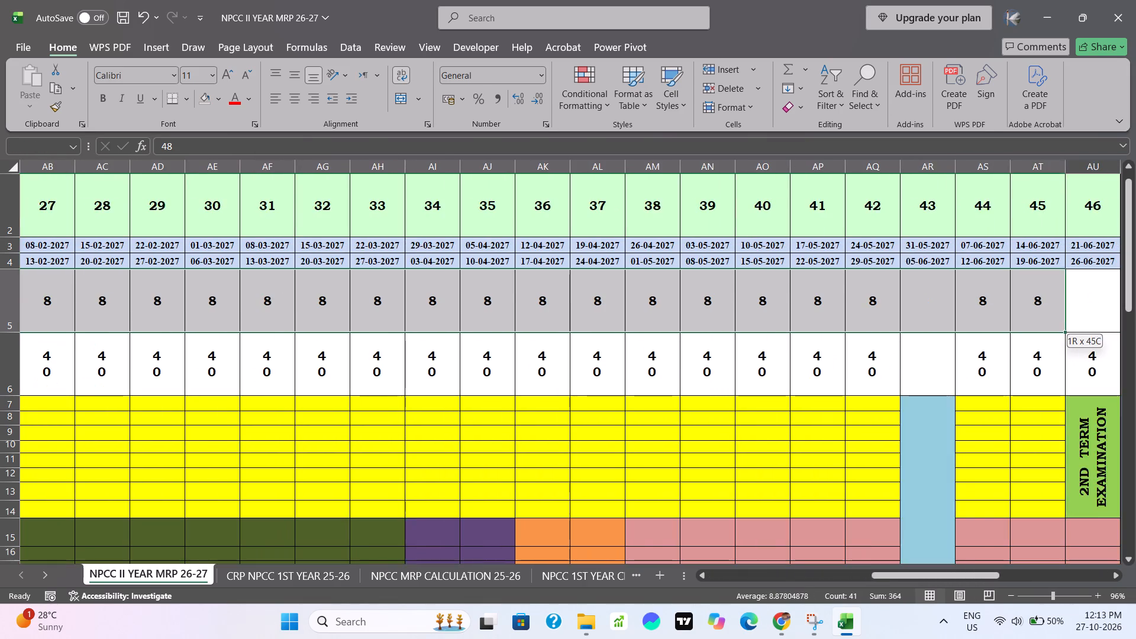
drag(1135, 321, 657, 285)
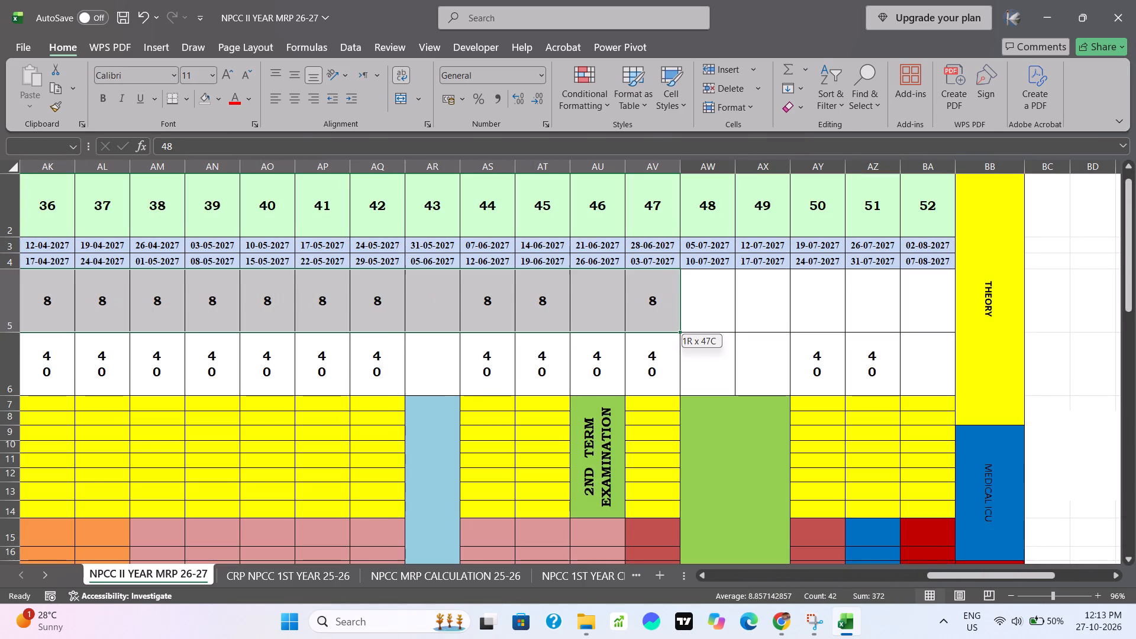
drag(657, 285, 657, 288)
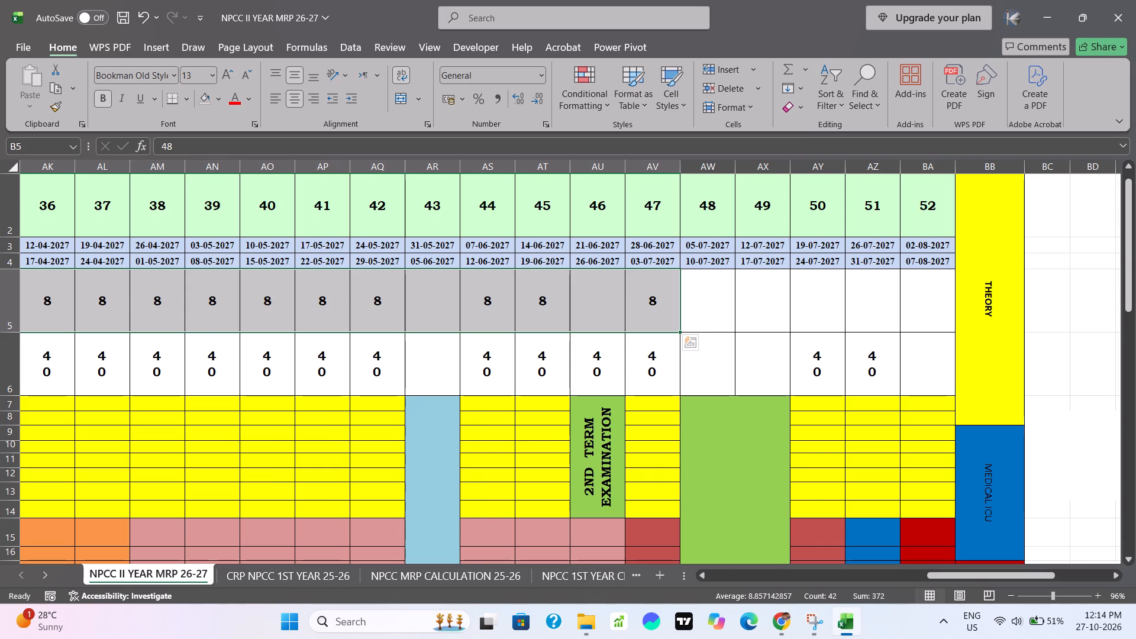
Select the CL HRS row from week 2 through week 51 to check the total clinical hours.
scroll(295, 389, right, 8)
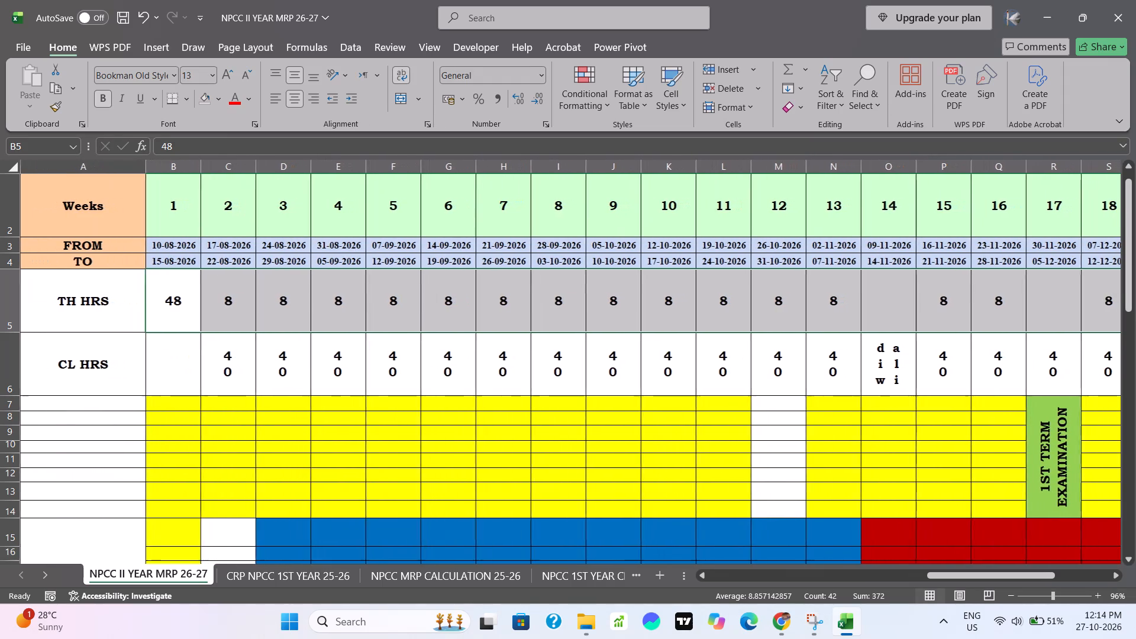
drag(215, 369, 645, 367)
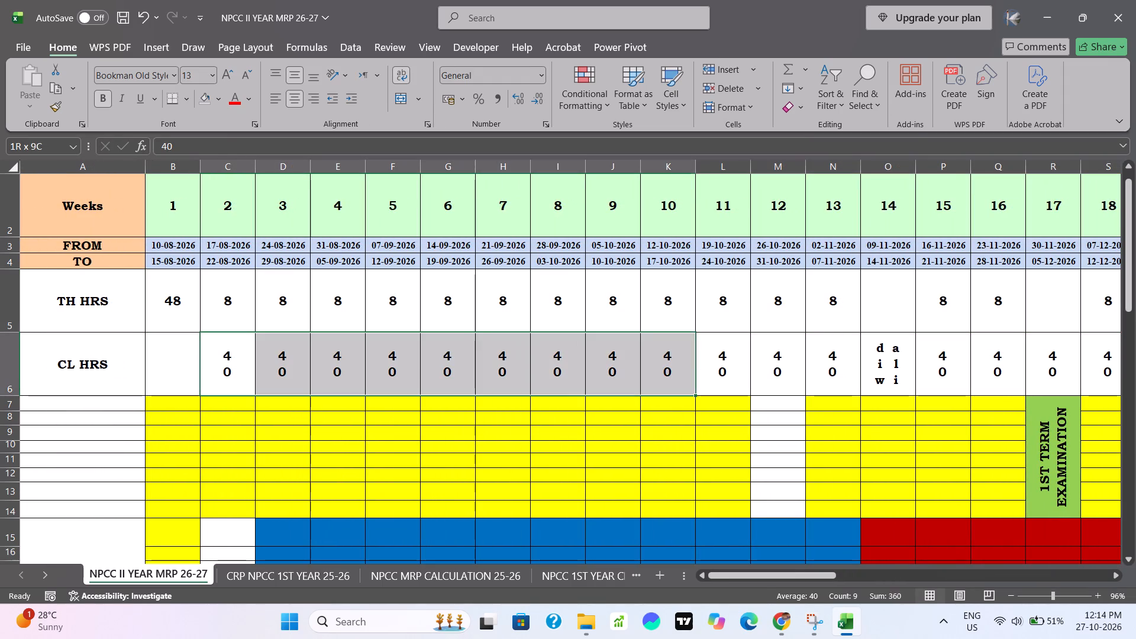
drag(645, 367, 1135, 383)
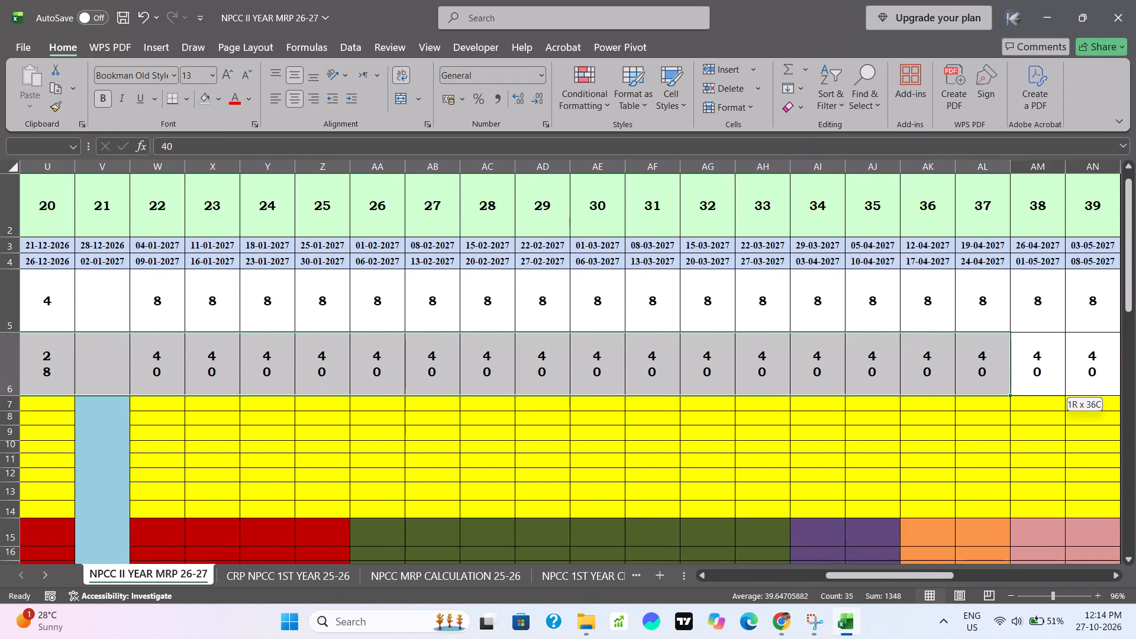
drag(1135, 383, 1103, 372)
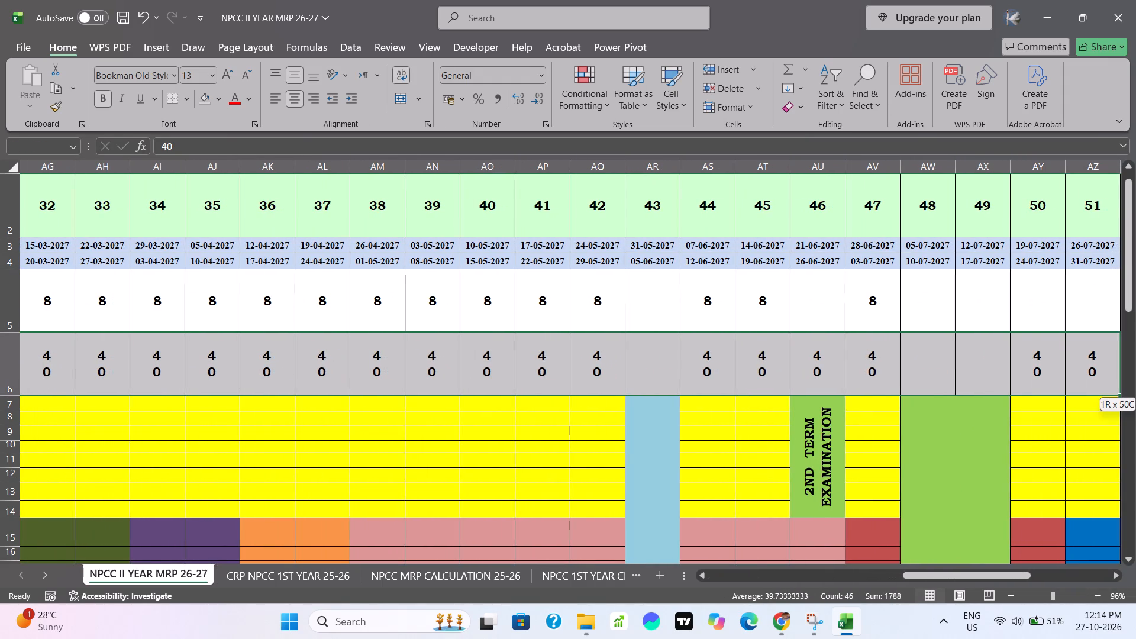
drag(1103, 372, 937, 372)
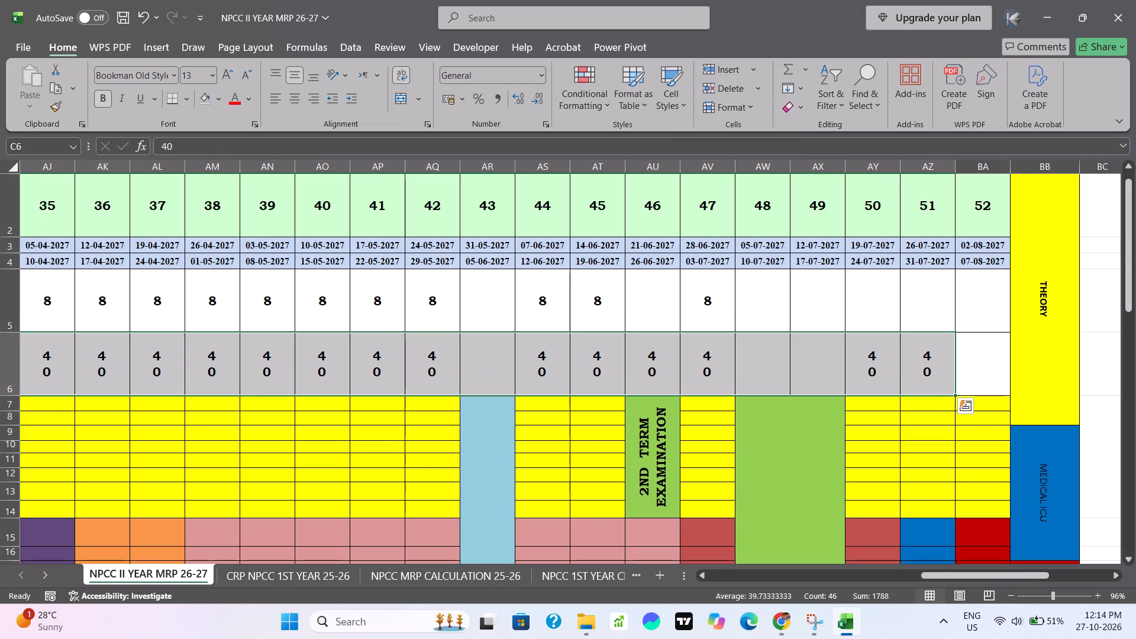
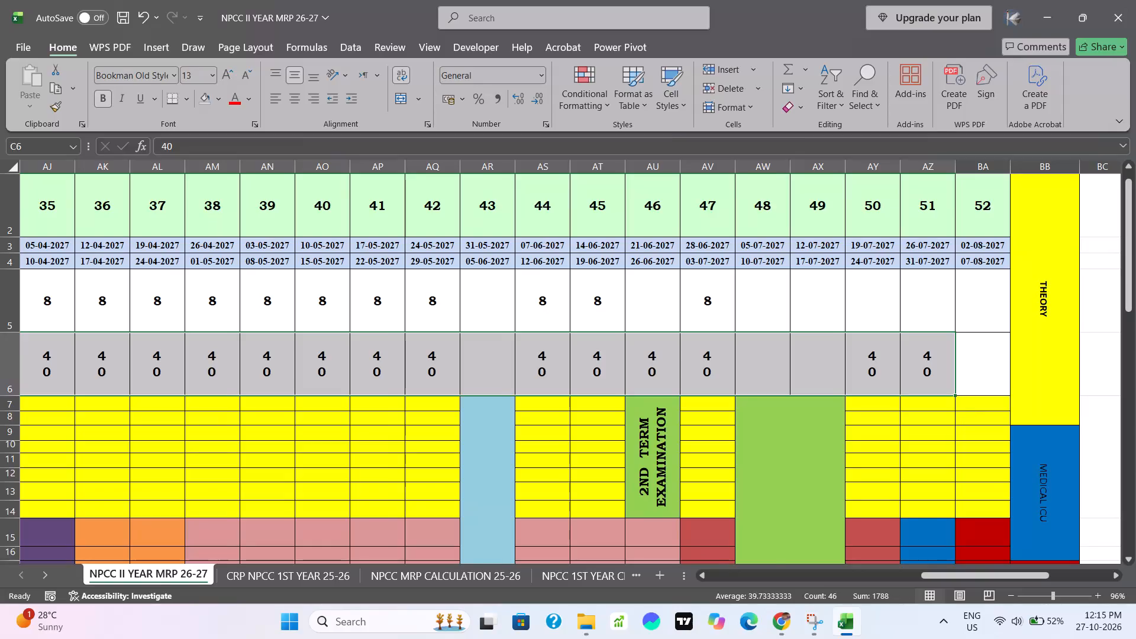
Review the weekly theory and clinical hours across the schedule and the group rotation blocks down to G-4.
scroll(631, 392, right, 1)
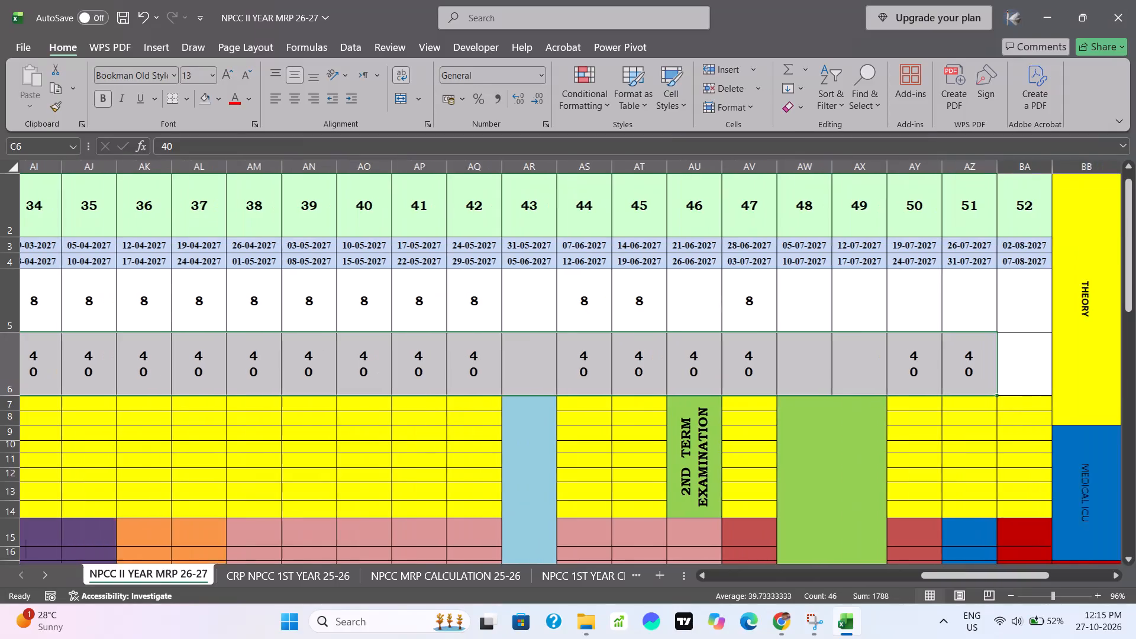
scroll(631, 392, right, 9)
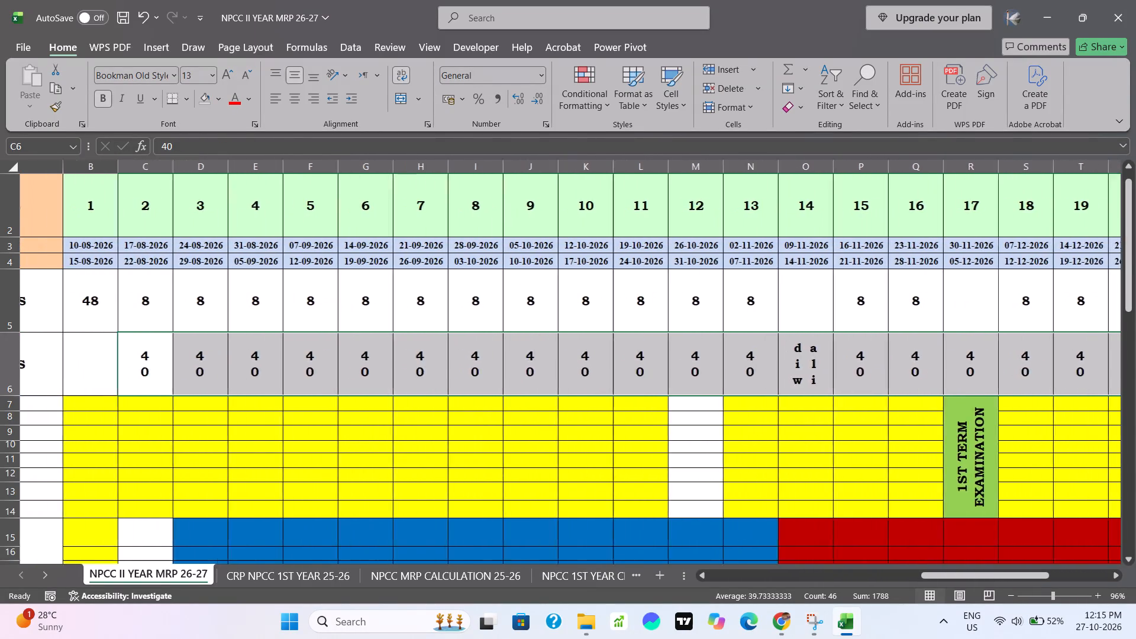
scroll(631, 392, right, 2)
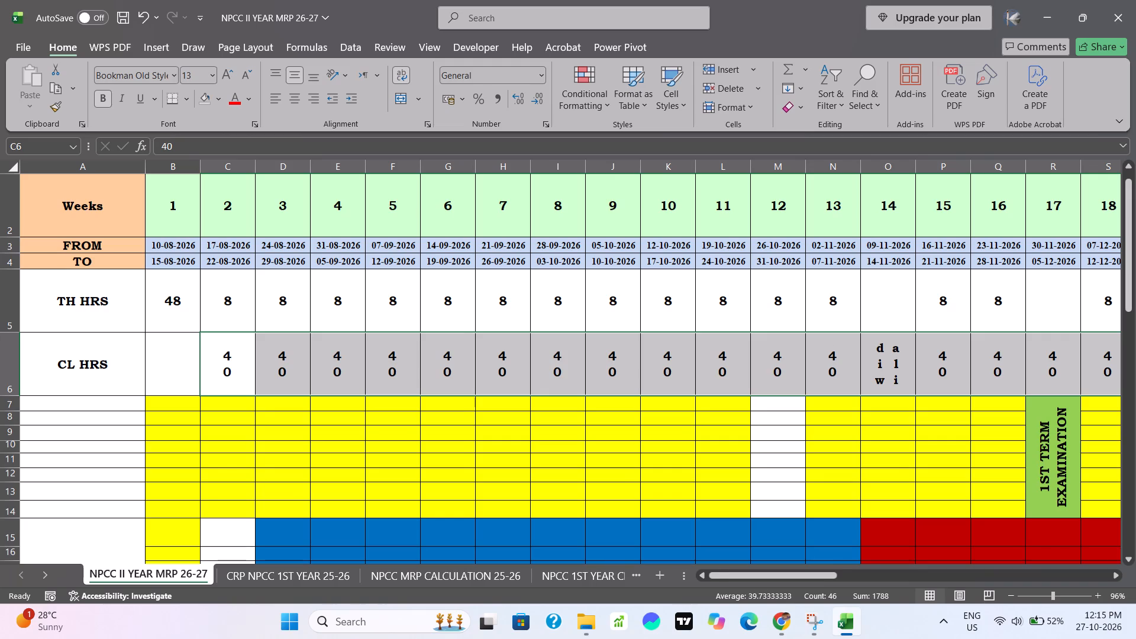
click(330, 466)
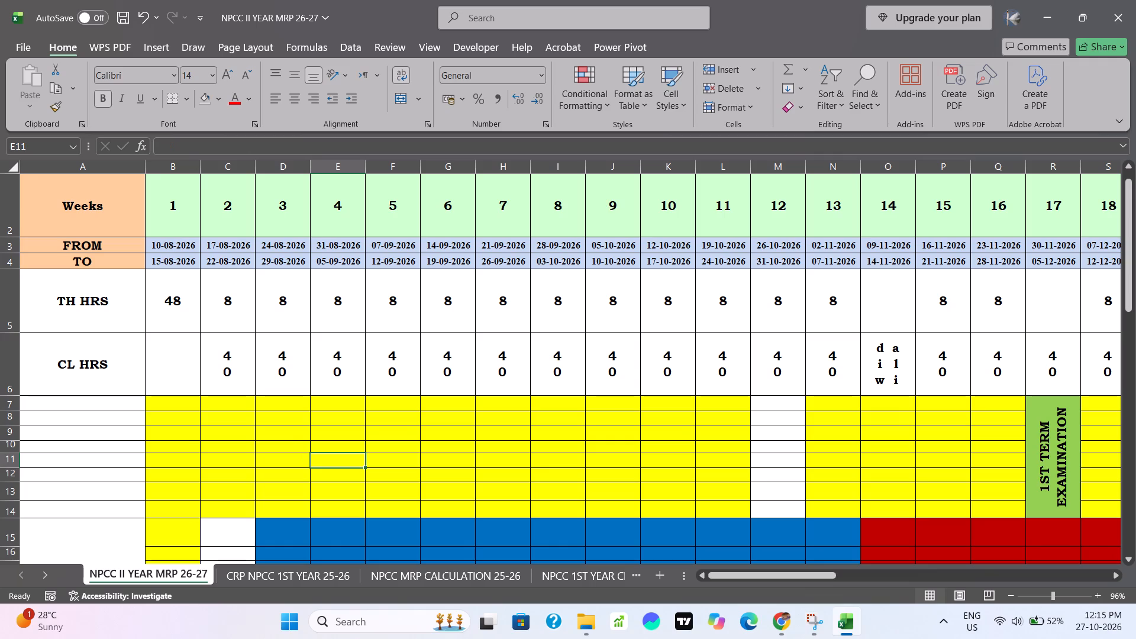
scroll(330, 466, down, 9)
scroll(330, 466, up, 2)
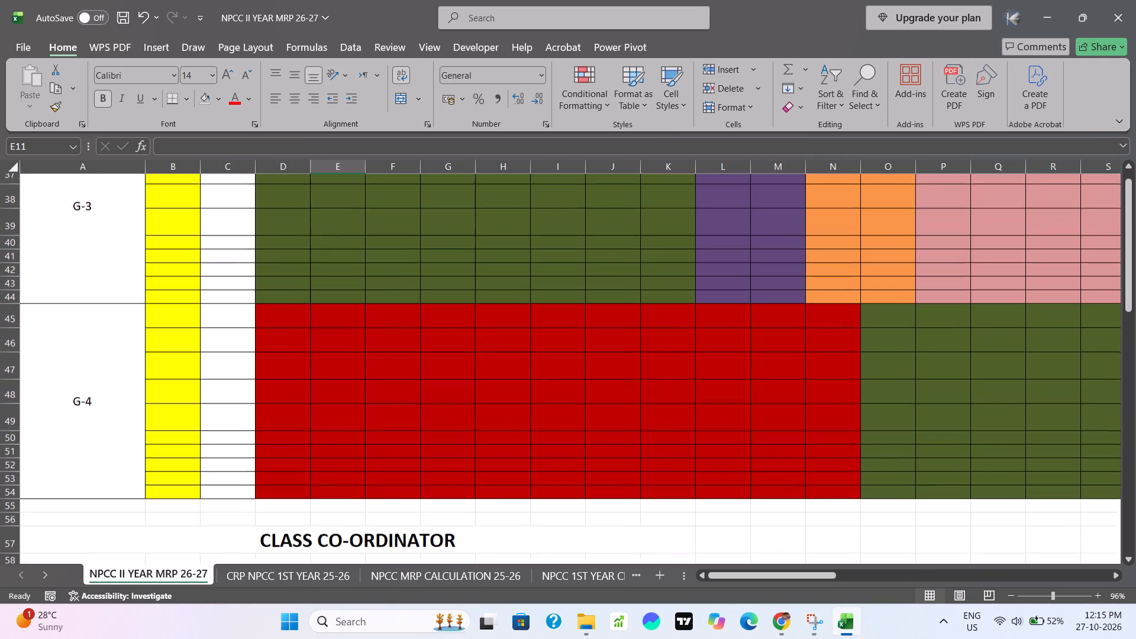
scroll(330, 466, up, 2)
scroll(330, 466, down, 1)
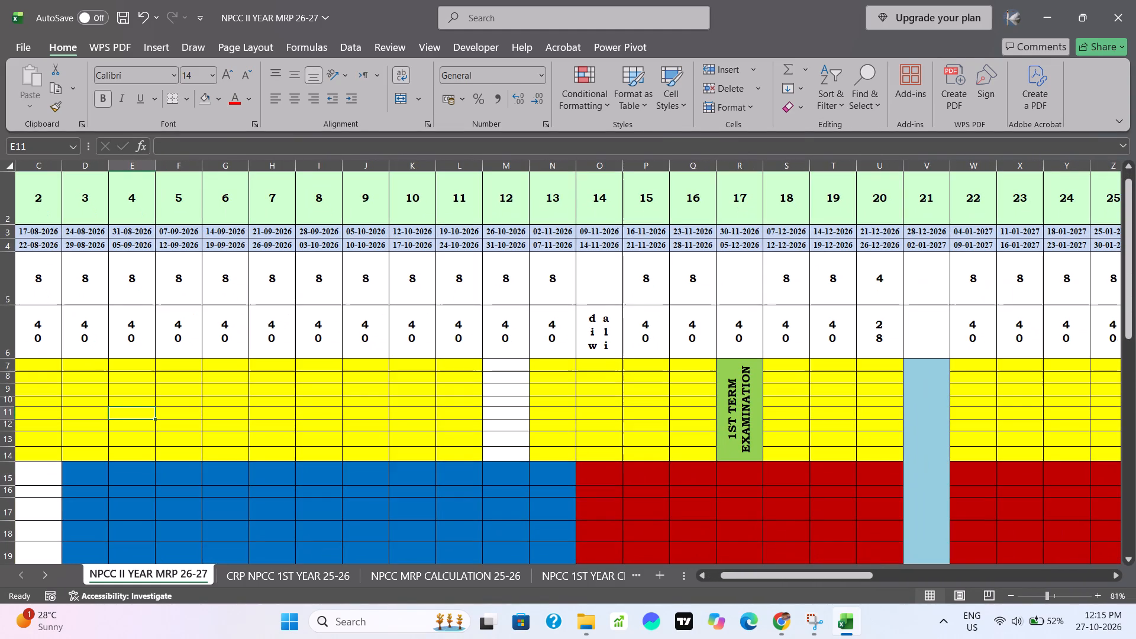
scroll(460, 447, right, 1)
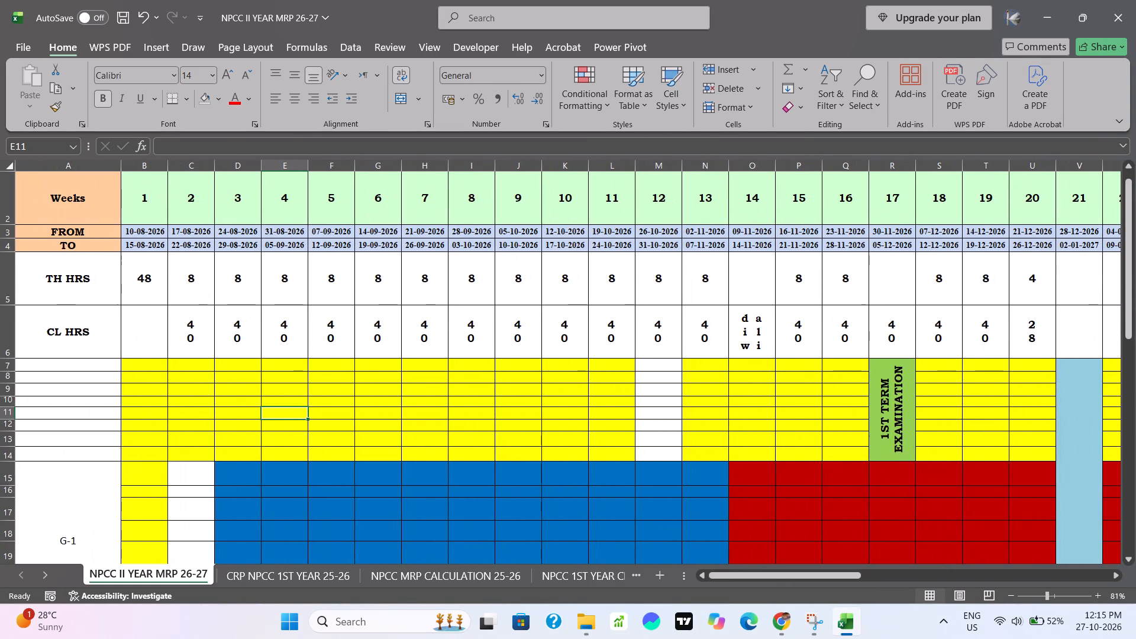
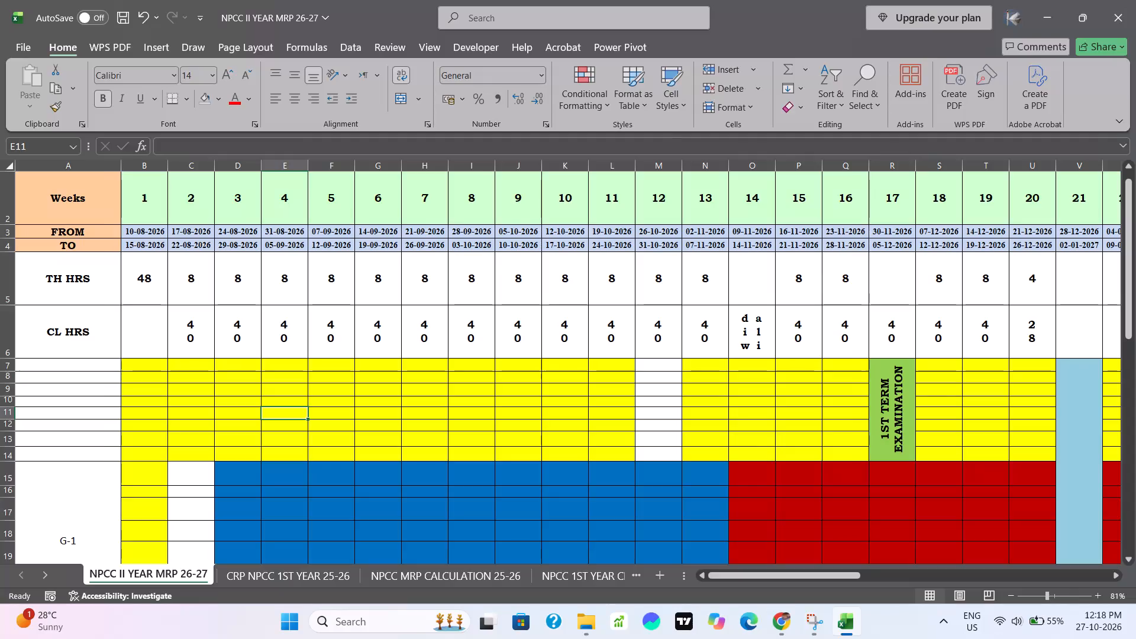
Set the theory hours to 8.5 for weeks 2 through 13.
click(203, 282)
double_click(203, 282)
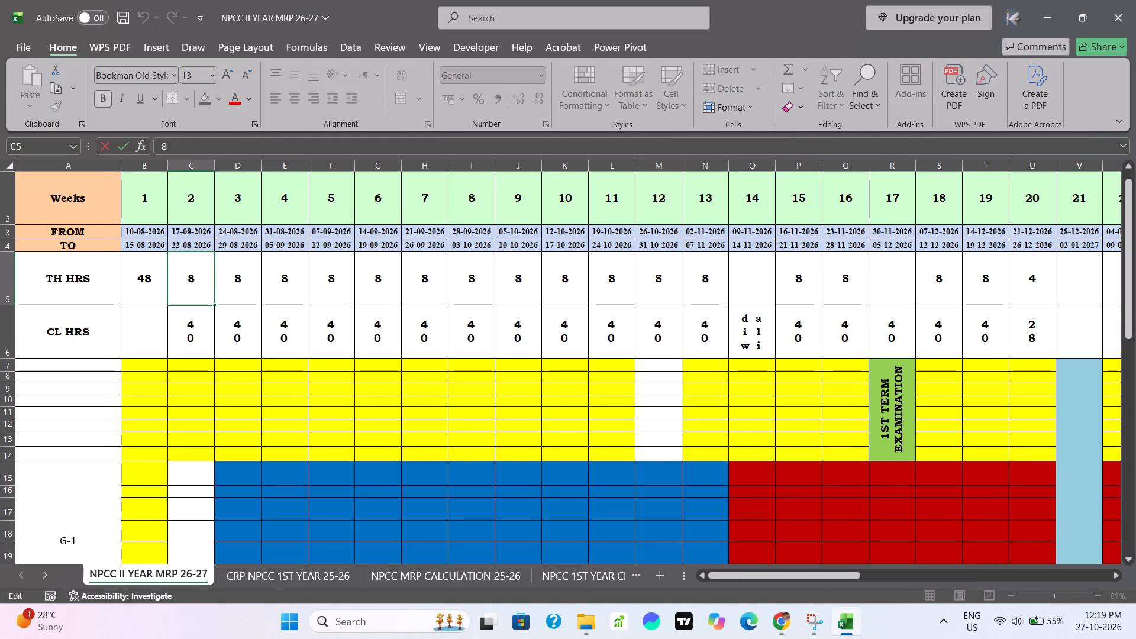
key(period)
key(5)
drag(215, 304, 709, 284)
click(716, 291)
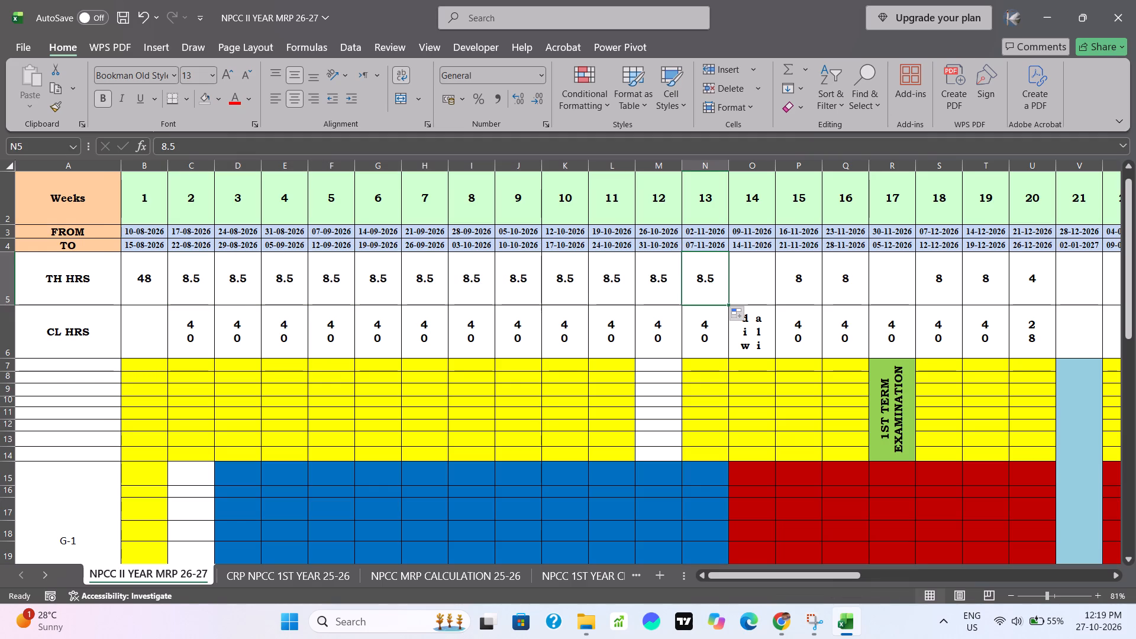
Copy the 8.5 theory hours into weeks 15, 16, 18 and 19, leaving the 1st term examination week blank.
key(ctrl+c)
click(793, 291)
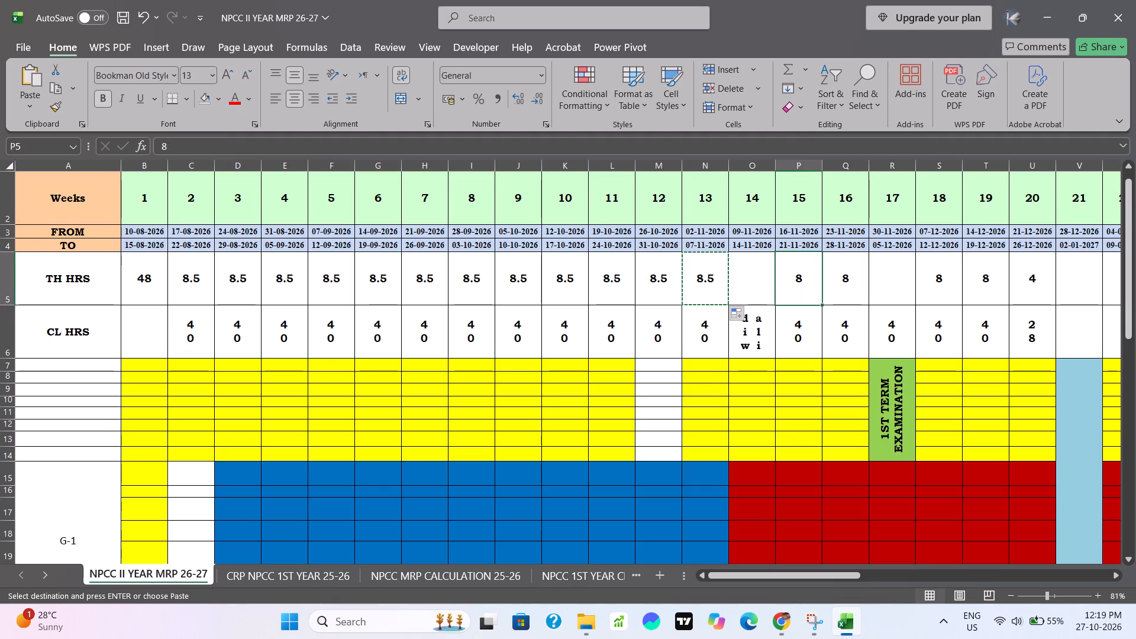
key(ctrl+v)
double_click(821, 304)
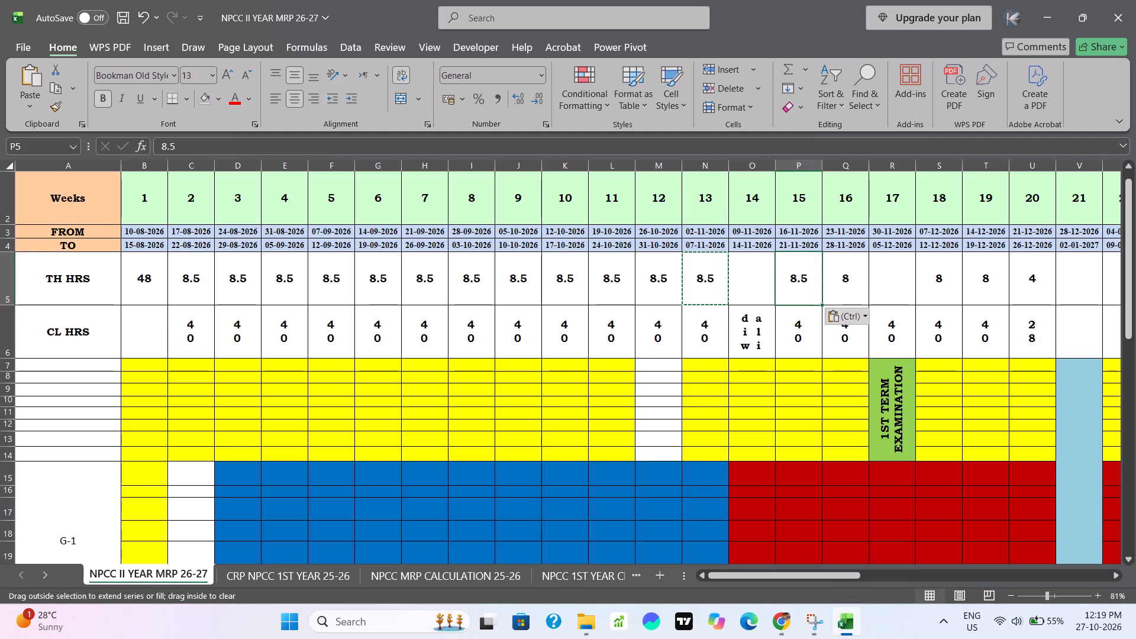
key(ctrl+z)
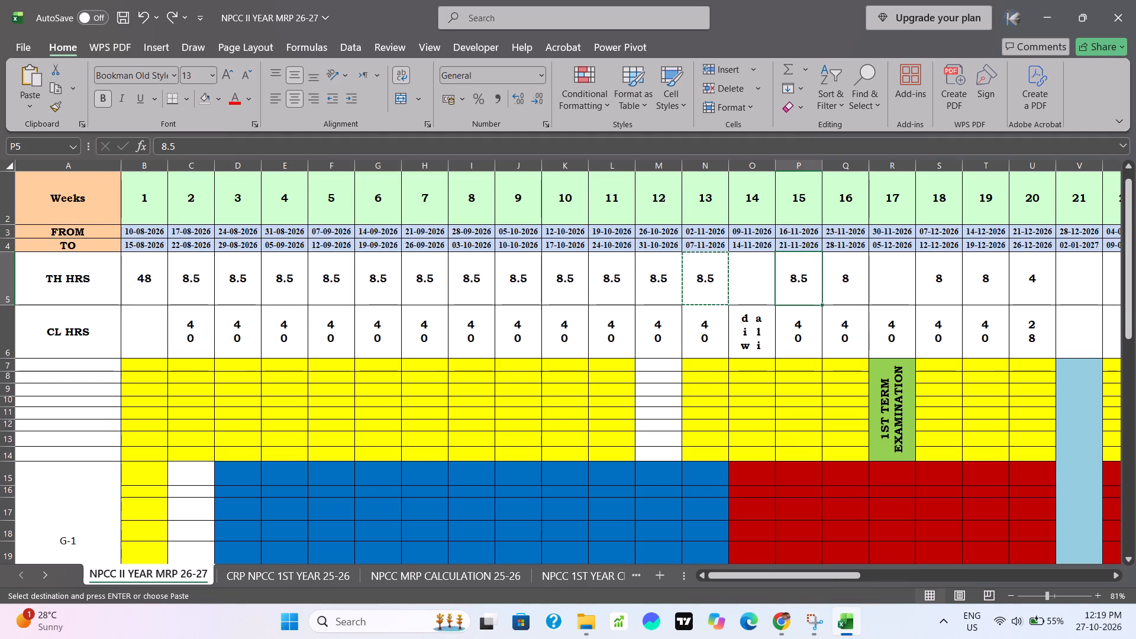
drag(823, 305, 853, 300)
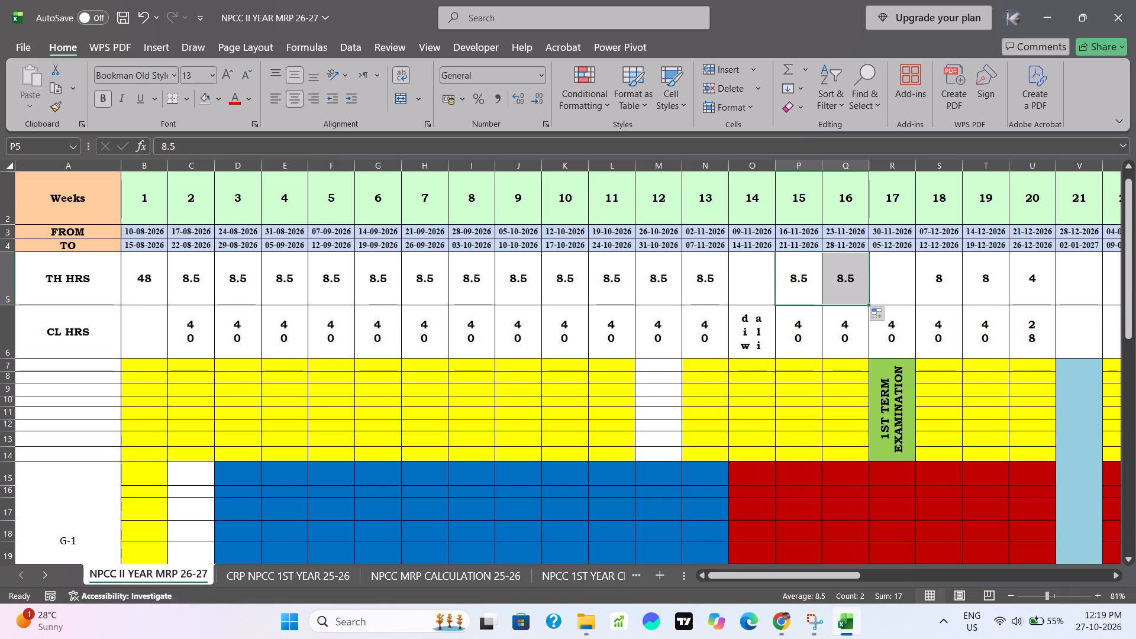
key(ctrl+c)
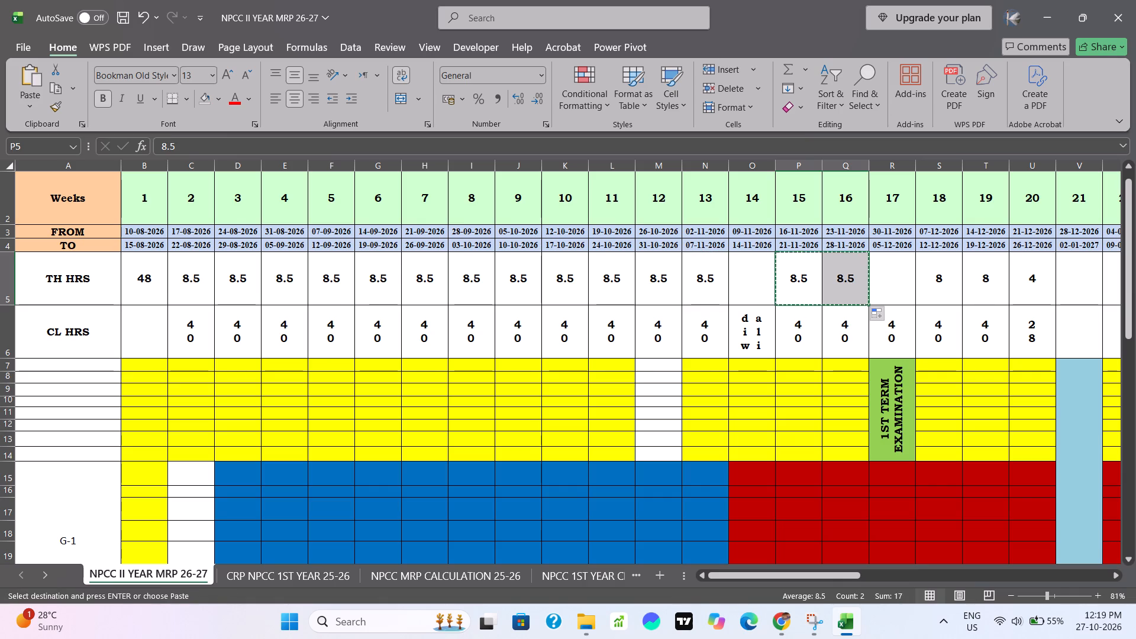
click(930, 289)
key(ctrl+v)
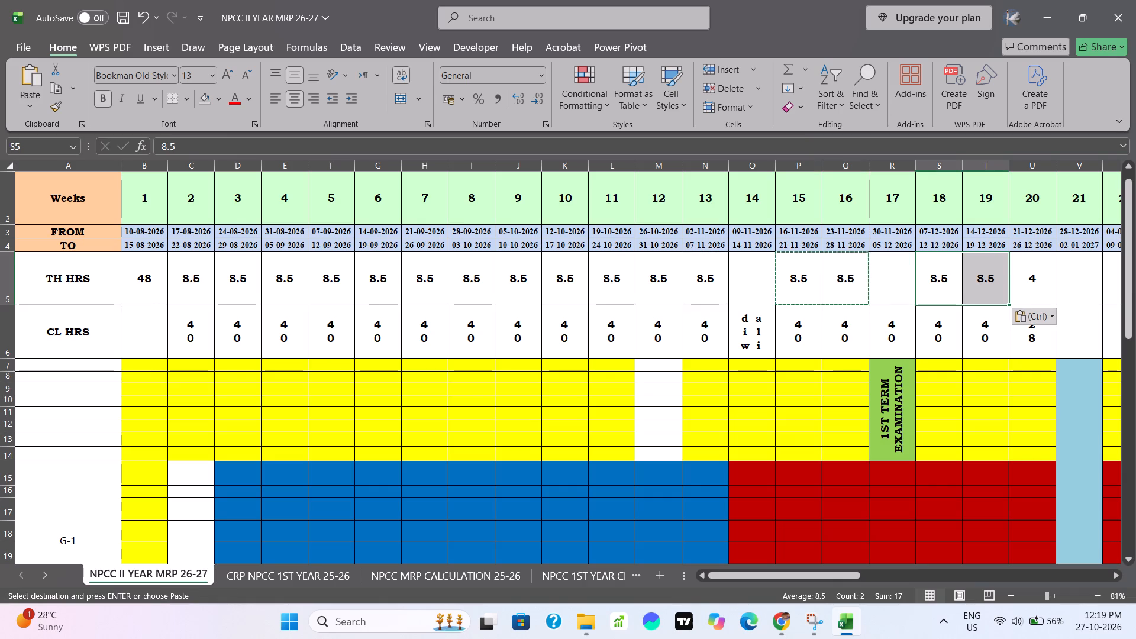
Paste the 8.5 theory hours into weeks 22 and 23 and fill them across through week 42.
scroll(990, 318, left, 5)
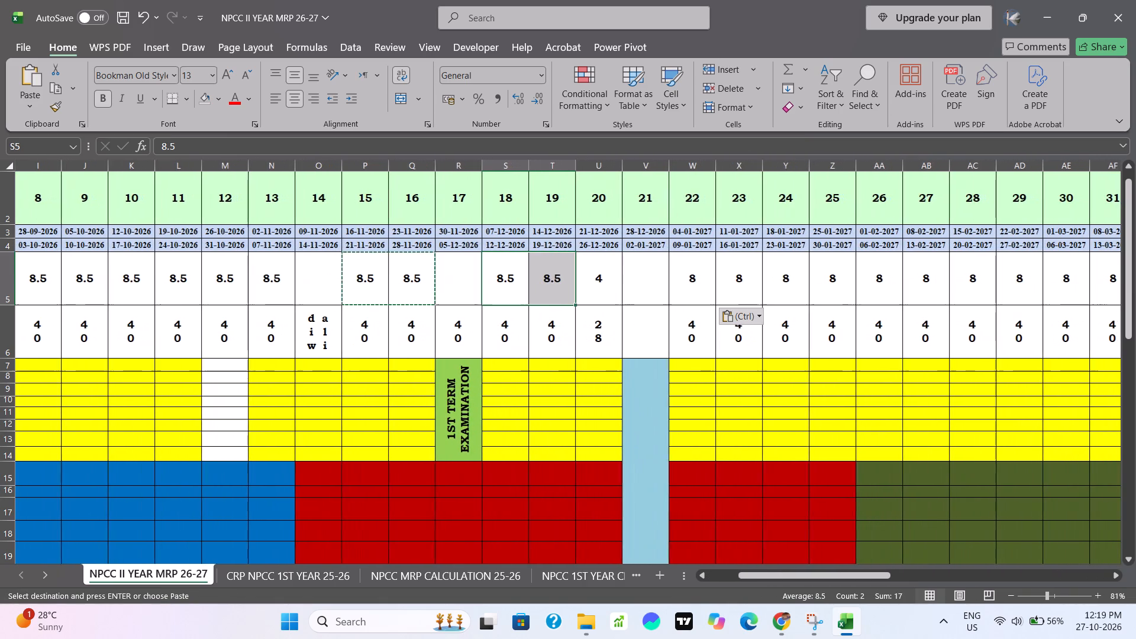
click(691, 283)
key(ctrl+v)
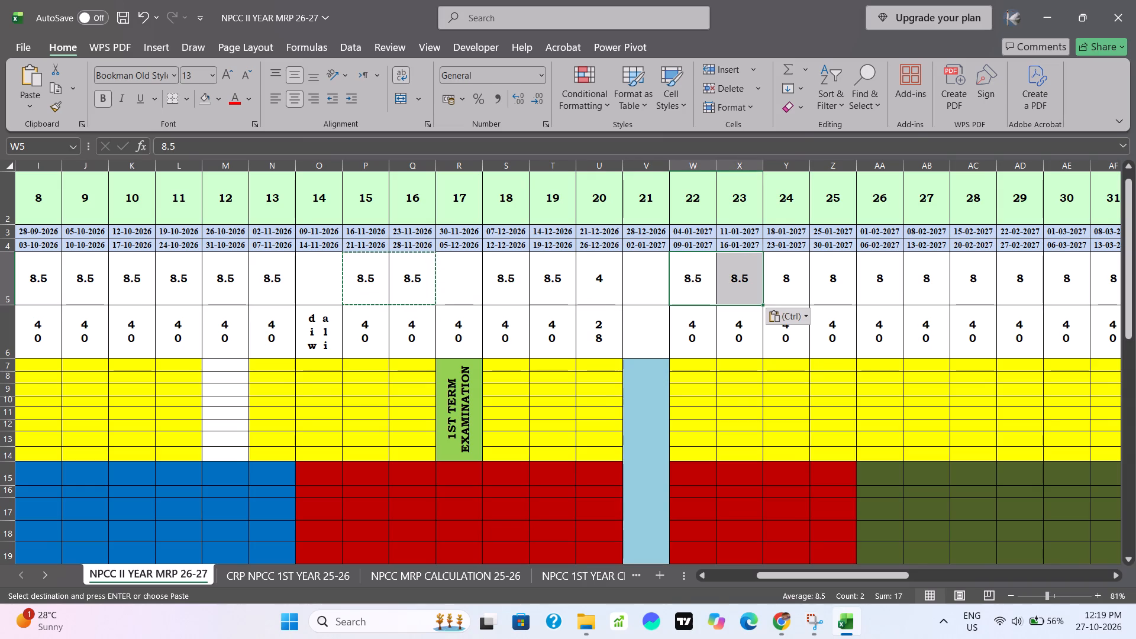
drag(763, 307, 932, 281)
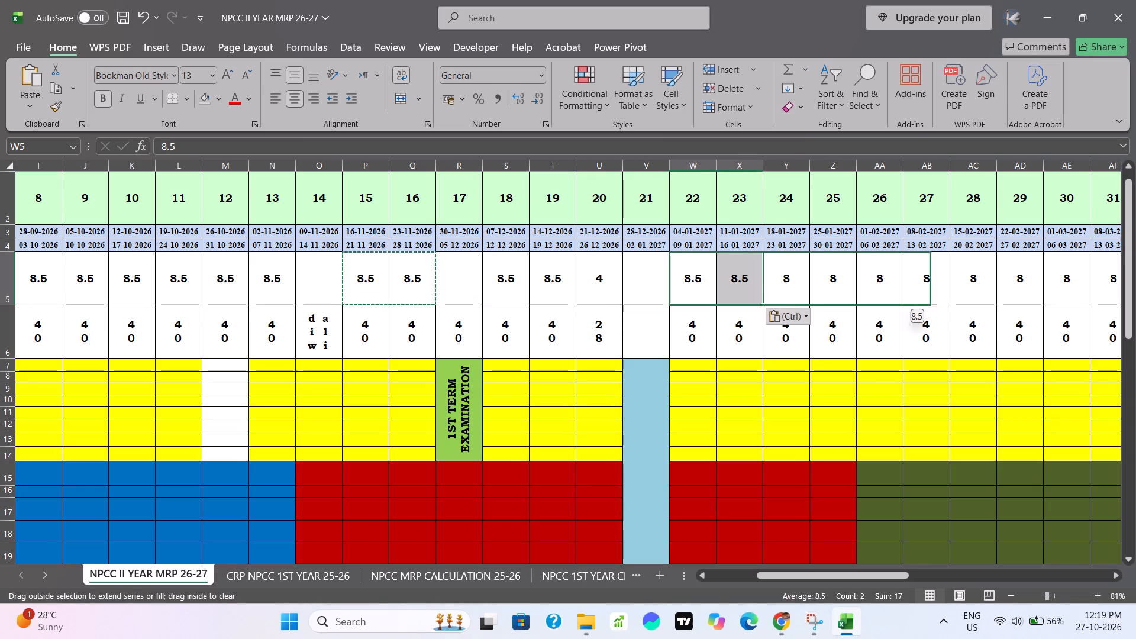
drag(932, 281, 1079, 299)
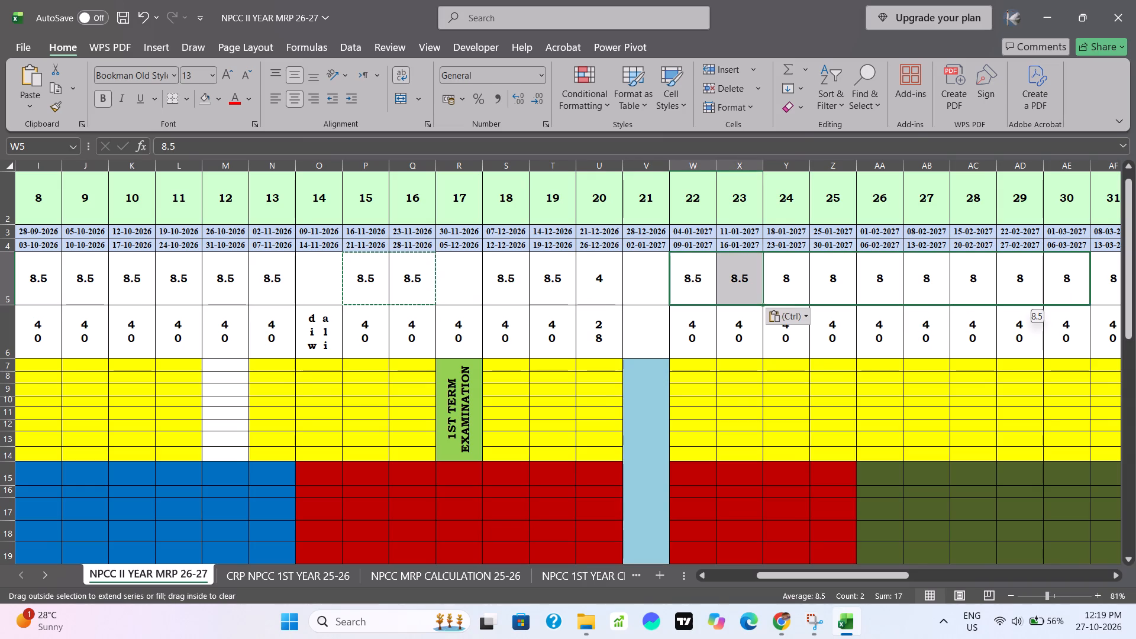
drag(1079, 299, 1130, 306)
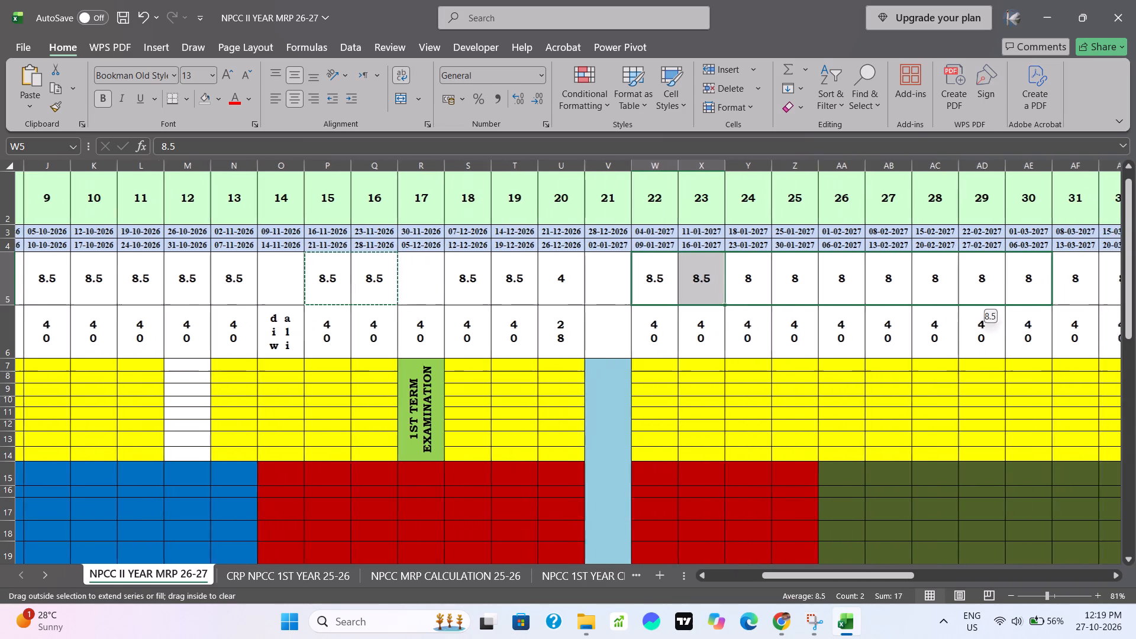
drag(1130, 306, 905, 300)
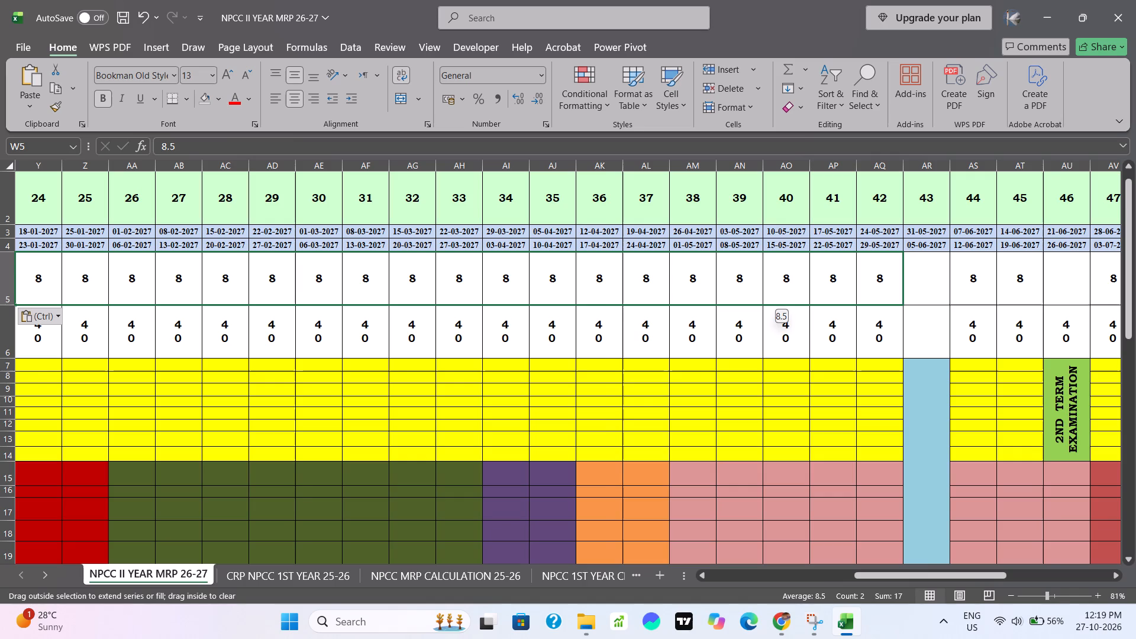
drag(905, 300, 924, 301)
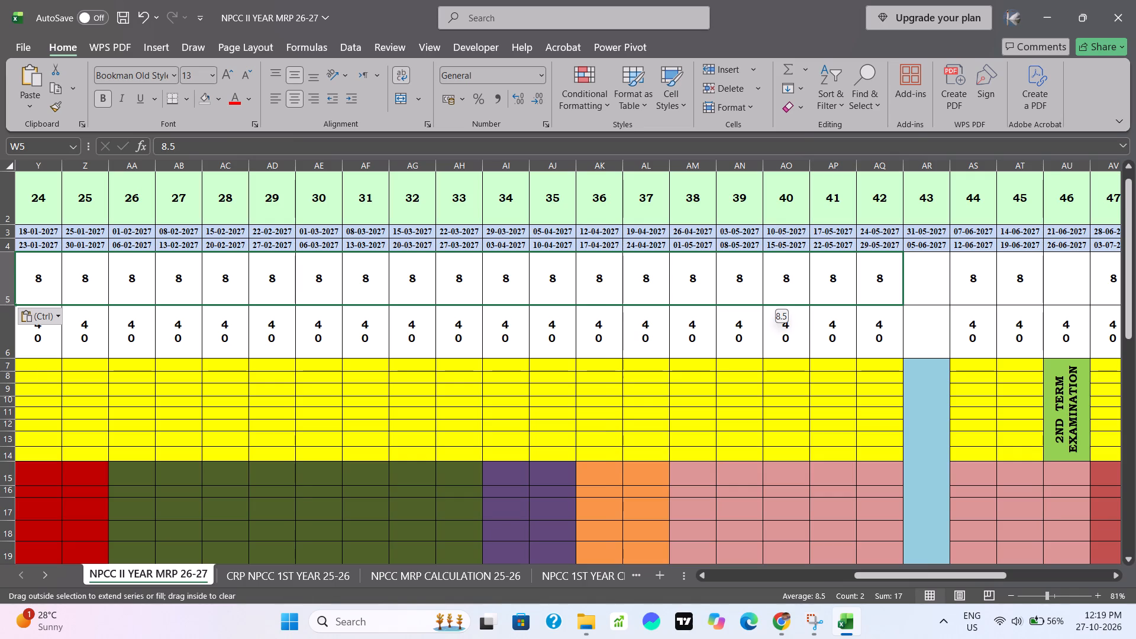
drag(924, 301, 895, 302)
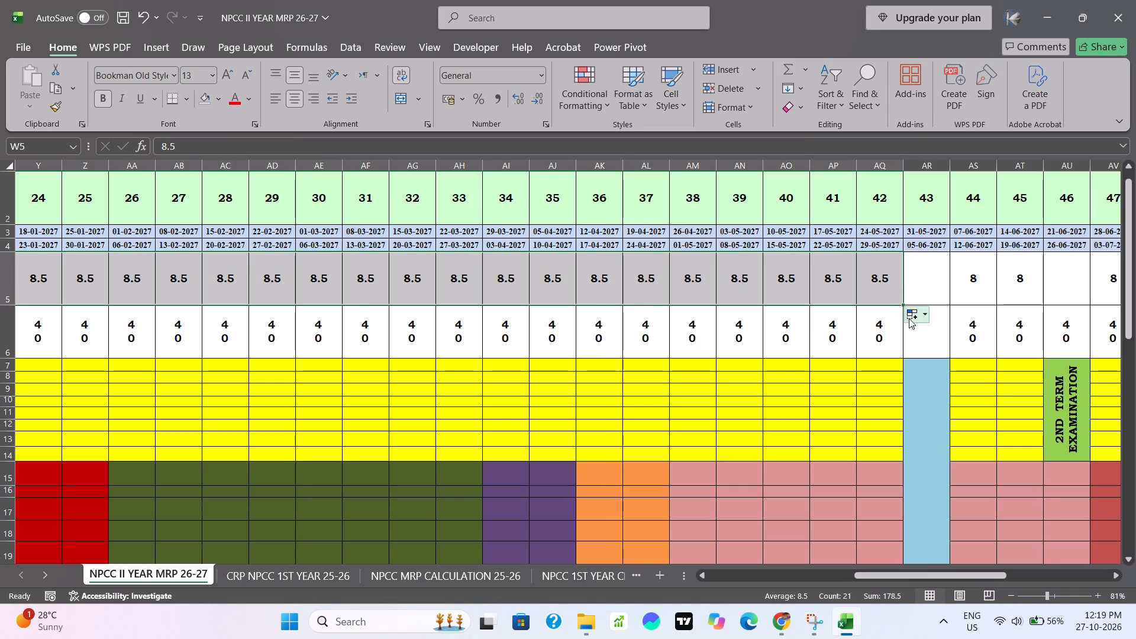
Set the theory hours to 8.5 for weeks 44, 45 and 47.
click(974, 306)
scroll(974, 306, left, 4)
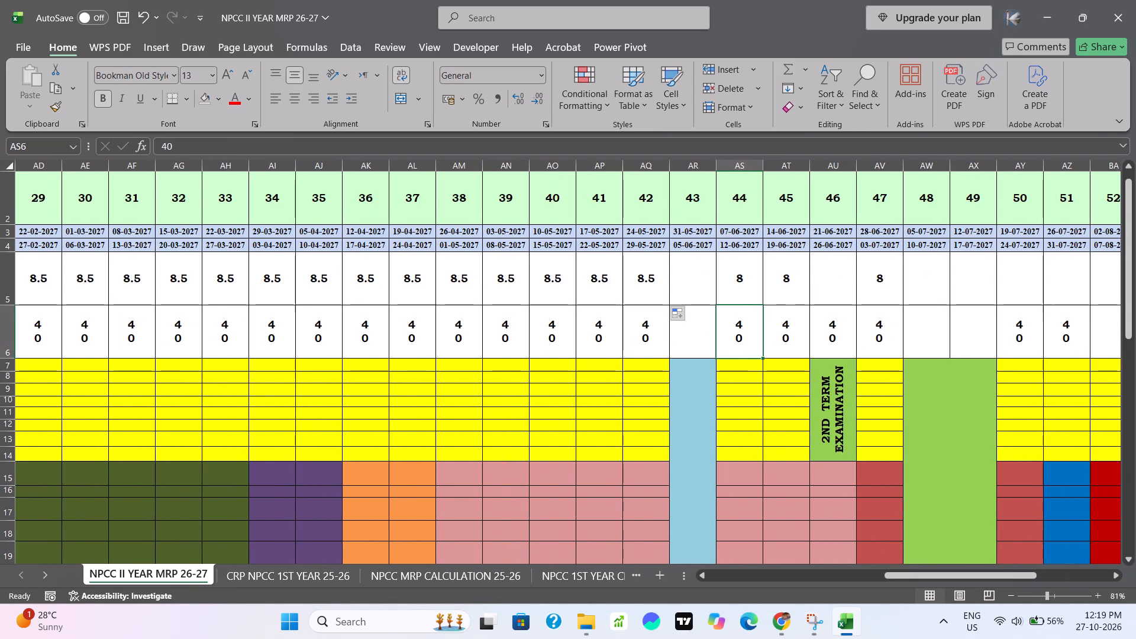
click(744, 283)
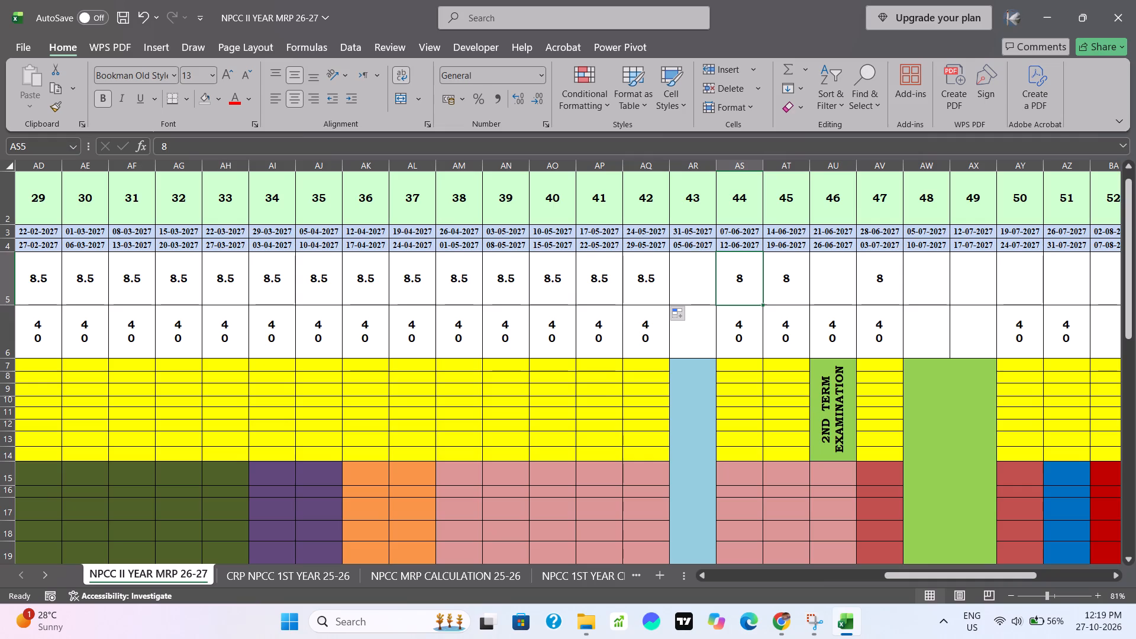
key(ctrl+v)
key(ctrl+v)
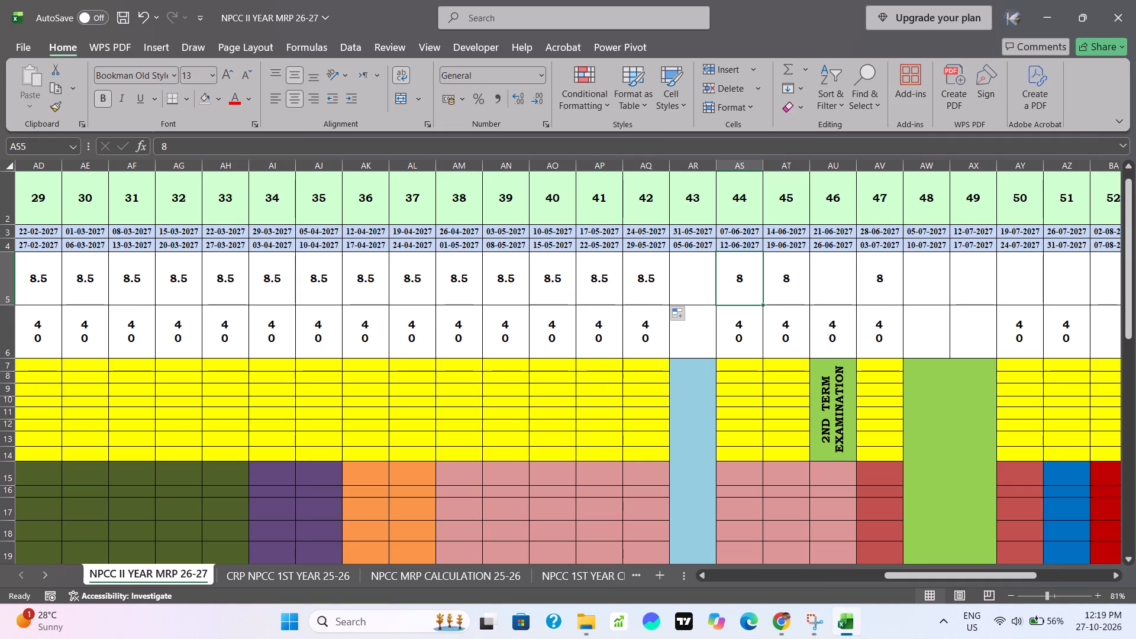
double_click(744, 283)
text(.5)
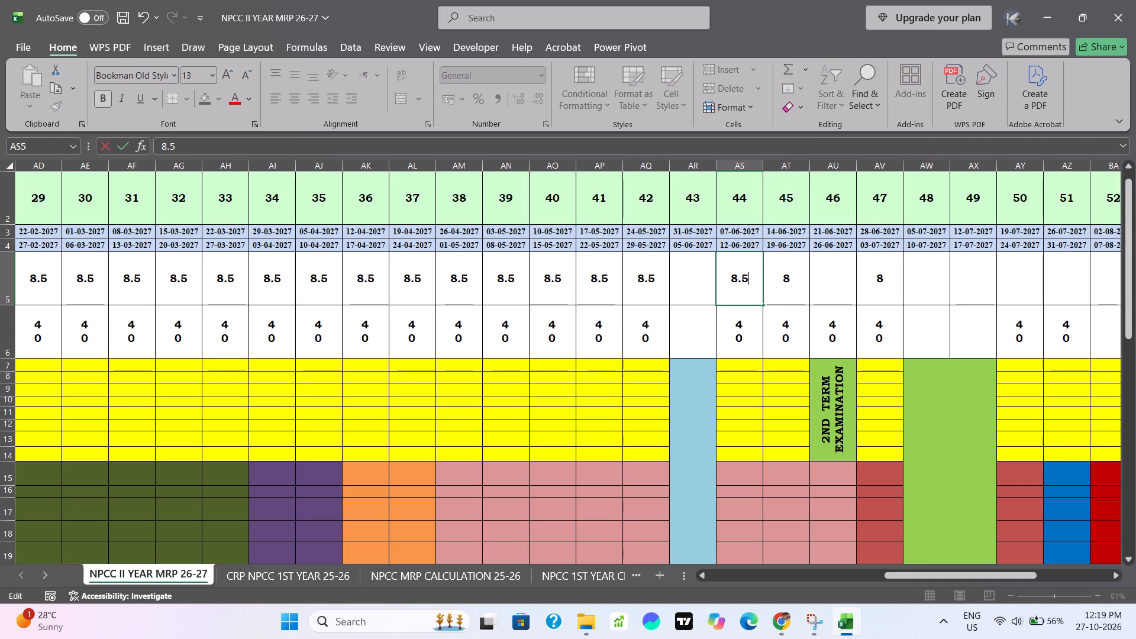
drag(763, 306, 787, 305)
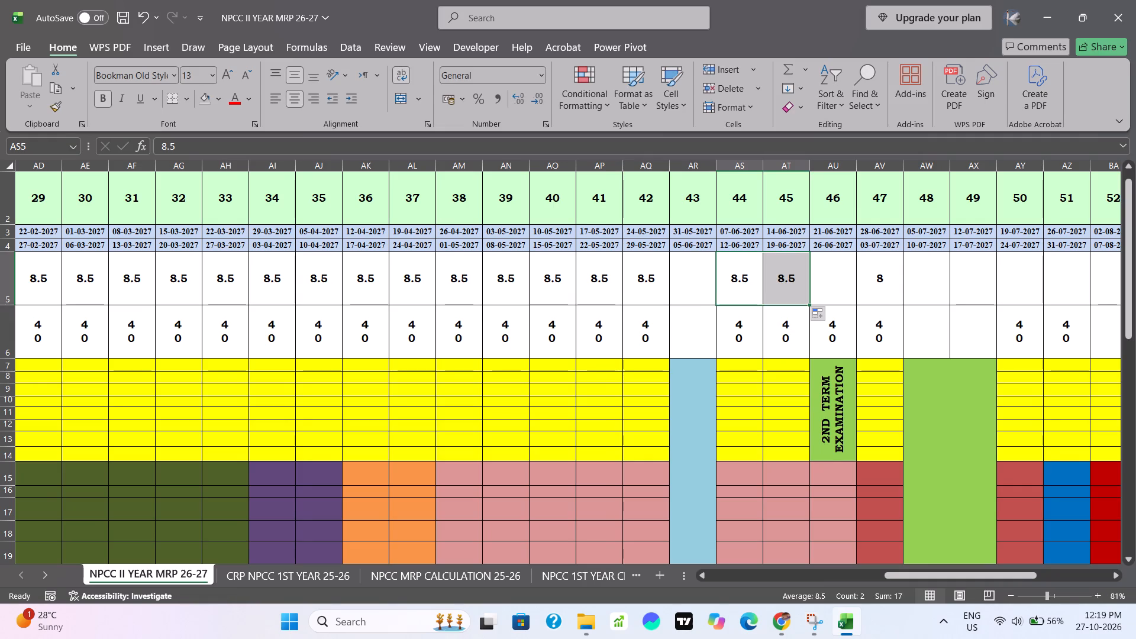
click(802, 290)
key(ctrl+c)
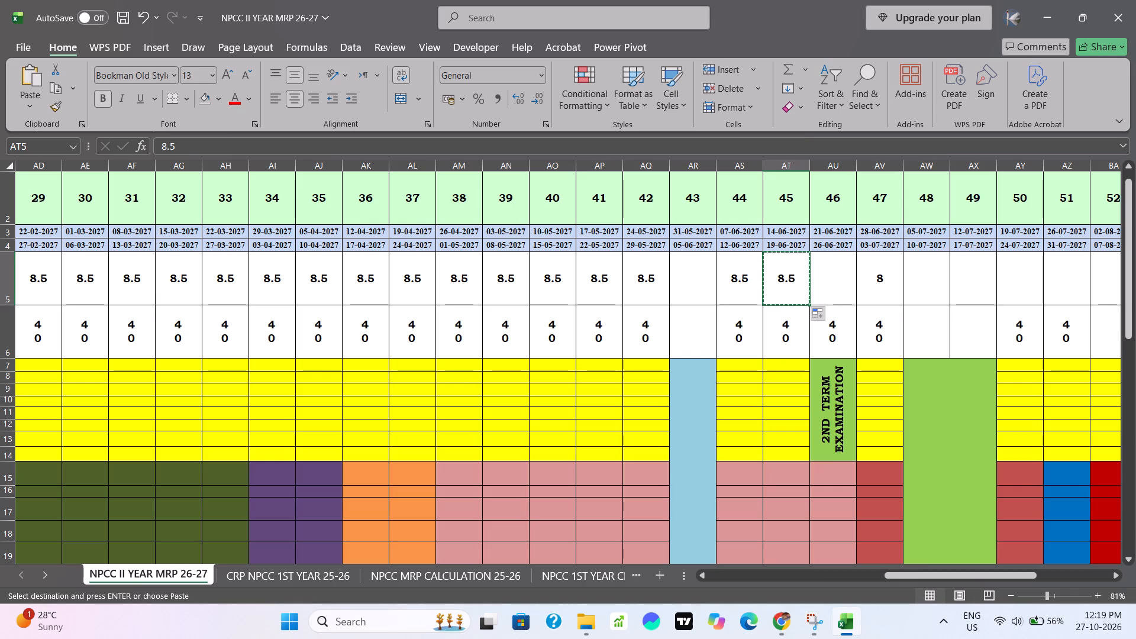
click(888, 282)
key(ctrl+v)
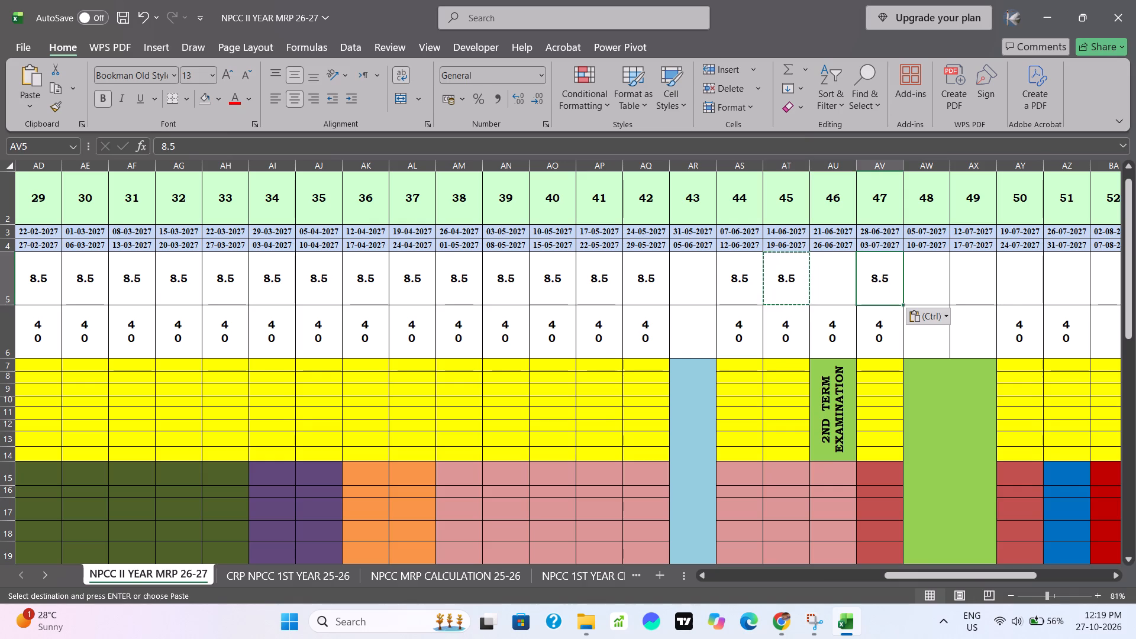
Check the sum of the theory hours row from week 1 through week 47.
scroll(322, 340, right, 11)
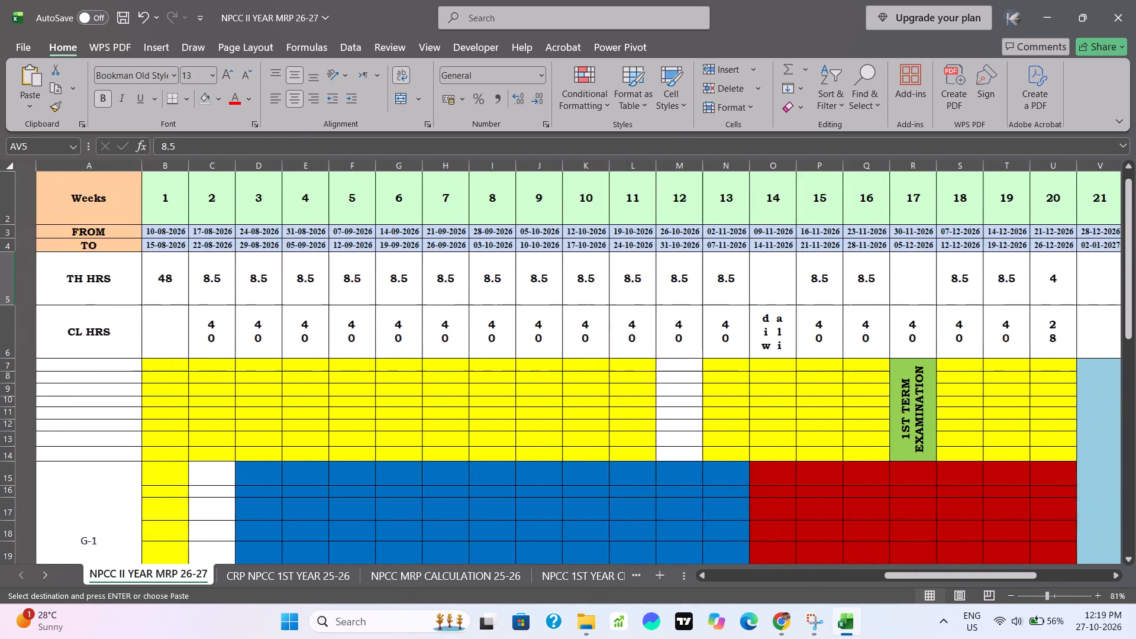
drag(154, 283, 1013, 296)
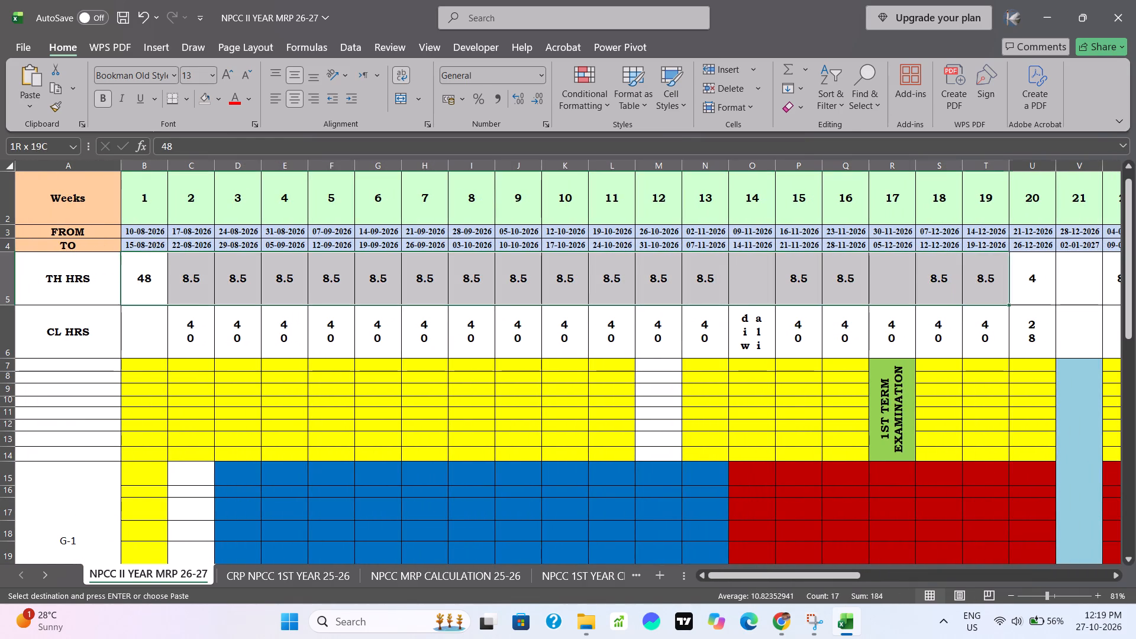
drag(1013, 296, 1082, 294)
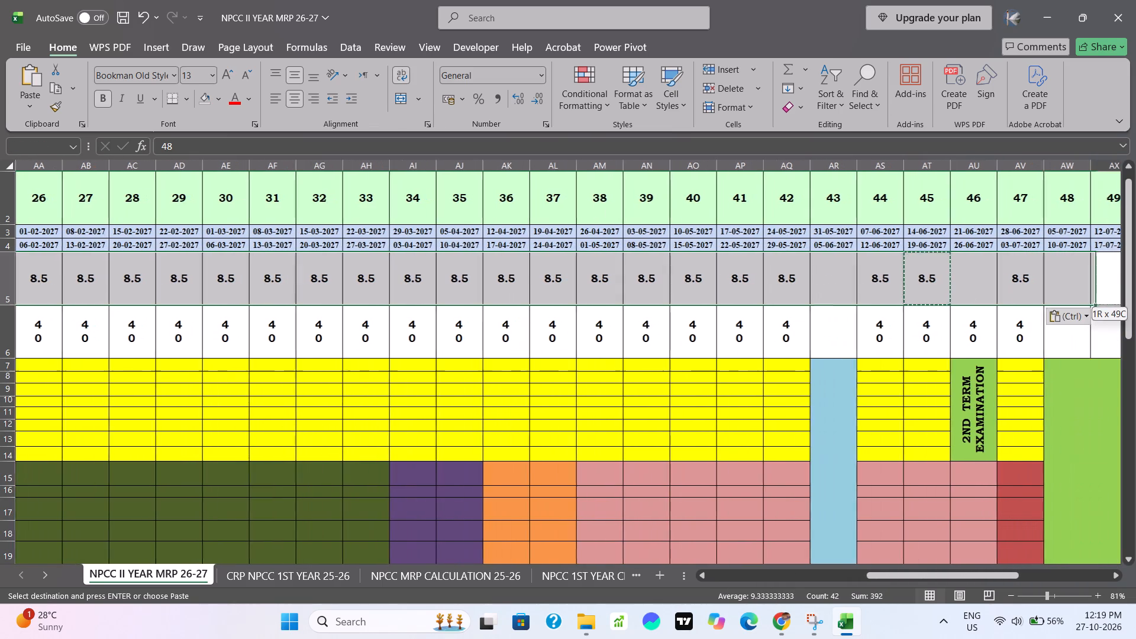
drag(1082, 294, 1028, 288)
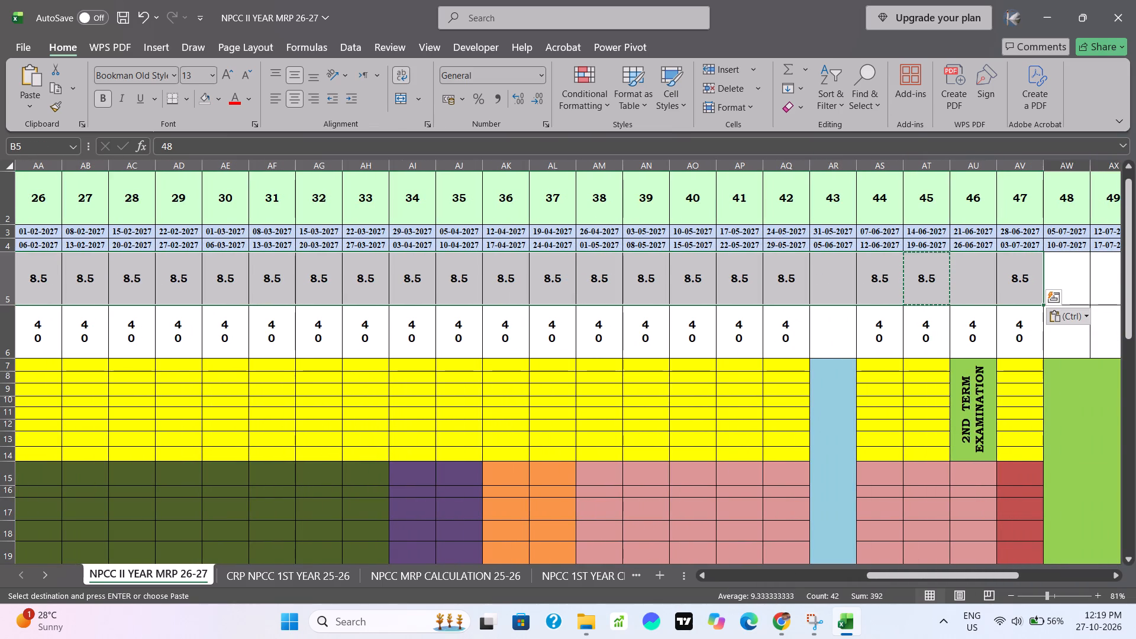
scroll(1059, 277, left, 3)
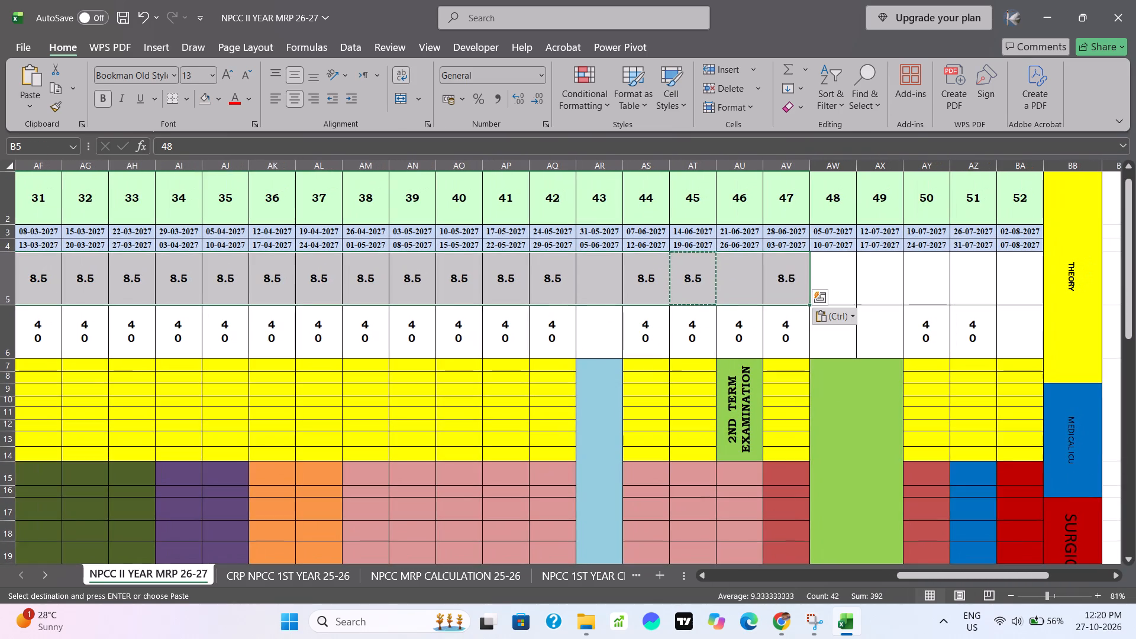
click(782, 360)
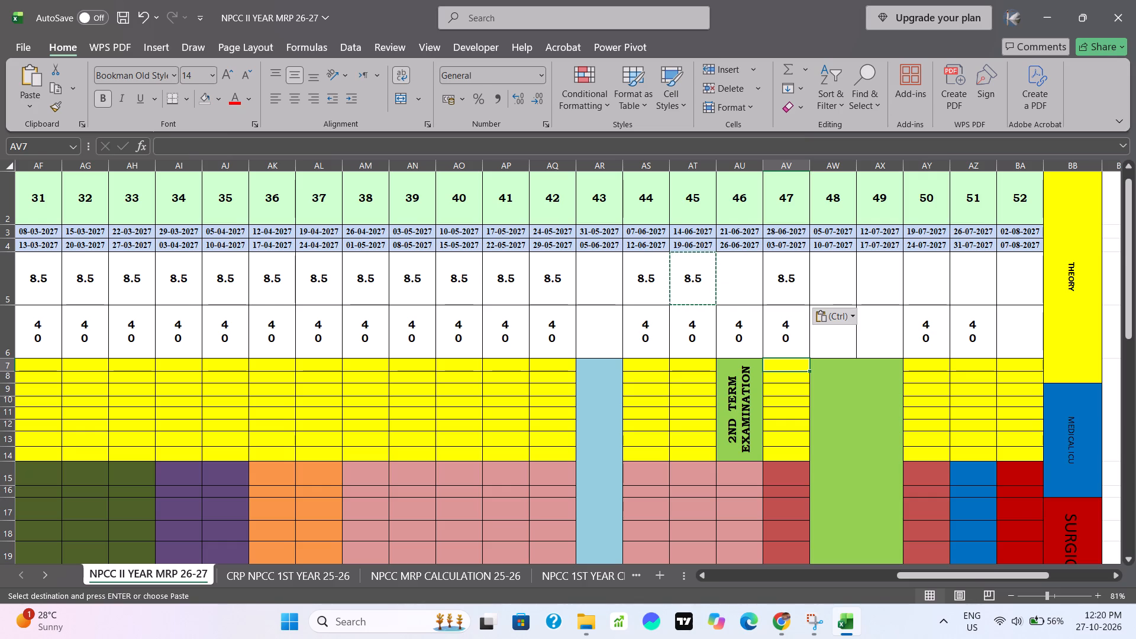
drag(785, 272, 0, 266)
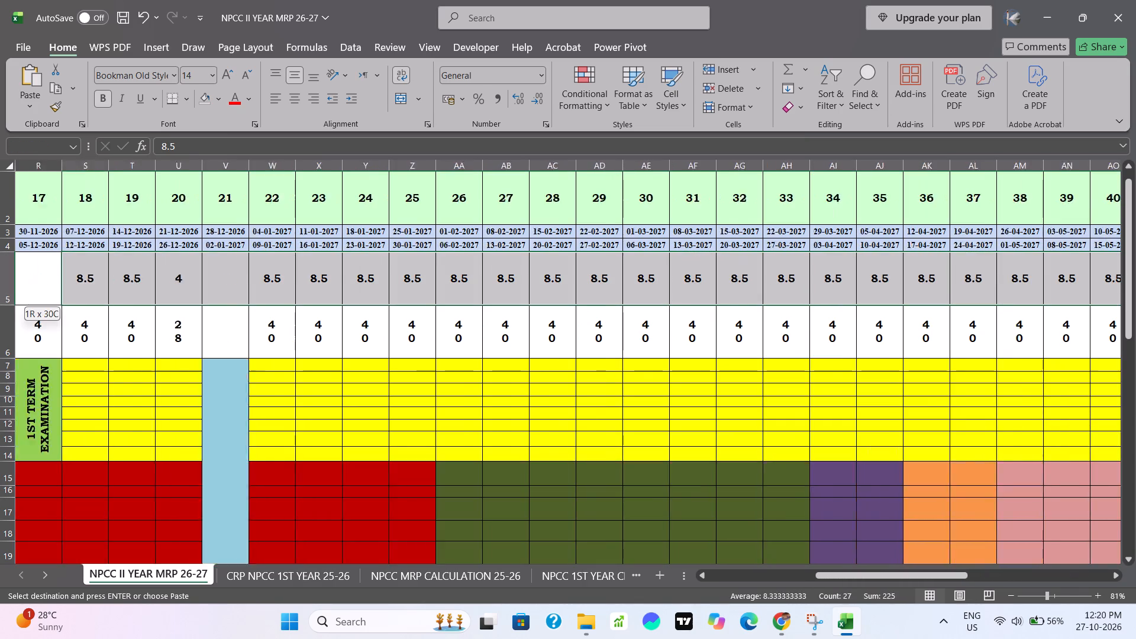
drag(0, 266, 10, 267)
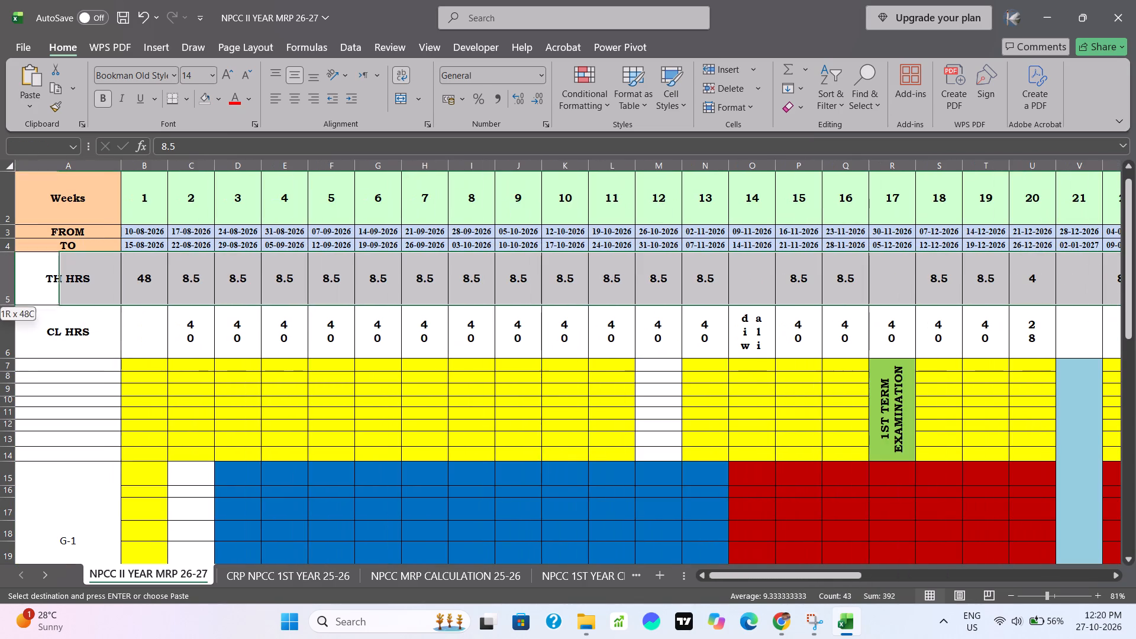
drag(10, 267, 146, 282)
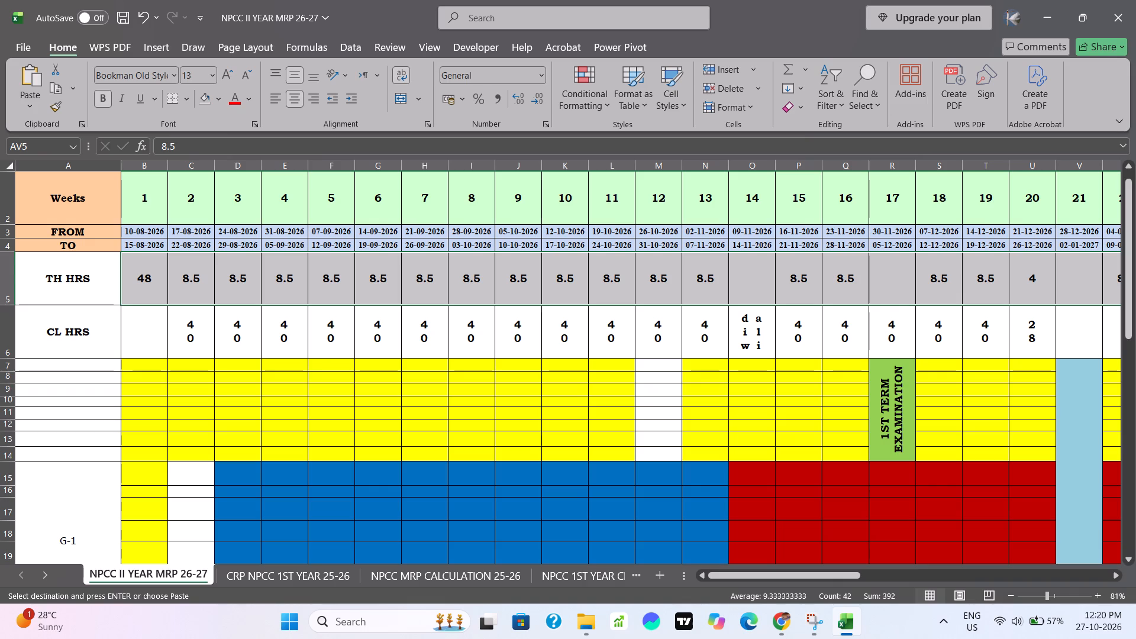
click(250, 372)
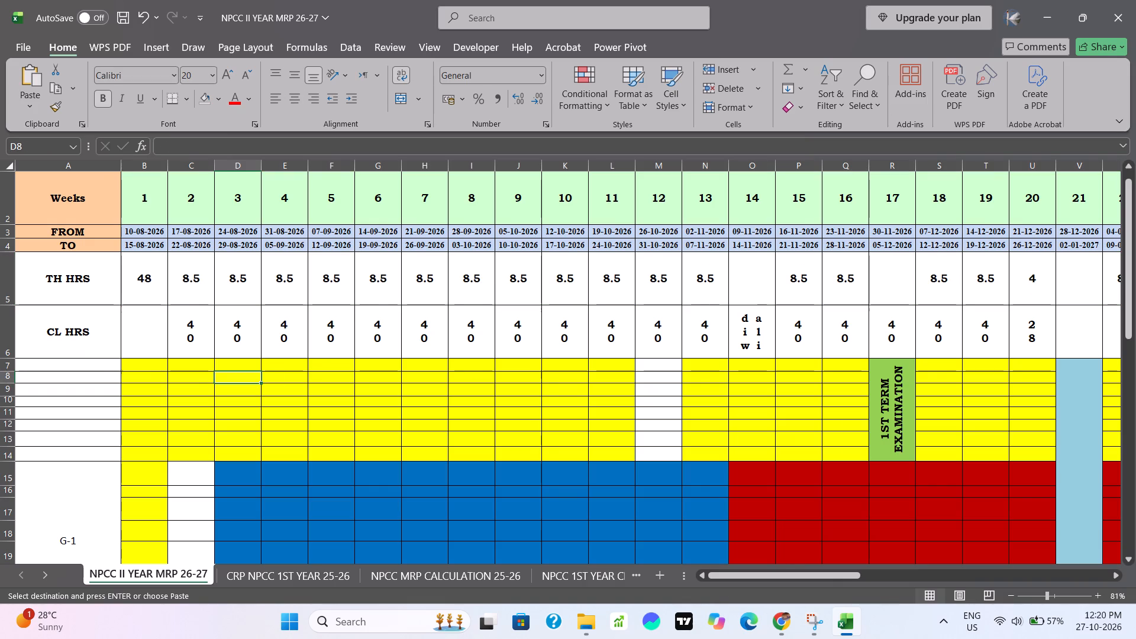
click(315, 389)
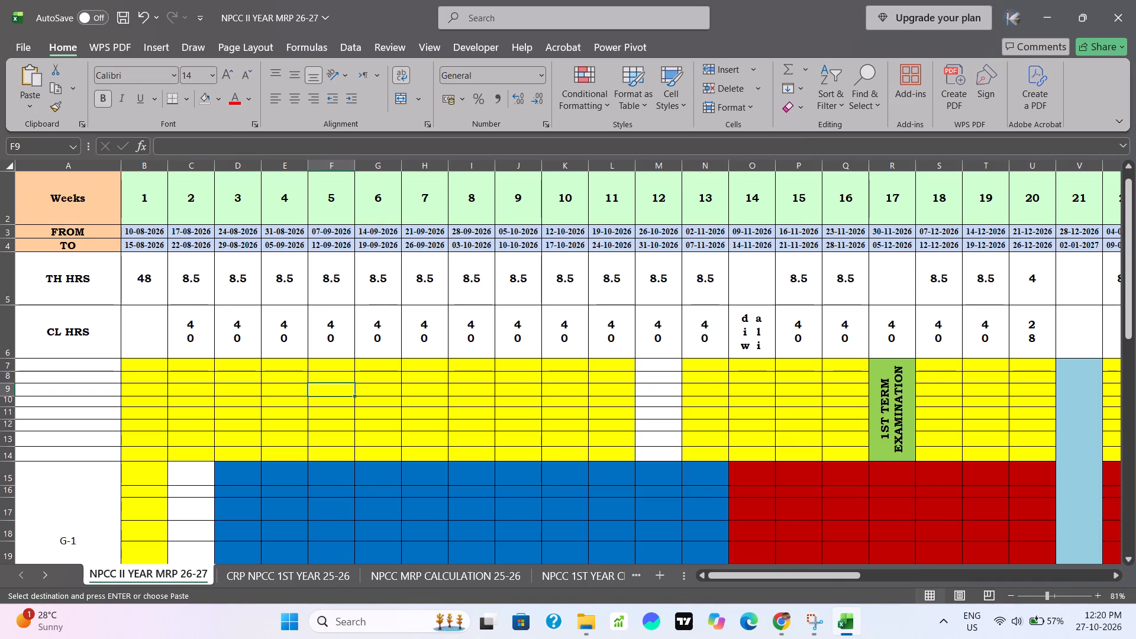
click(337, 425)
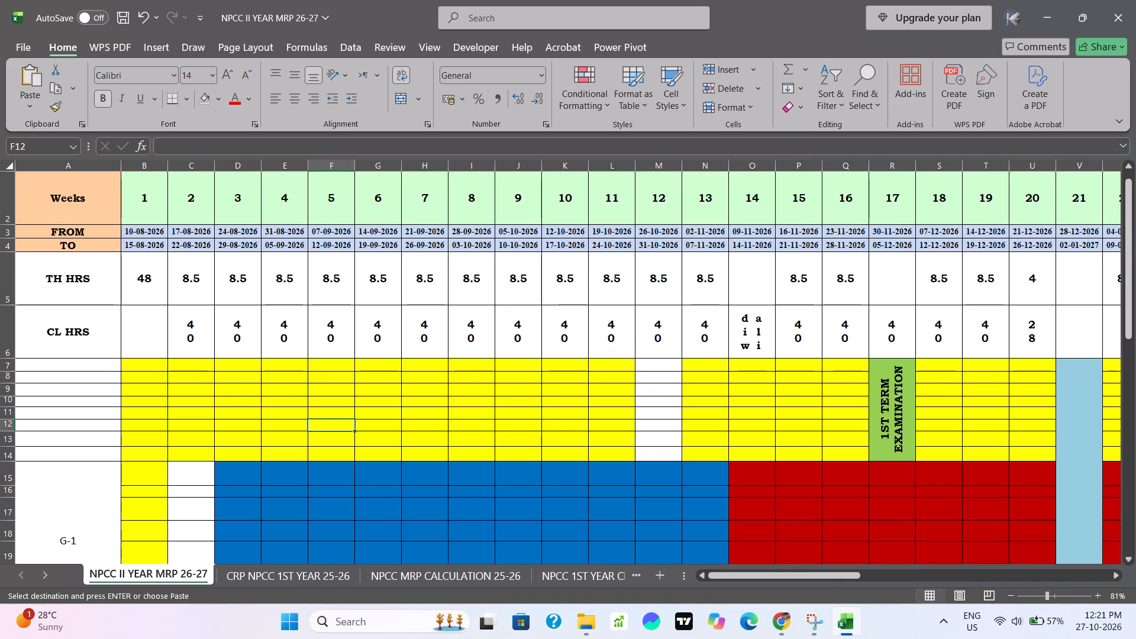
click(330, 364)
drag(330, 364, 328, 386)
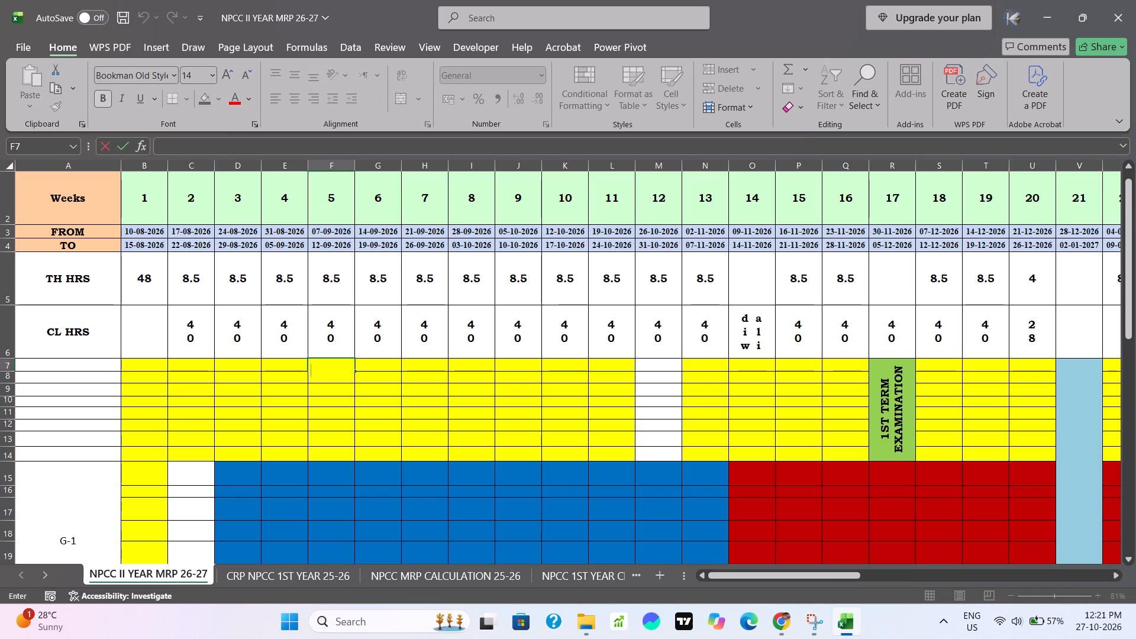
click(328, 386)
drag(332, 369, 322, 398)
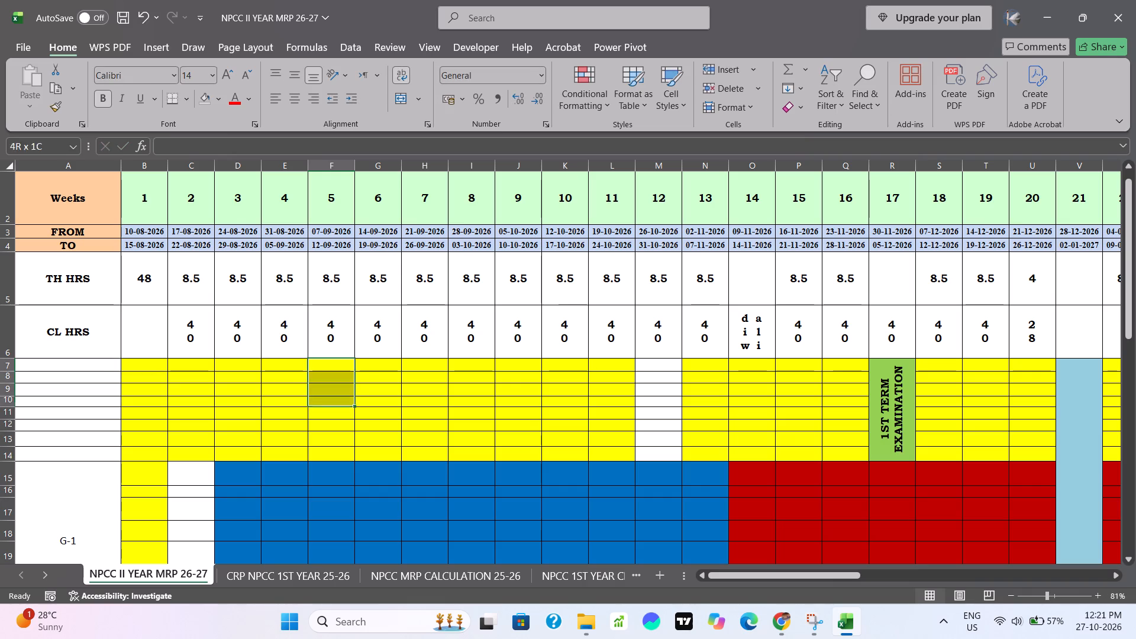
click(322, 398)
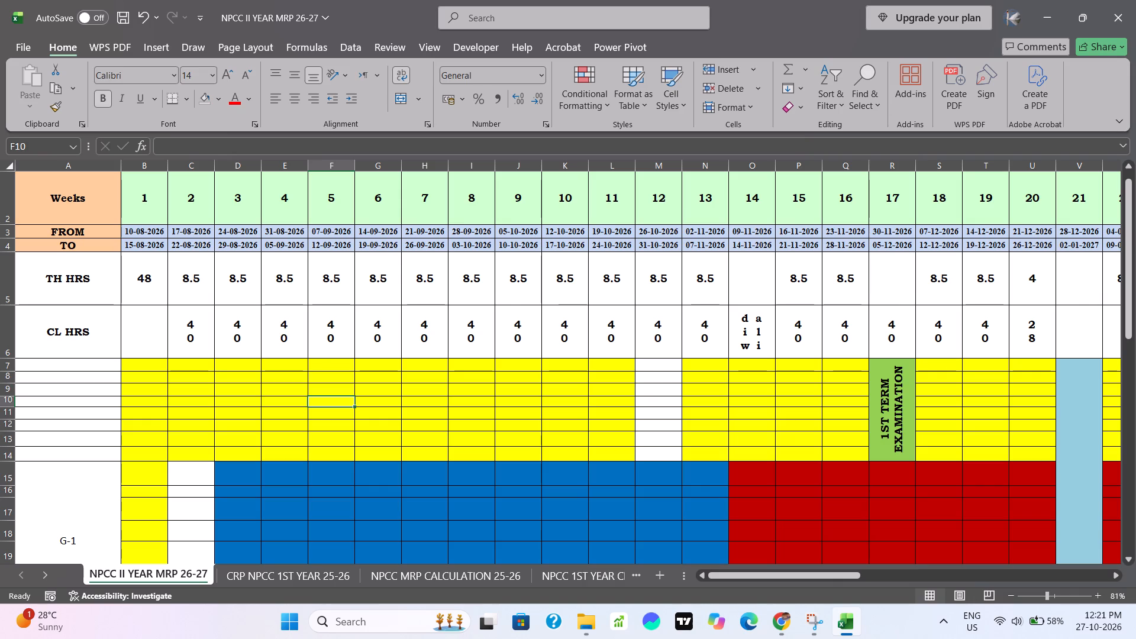
Set the week 2 clinical hours to 39.5 and fill that value across through week 13.
double_click(194, 333)
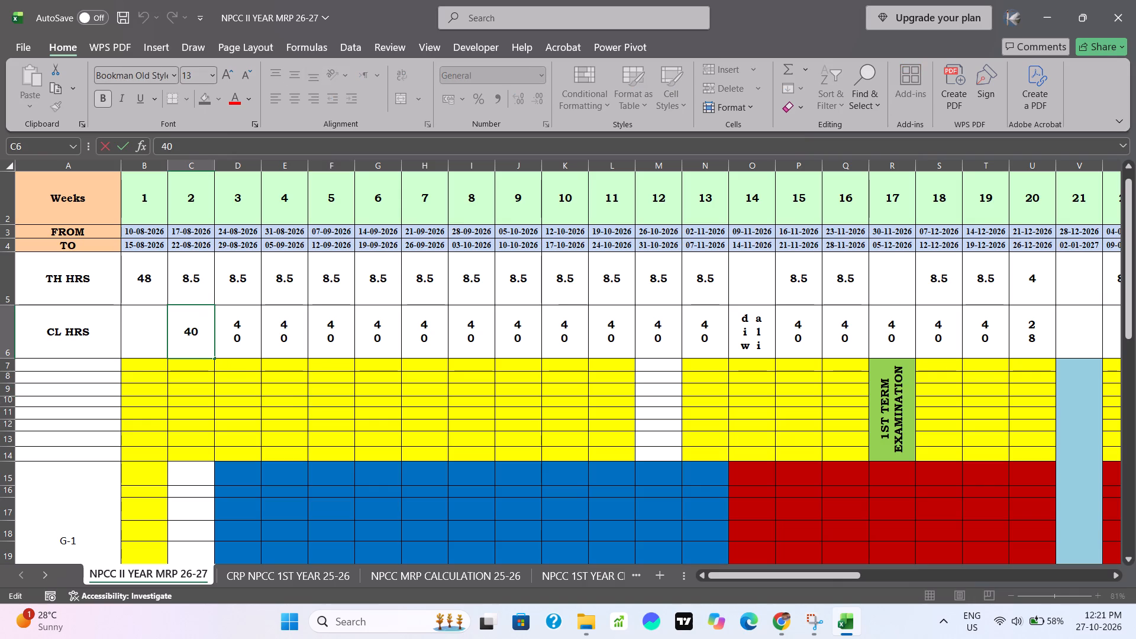
key(Right)
key(BackSpace)
key(BackSpace)
text(39.)
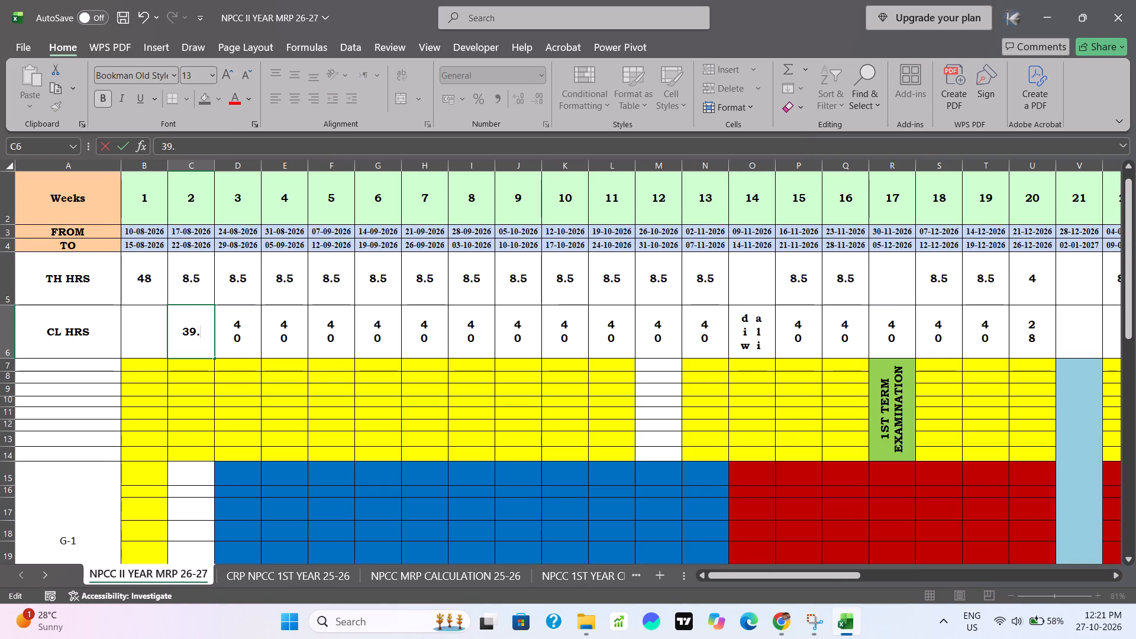
key(5)
click(238, 395)
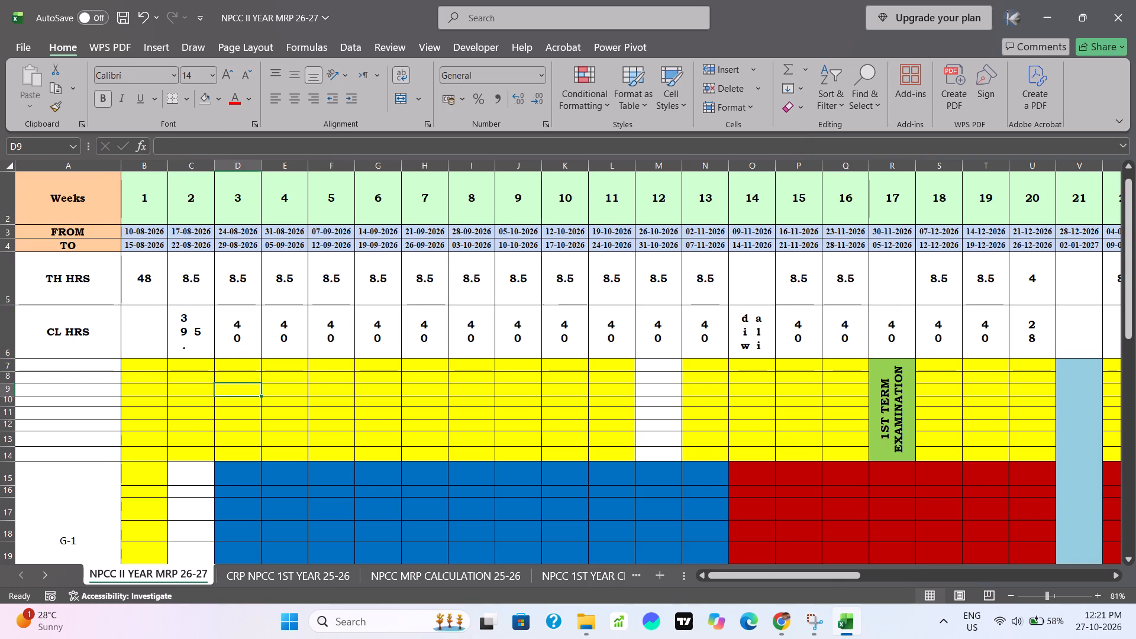
click(204, 351)
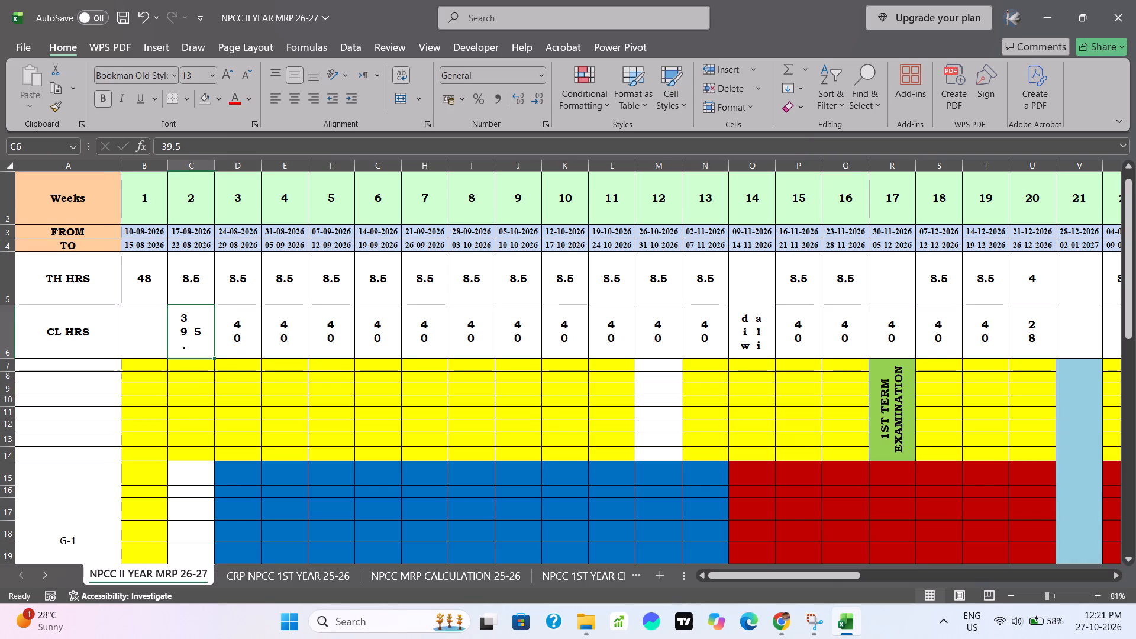
drag(217, 359, 722, 369)
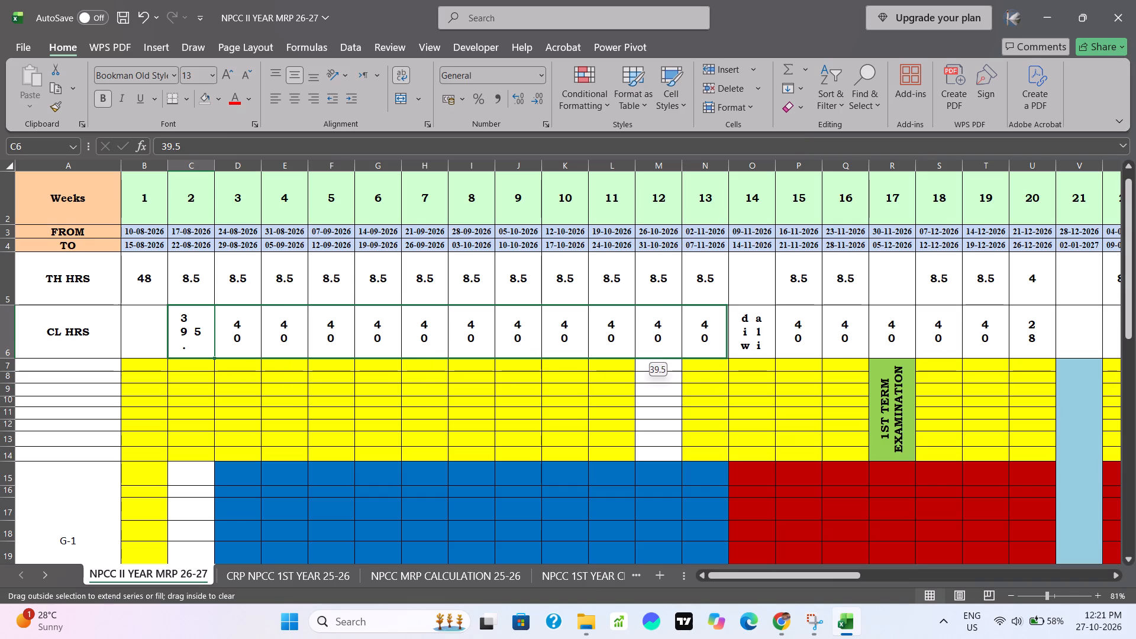
drag(722, 369, 720, 369)
Copy the 39.5 clinical hours from week 13 into week 15 and fill them across through week 19.
click(720, 351)
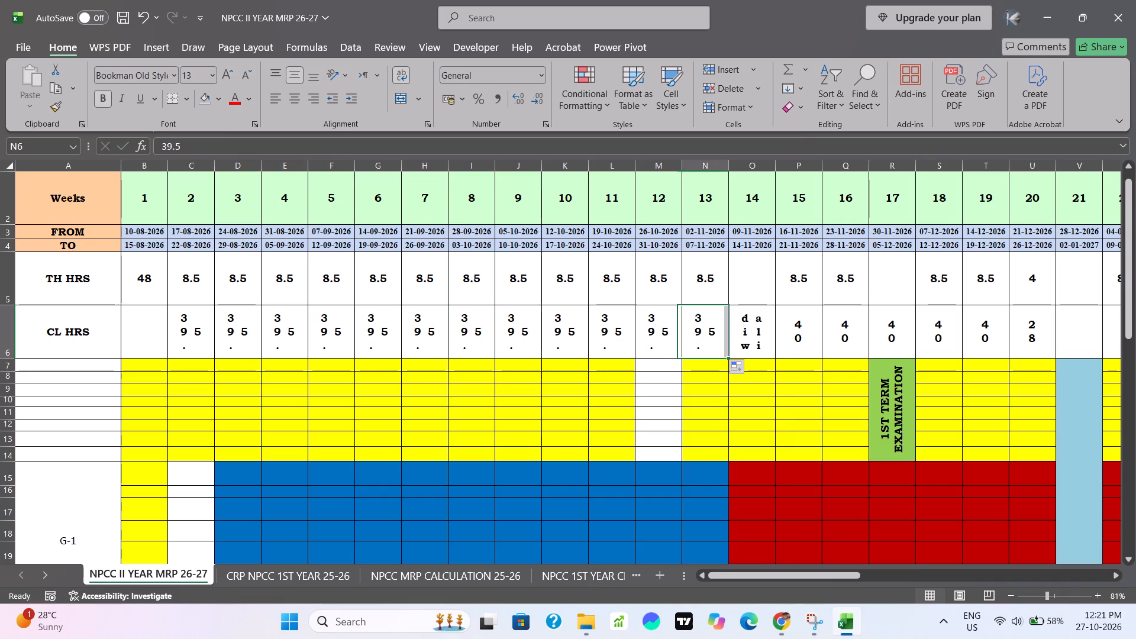
key(ctrl+c)
click(796, 342)
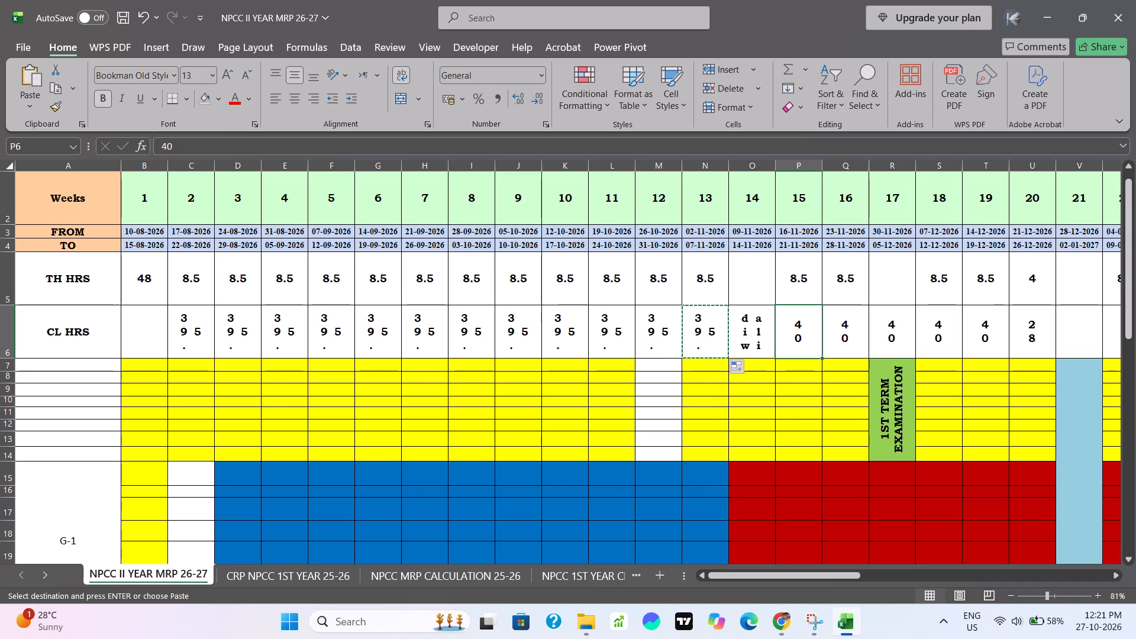
ctrl+click(796, 342)
key(ctrl+v)
click(709, 335)
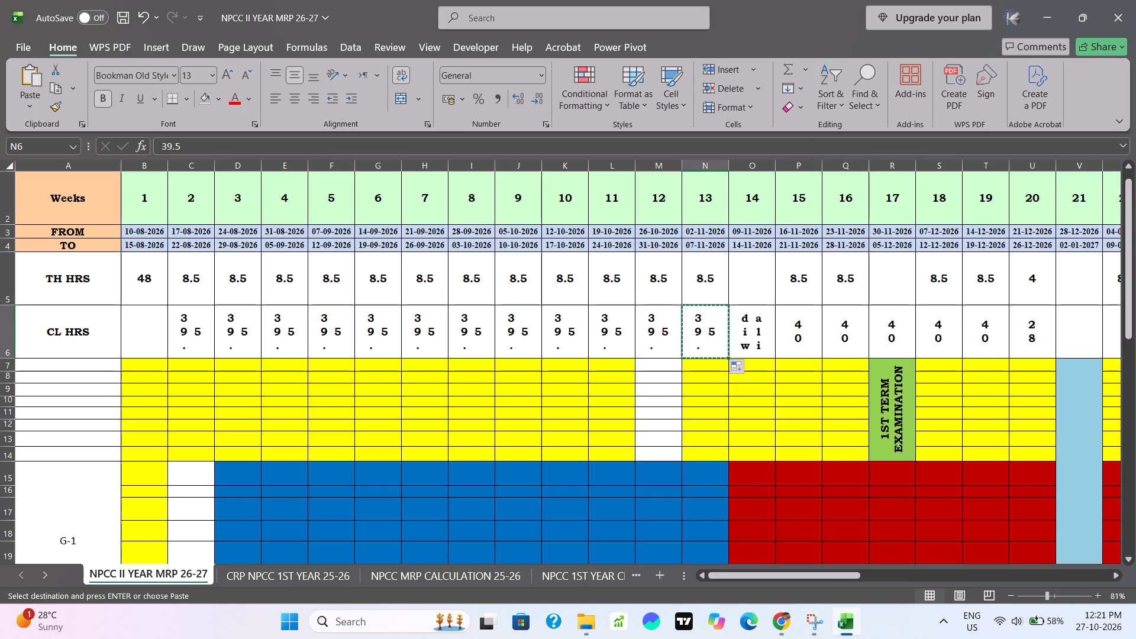
key(ctrl+c)
click(792, 328)
key(ctrl+v)
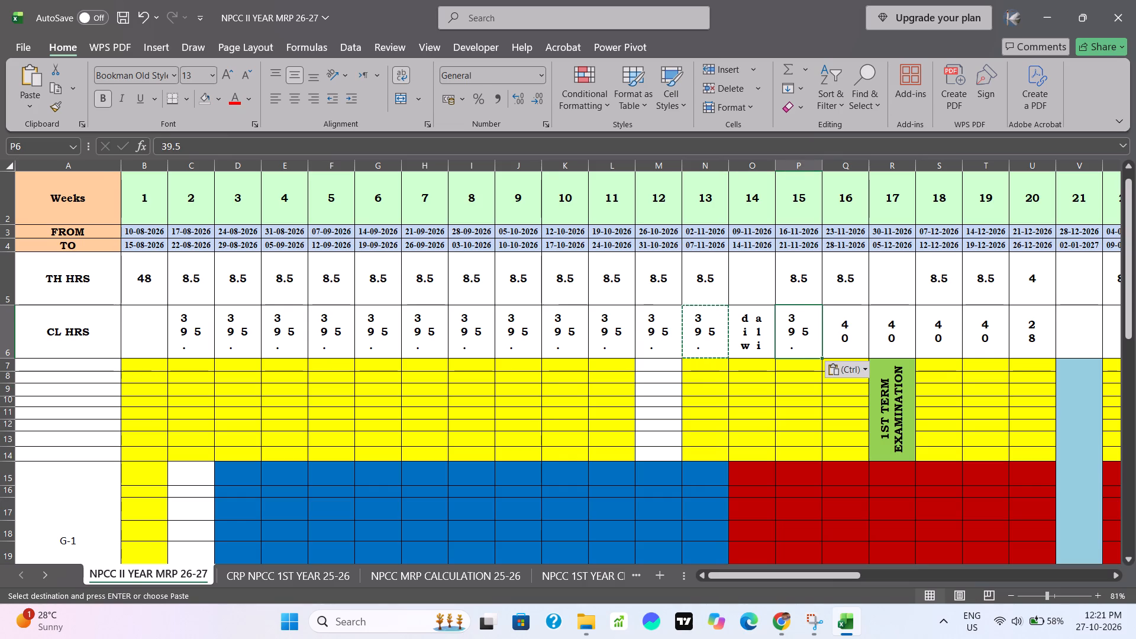
drag(822, 360, 835, 360)
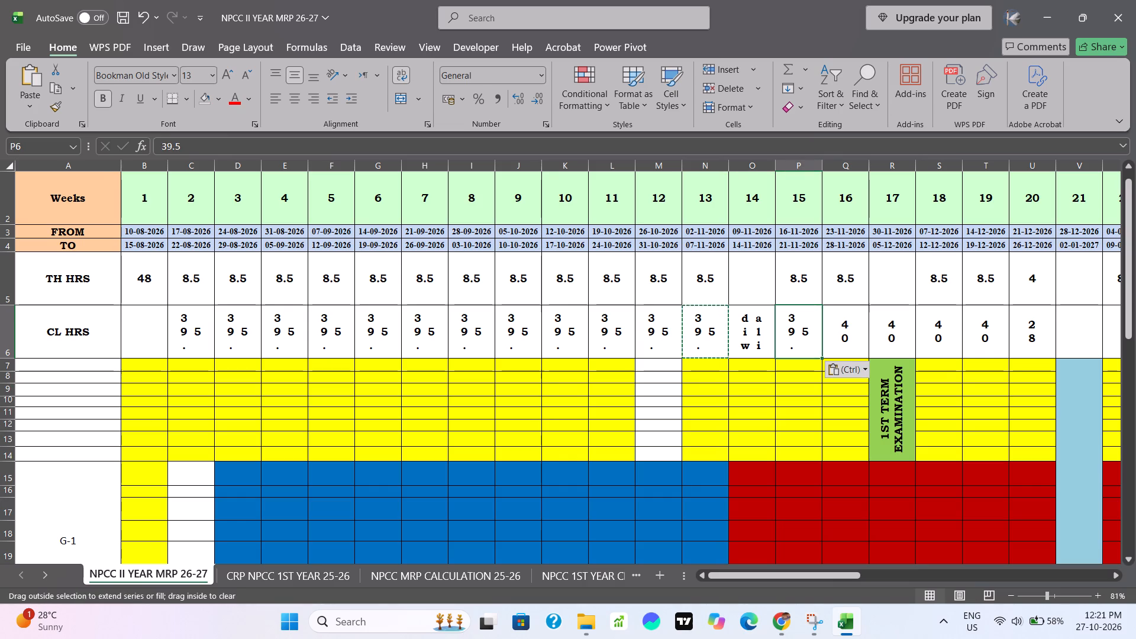
drag(835, 360, 1011, 353)
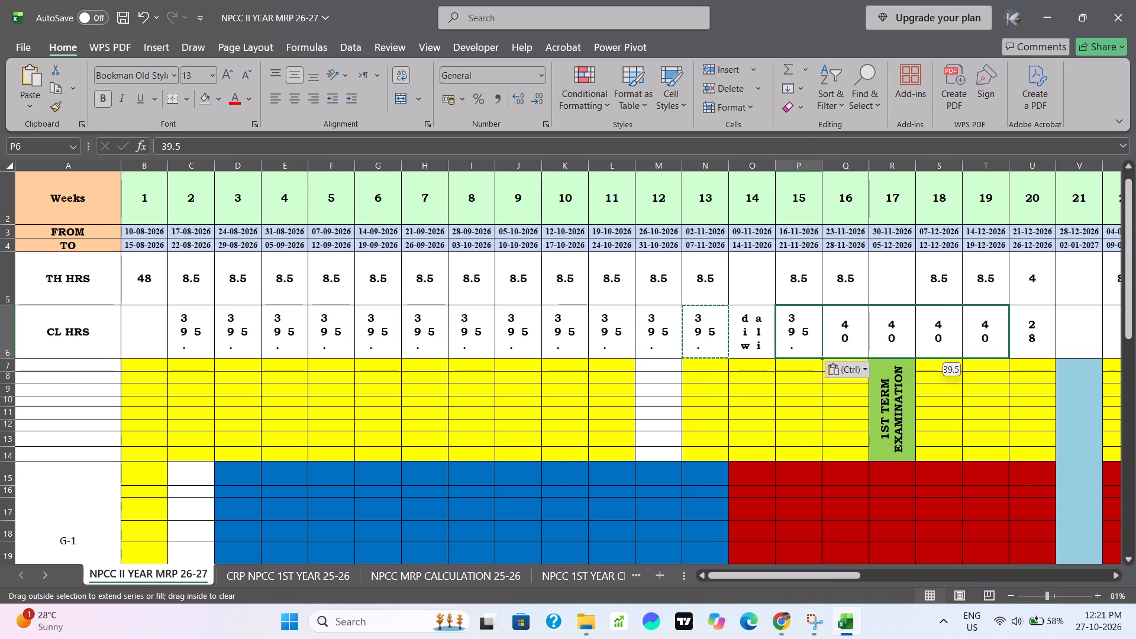
drag(1011, 353, 1007, 354)
Copy the 39.5 clinical hours from week 19 into week 22 and fill them across through week 42.
scroll(999, 409, left, 4)
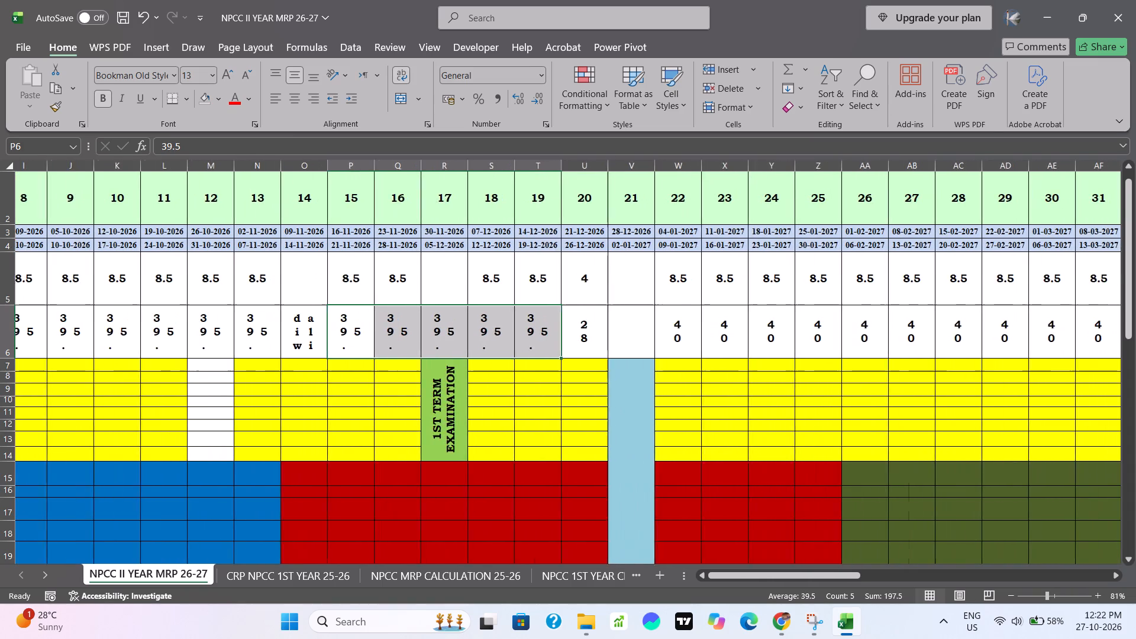
scroll(999, 409, left, 6)
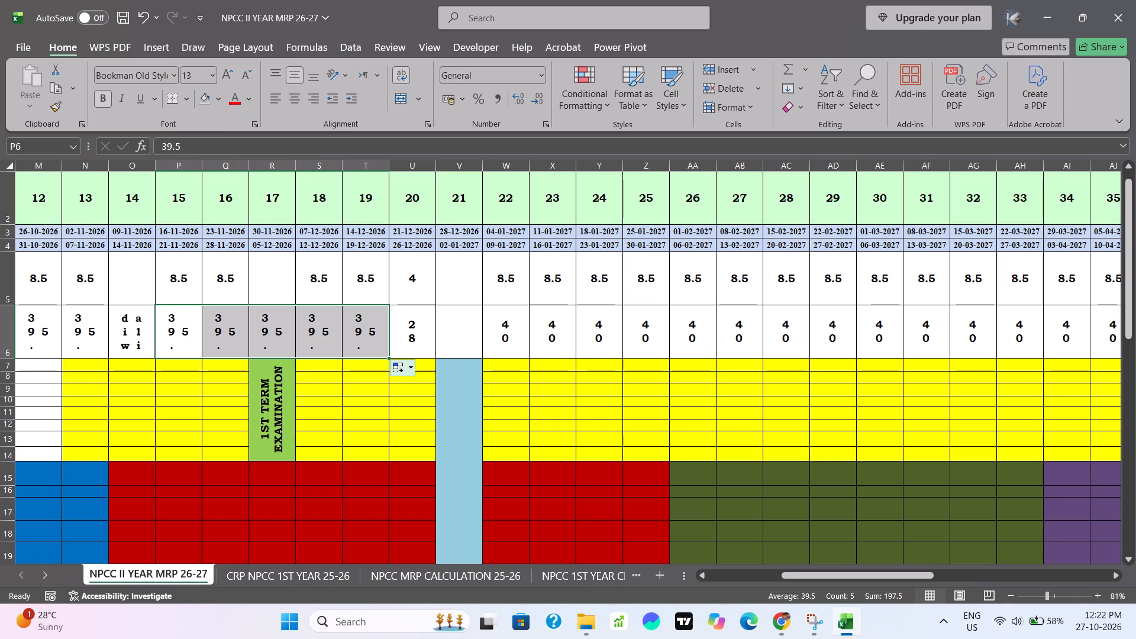
click(363, 341)
key(ctrl+c)
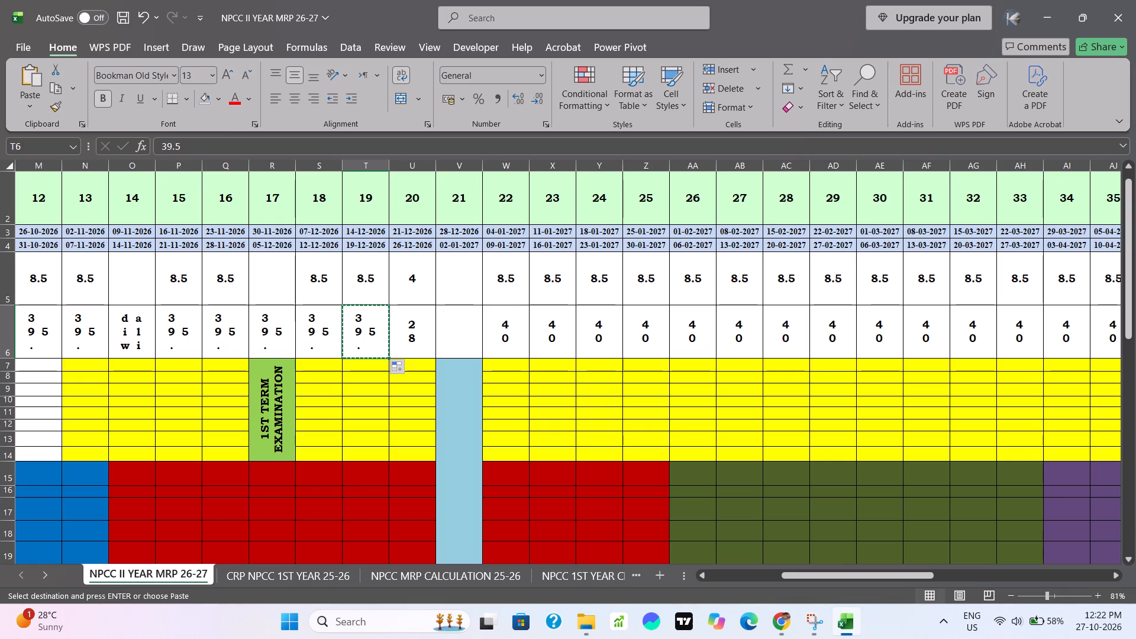
click(509, 329)
key(ctrl+v)
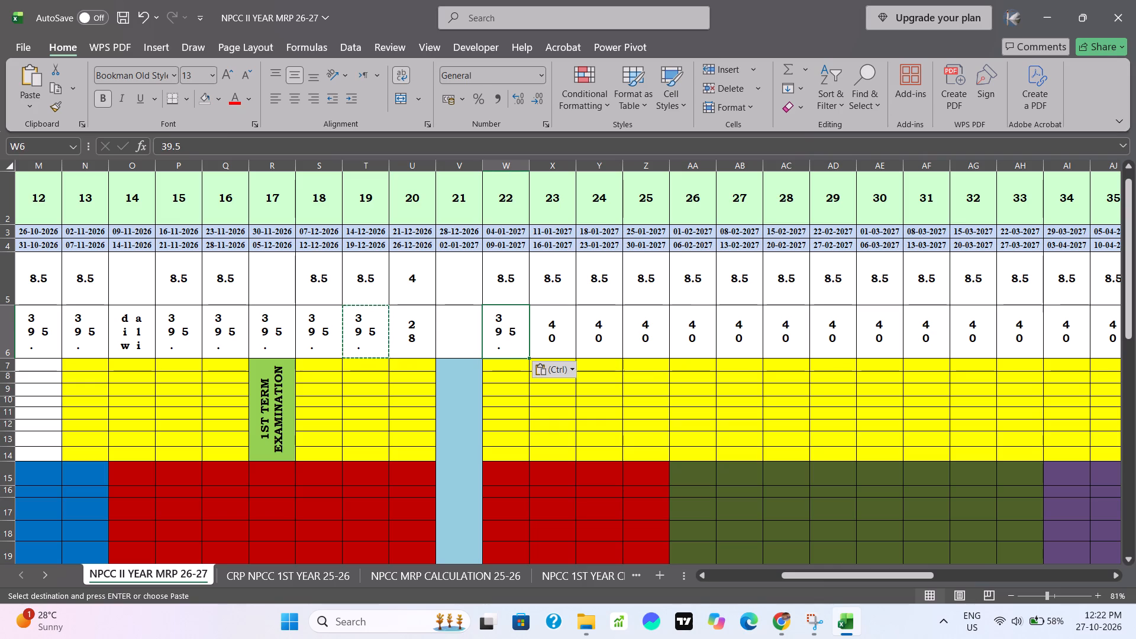
drag(530, 357, 1035, 373)
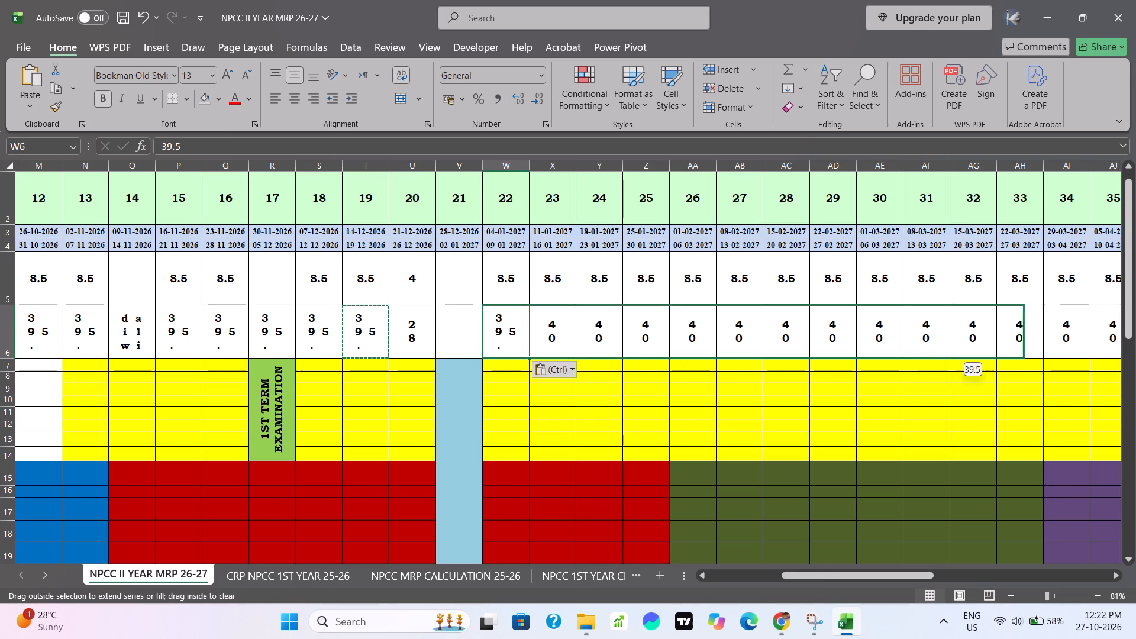
drag(1035, 373, 1116, 362)
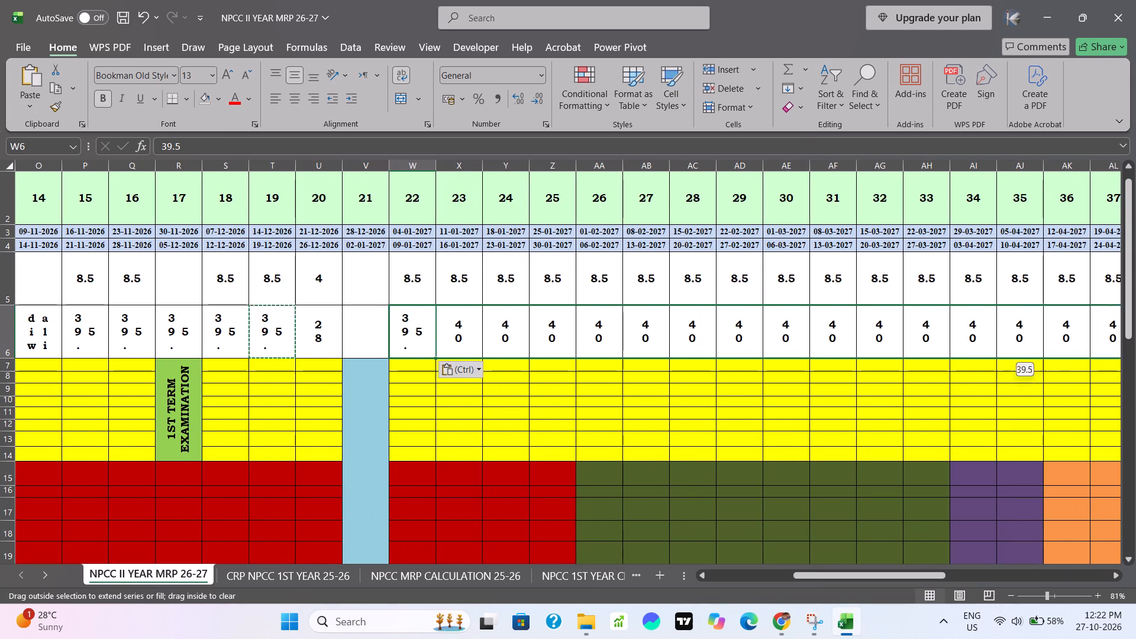
drag(1116, 362, 785, 352)
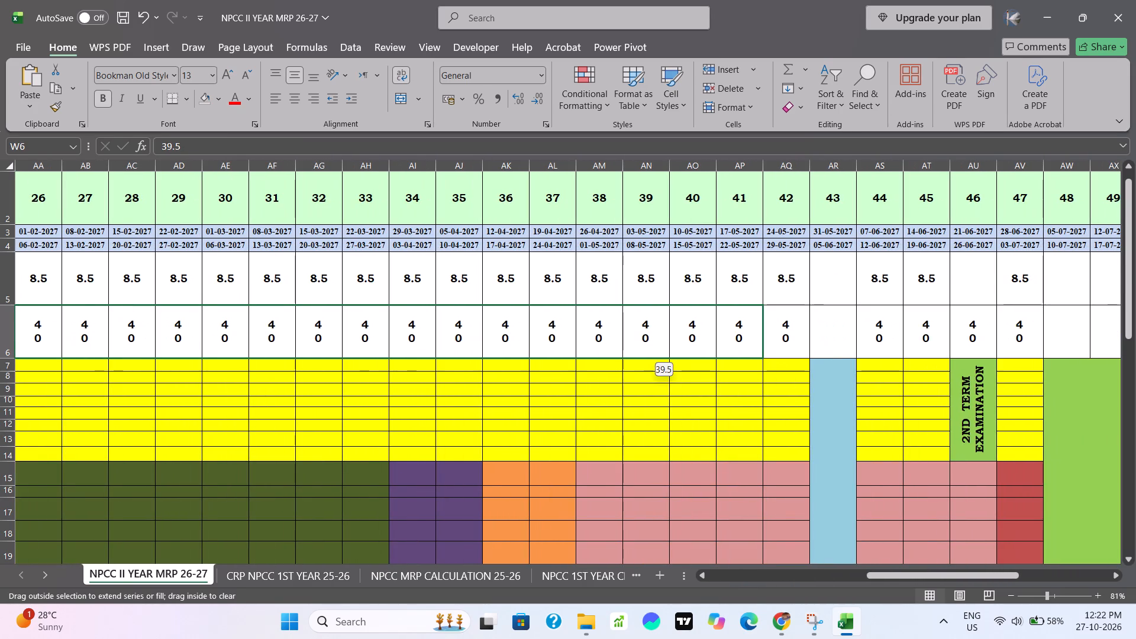
drag(785, 352, 802, 351)
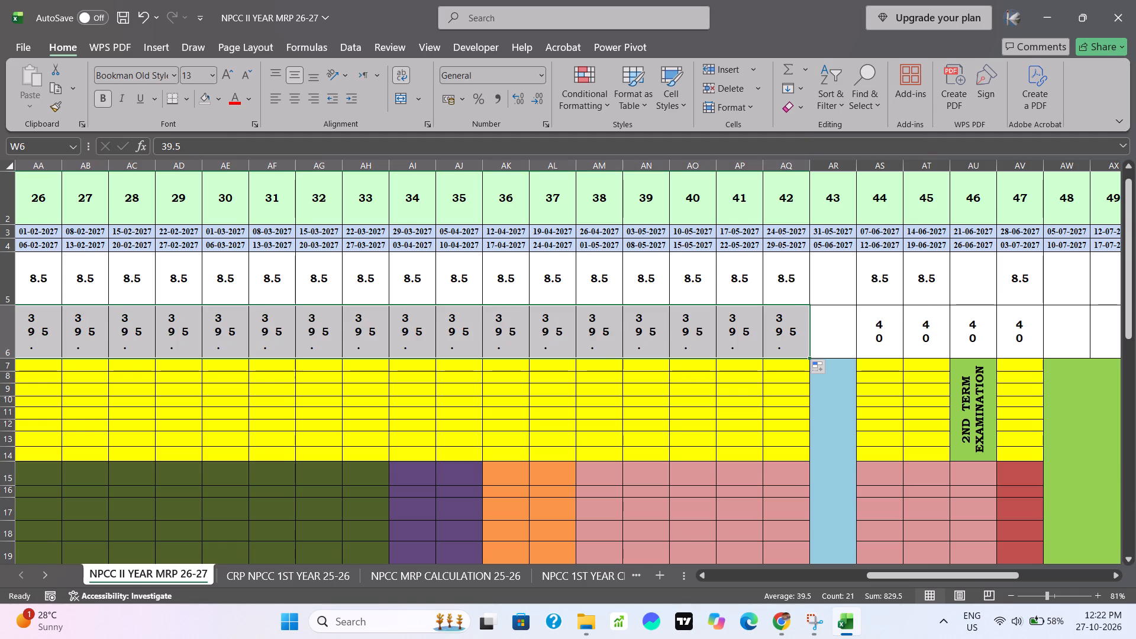
Copy the 39.5 clinical hours from week 42 into week 44 and fill them across through week 47.
click(796, 346)
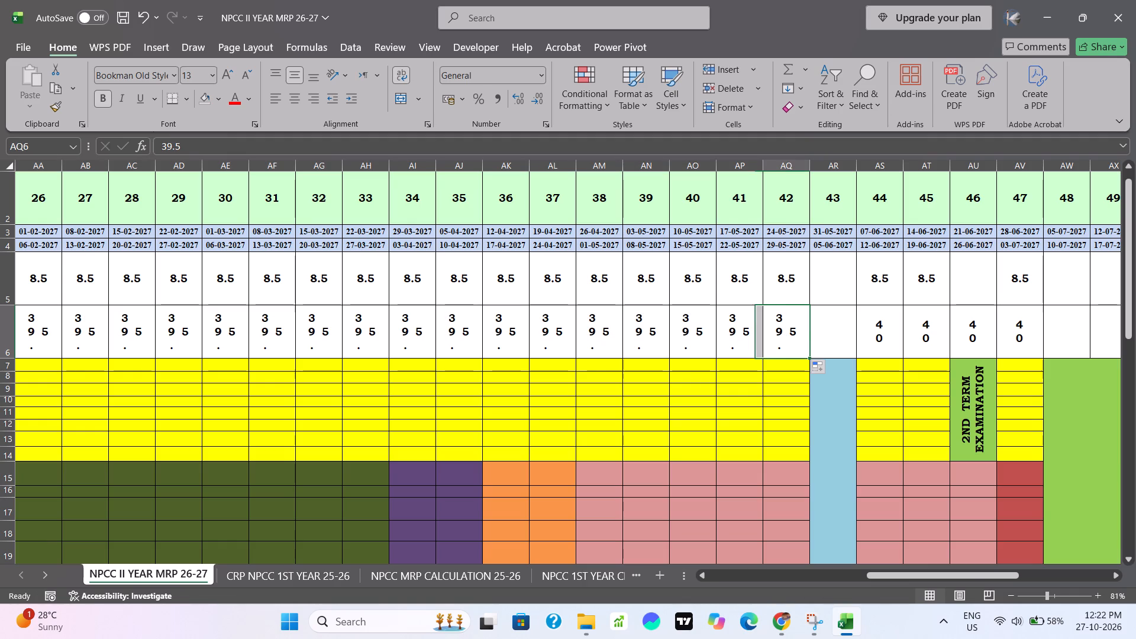
key(ctrl+c)
click(878, 337)
key(ctrl+v)
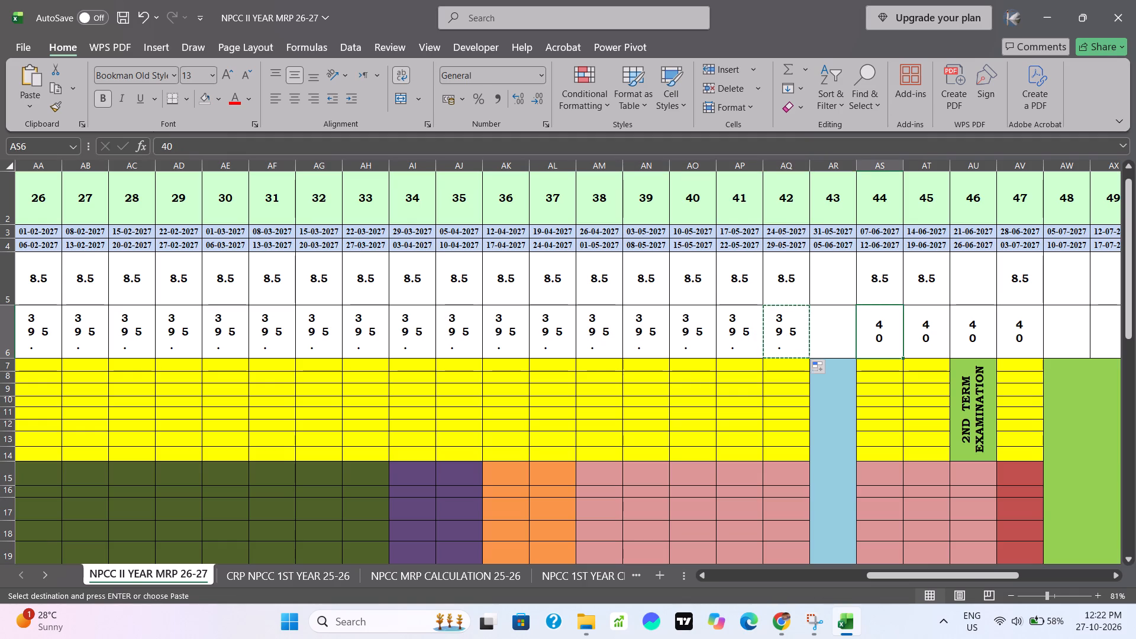
drag(905, 359, 976, 357)
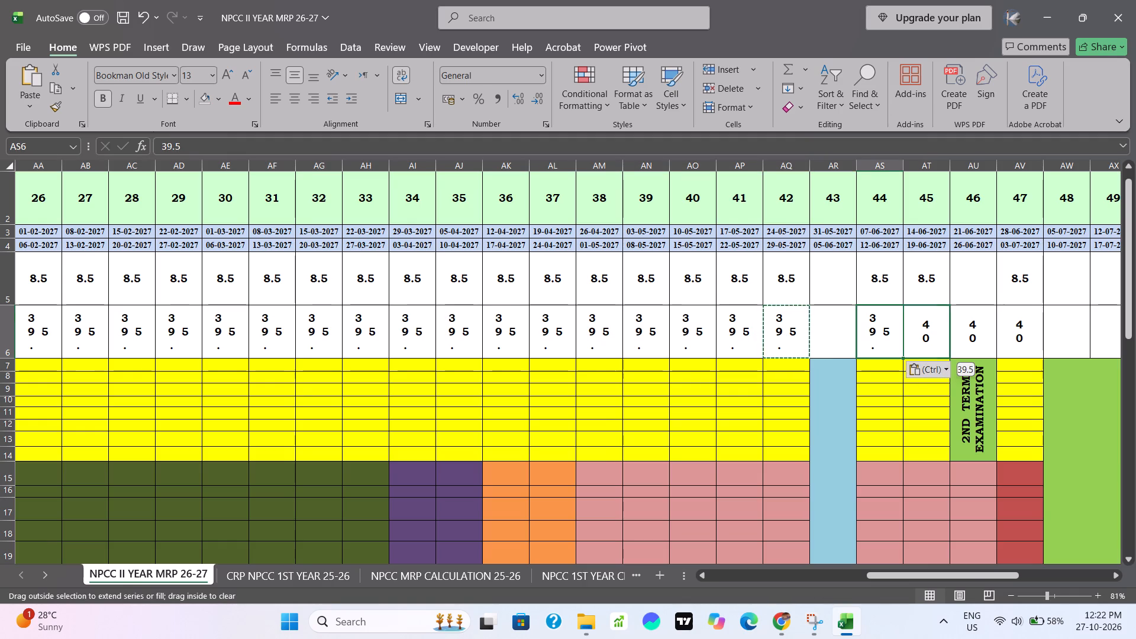
drag(976, 357, 1023, 359)
Copy the 39.5 clinical hours from week 47 into weeks 50 and 51, leaving weeks 48 and 49 blank.
scroll(1023, 359, left, 1)
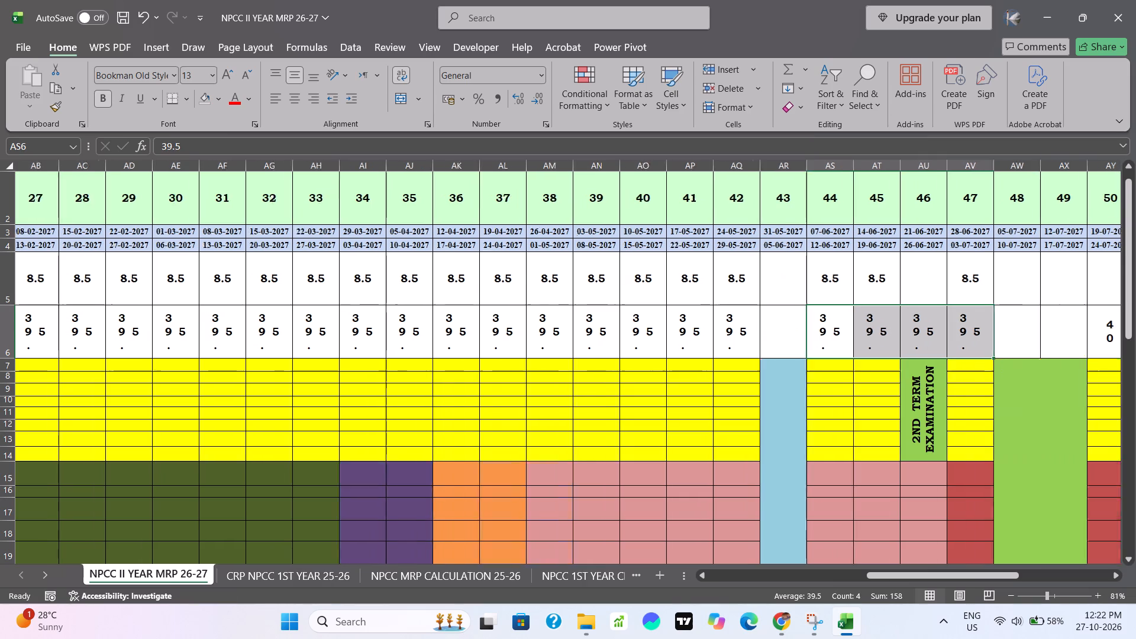
scroll(1023, 359, left, 3)
click(737, 330)
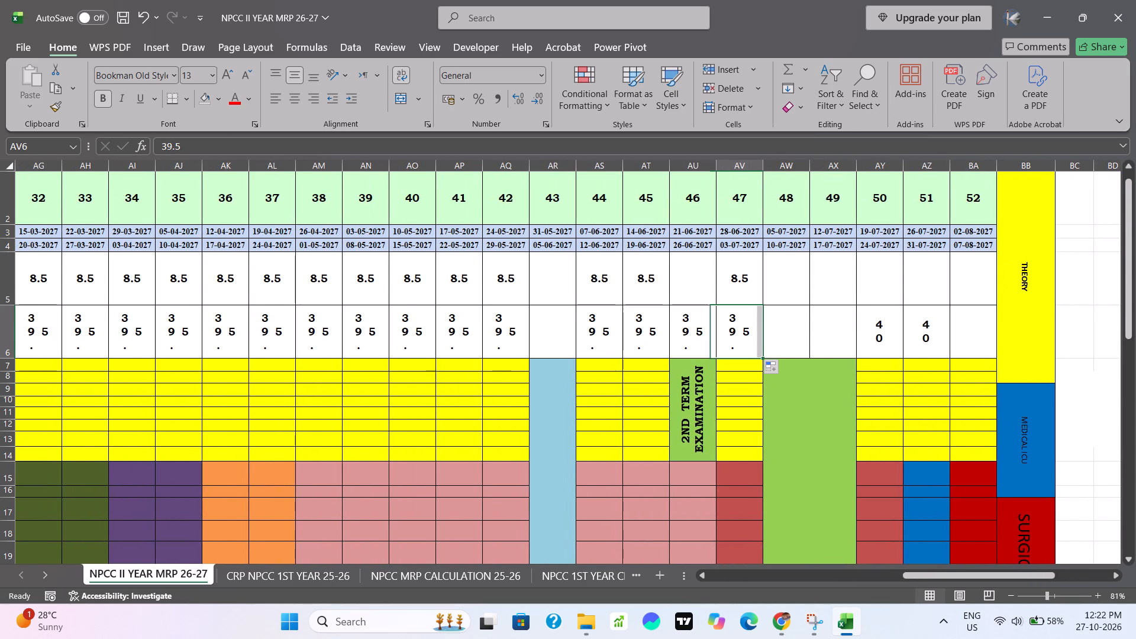
key(ctrl+c)
click(876, 341)
key(ctrl+v)
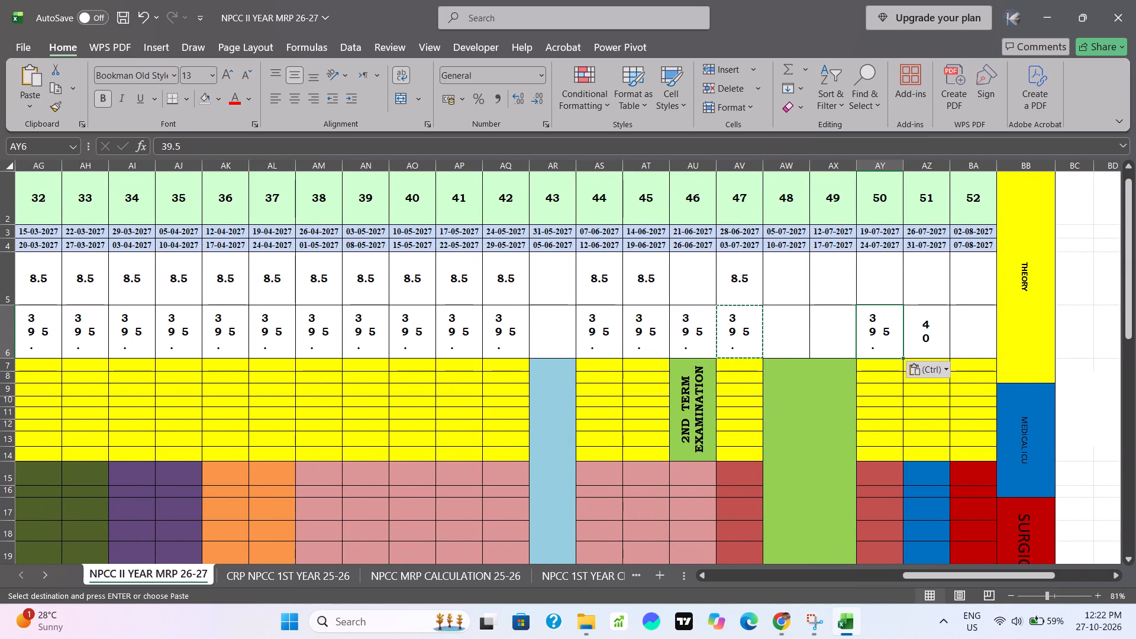
drag(904, 359, 941, 359)
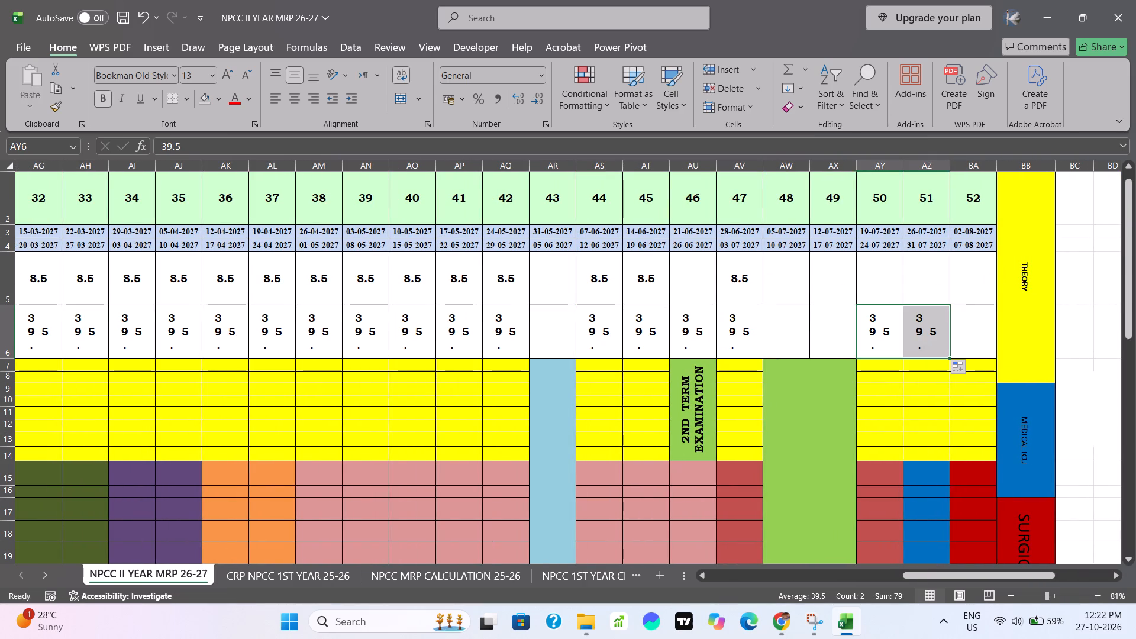
Check the sum of the clinical hours row from week 2 through week 51.
scroll(659, 375, right, 10)
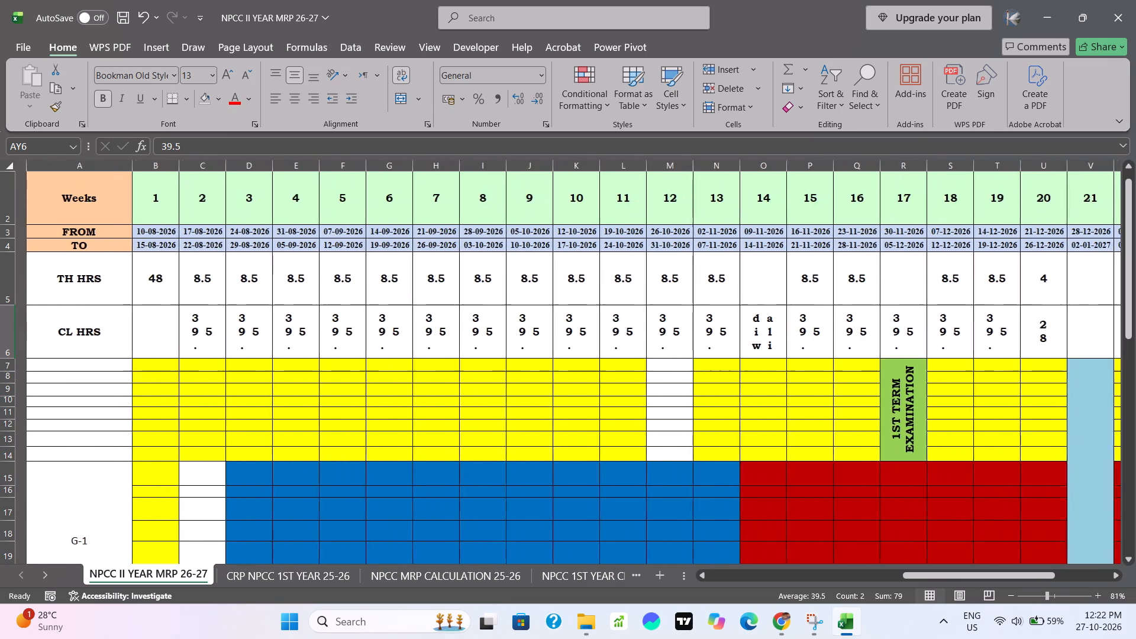
click(210, 326)
click(213, 324)
right_click(213, 324)
drag(327, 335, 333, 335)
triple_click(333, 335)
double_click(333, 335)
click(298, 372)
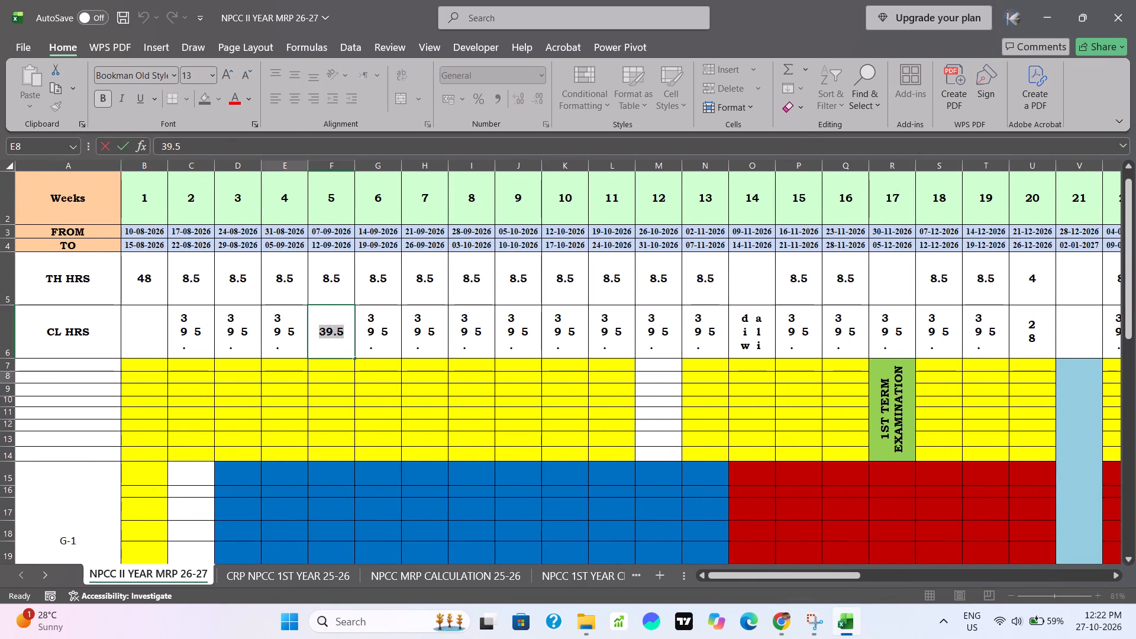
drag(199, 338, 1135, 338)
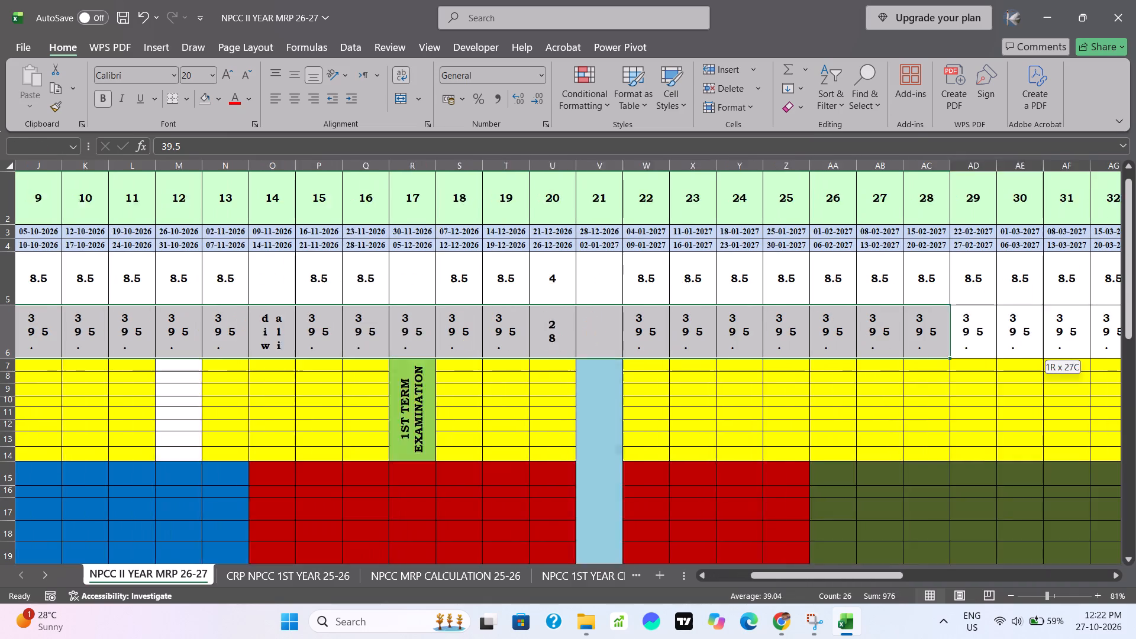
drag(1135, 338, 1102, 349)
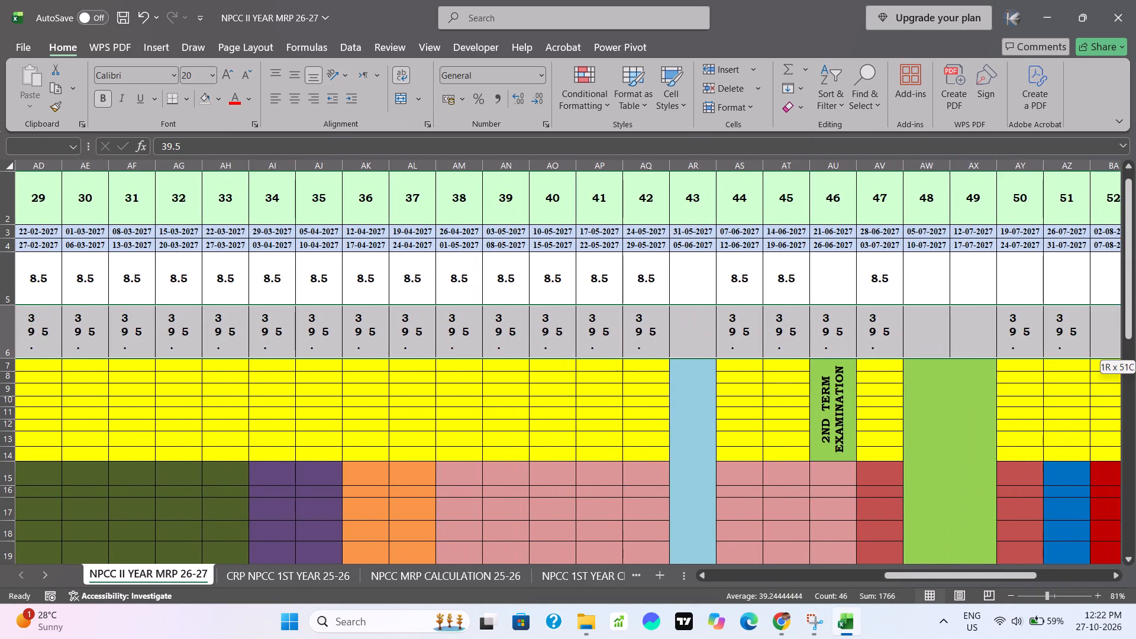
drag(1102, 349, 979, 341)
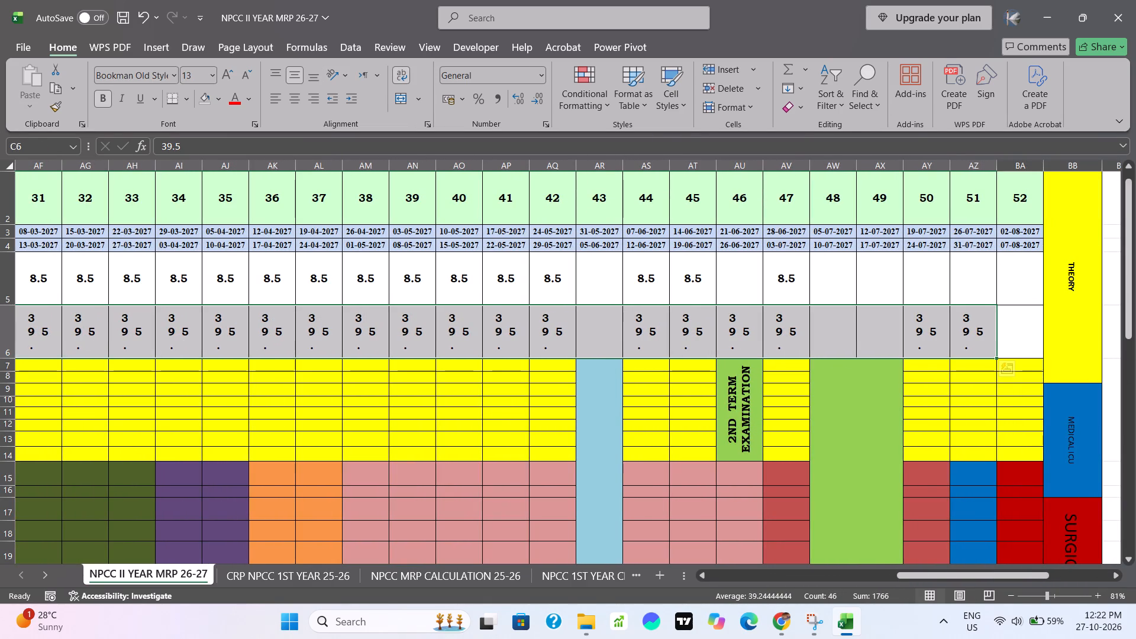
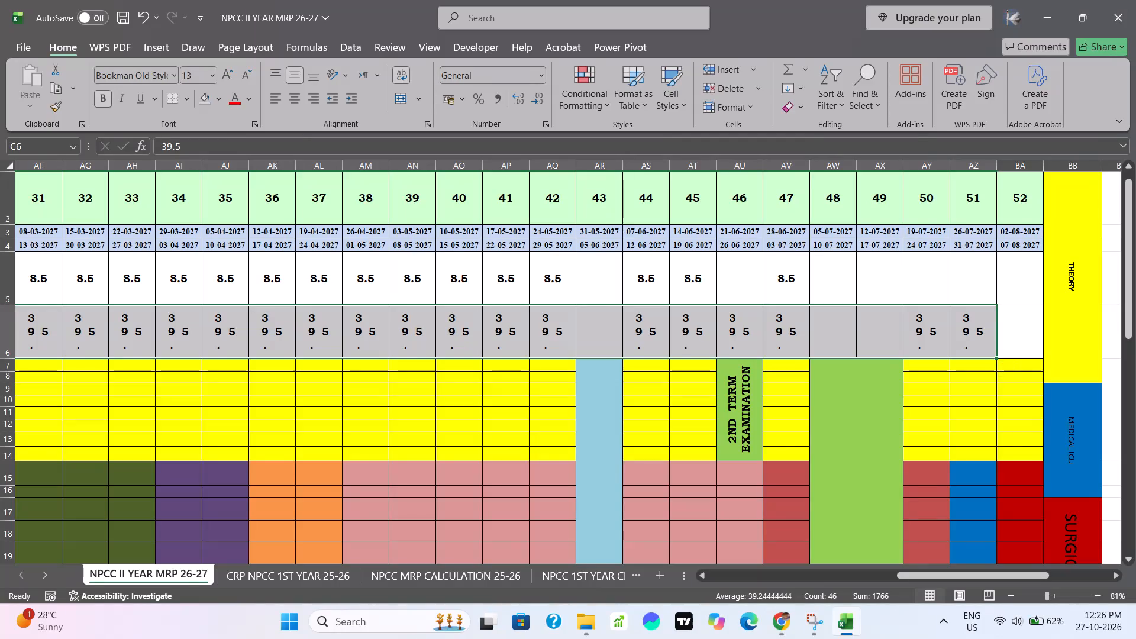
Set the week 50 clinical hours to 48 and fill the value across into week 51.
double_click(936, 346)
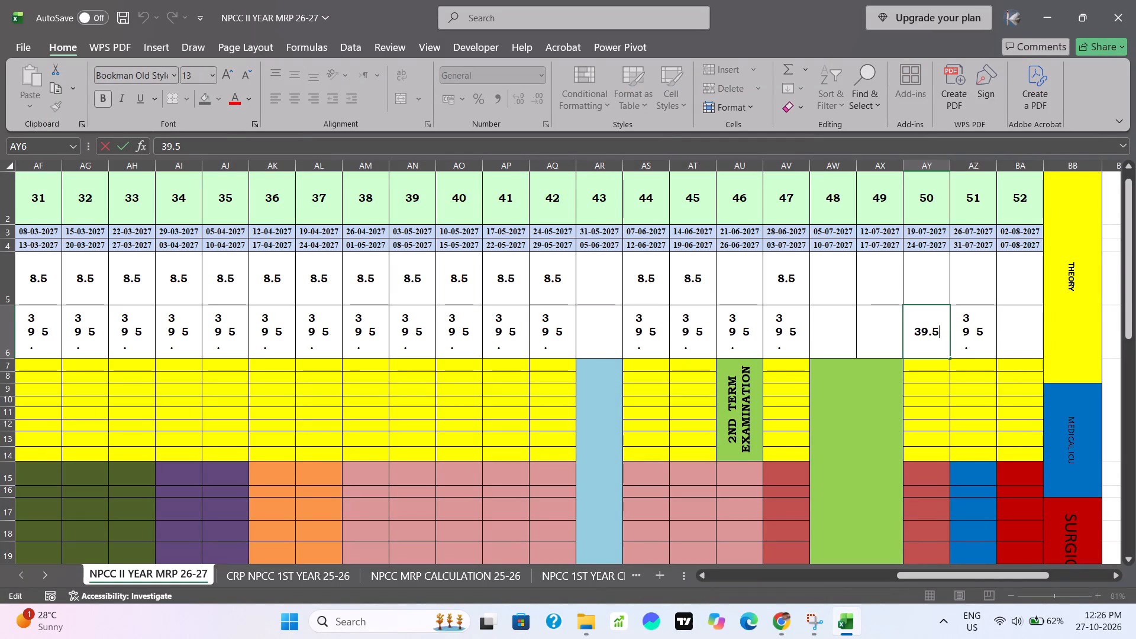
key(BackSpace)
key(BackSpace)
key(BackSpace)
key(BackSpace)
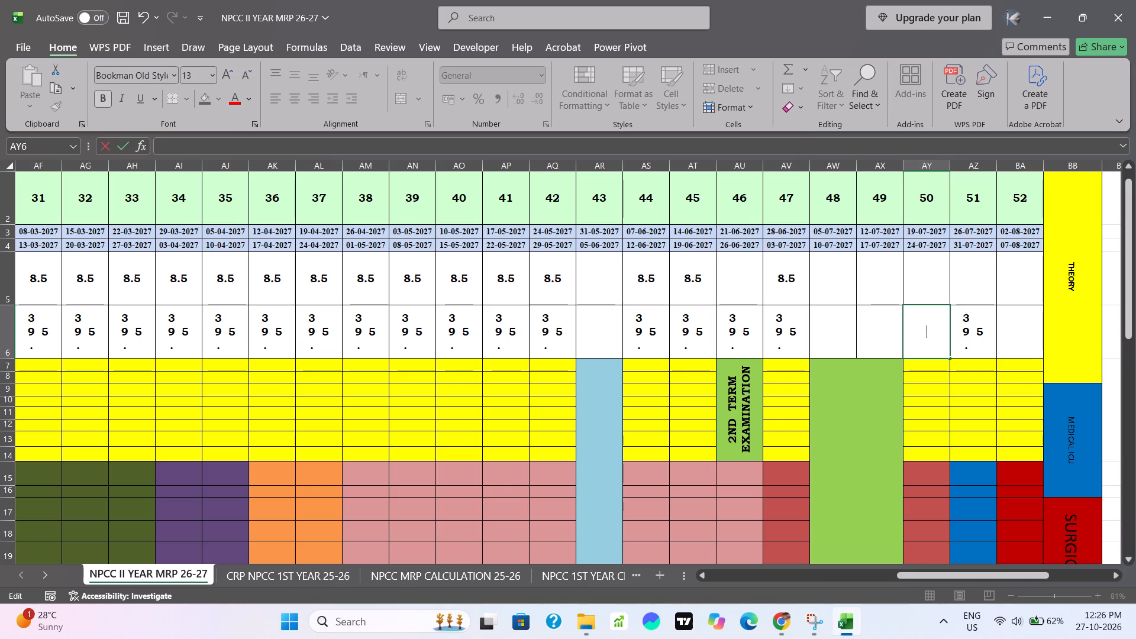
key(4)
key(8)
drag(951, 357, 987, 354)
click(986, 414)
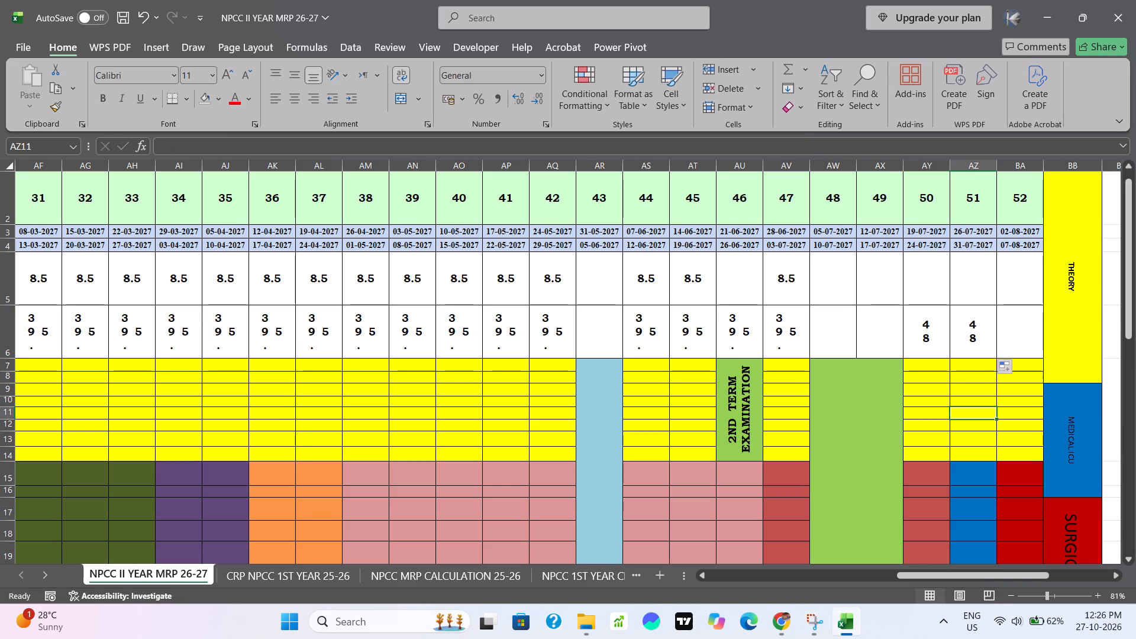
Check the sum of the clinical hours row from week 2 through week 51.
scroll(404, 407, right, 8)
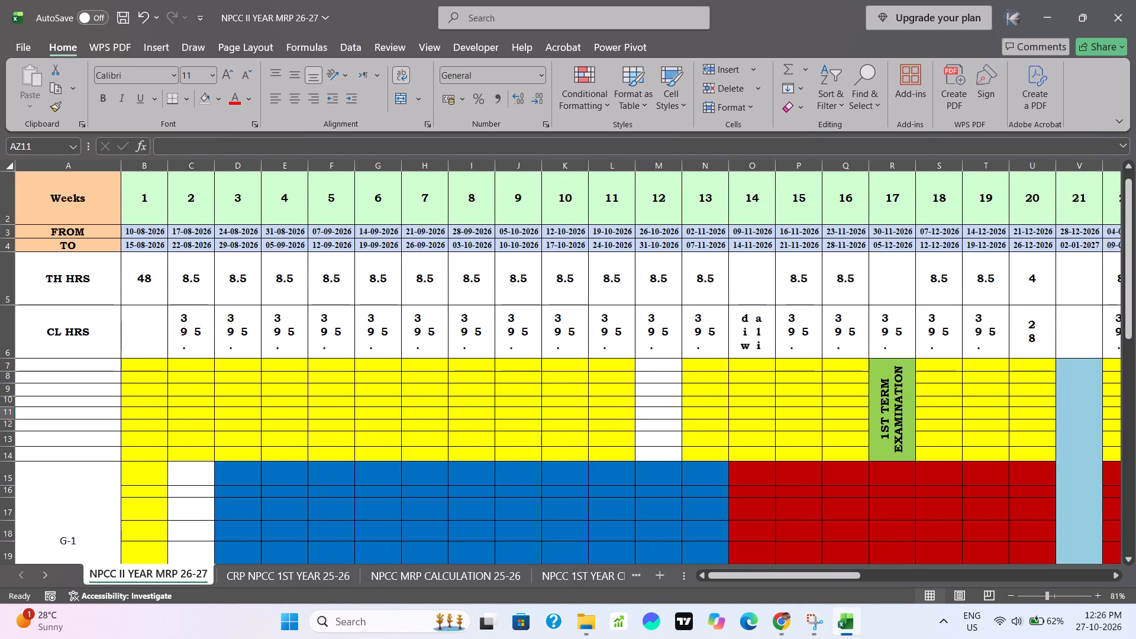
drag(187, 335, 1122, 344)
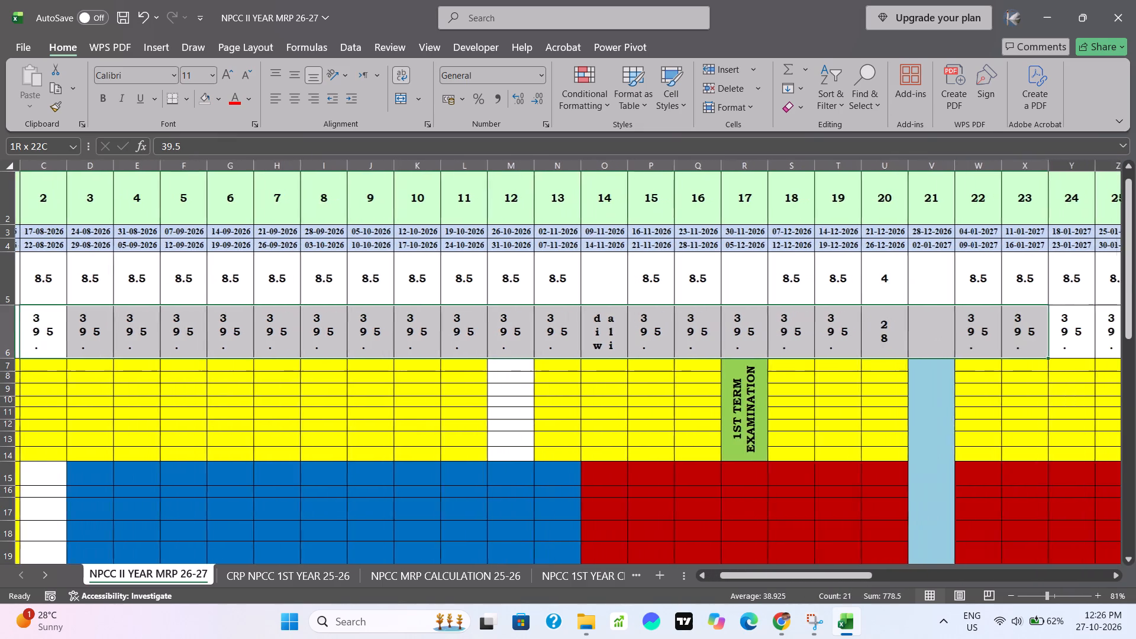
drag(1122, 344, 1092, 344)
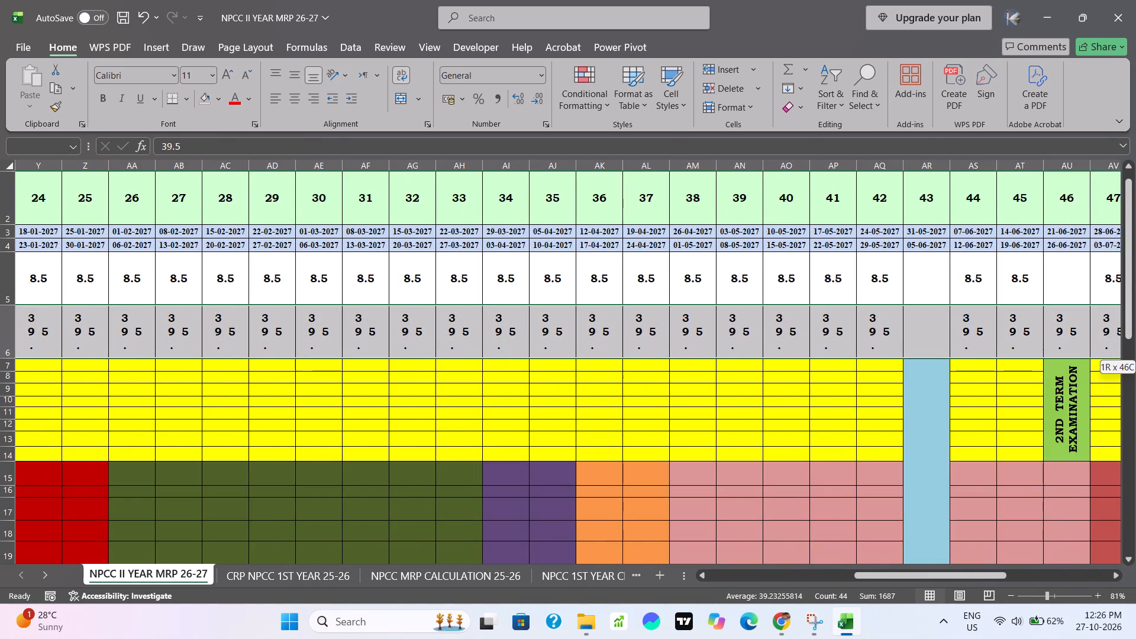
drag(1092, 344, 1032, 346)
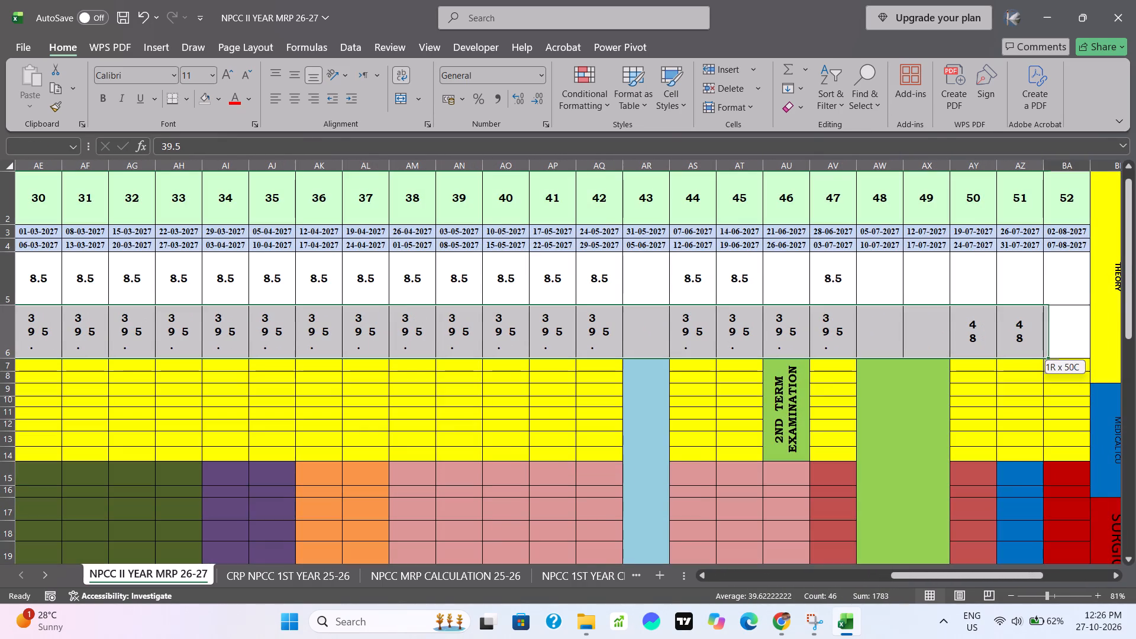
drag(1032, 346, 1025, 346)
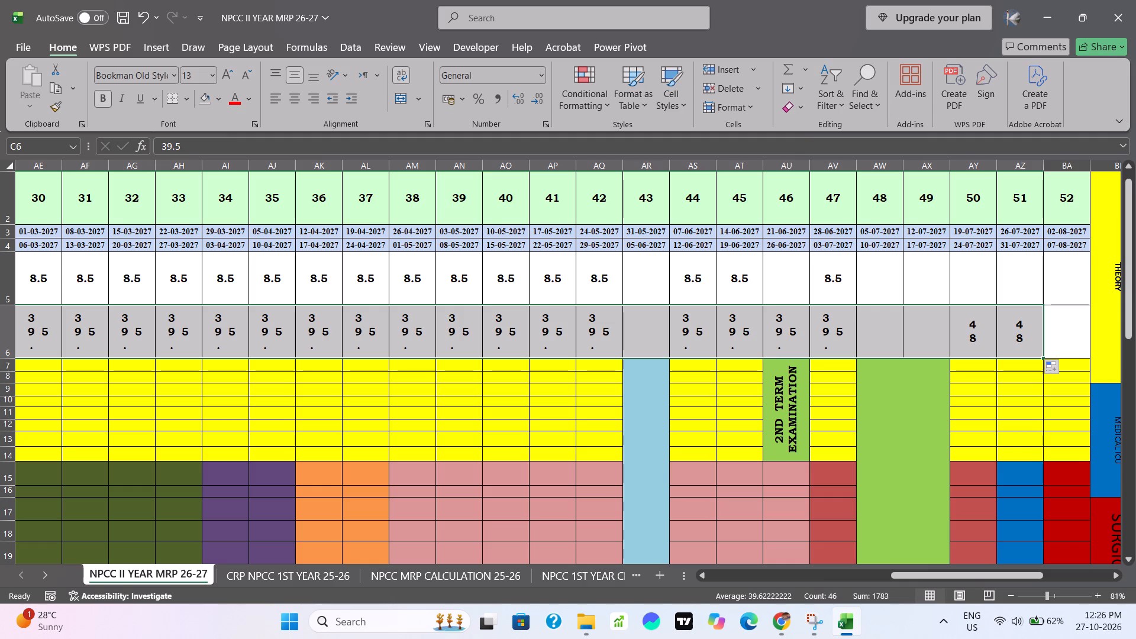
scroll(563, 459, right, 5)
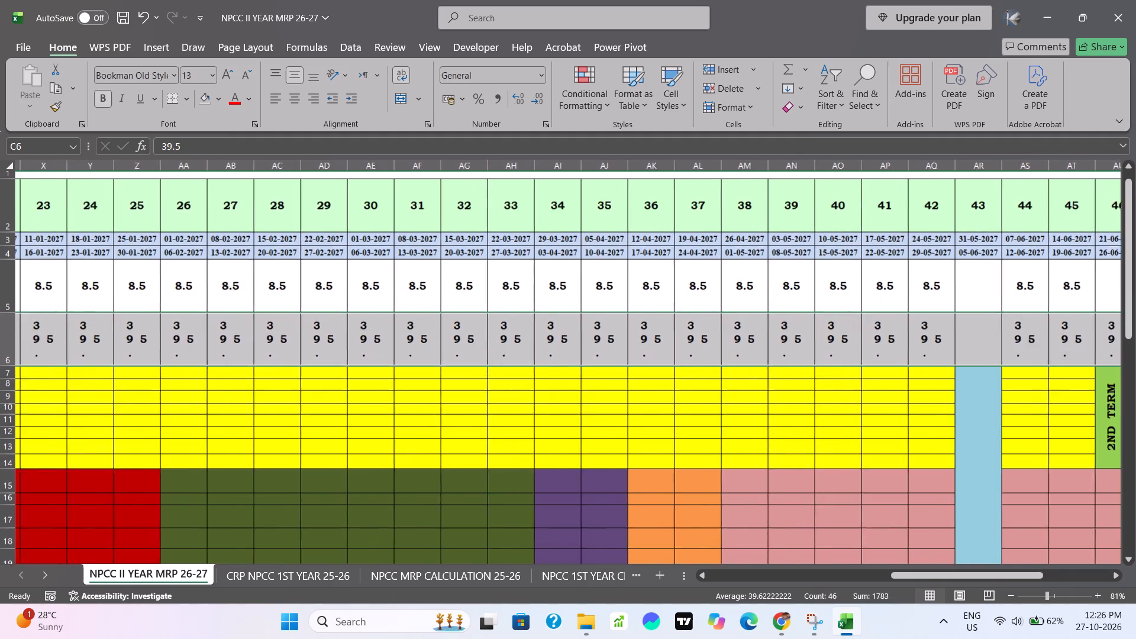
scroll(563, 459, right, 6)
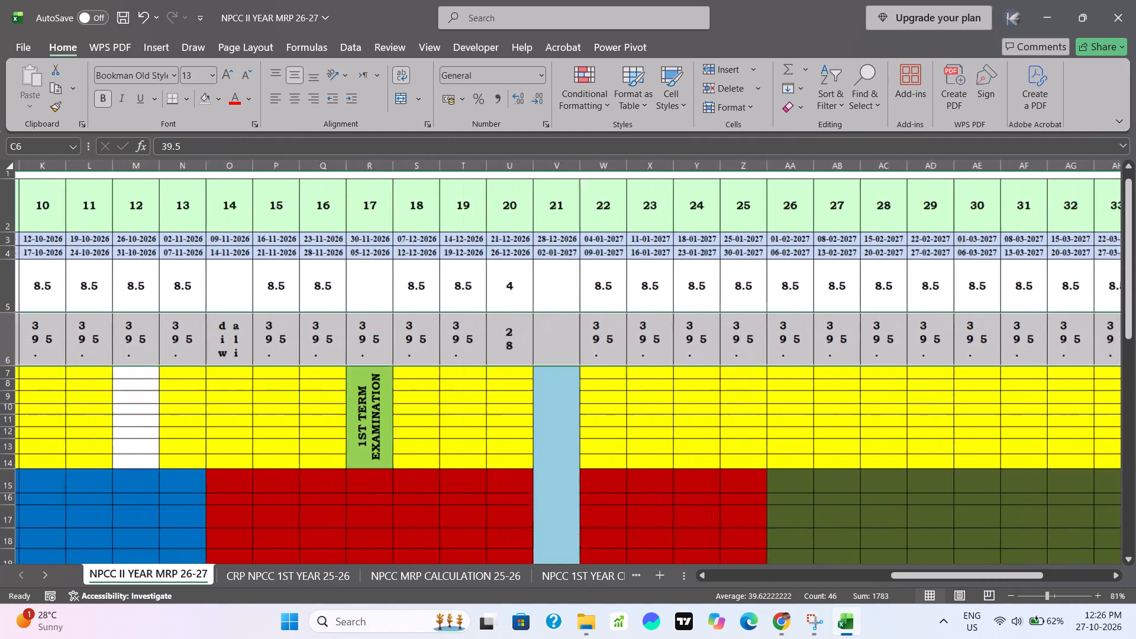
scroll(563, 459, right, 1)
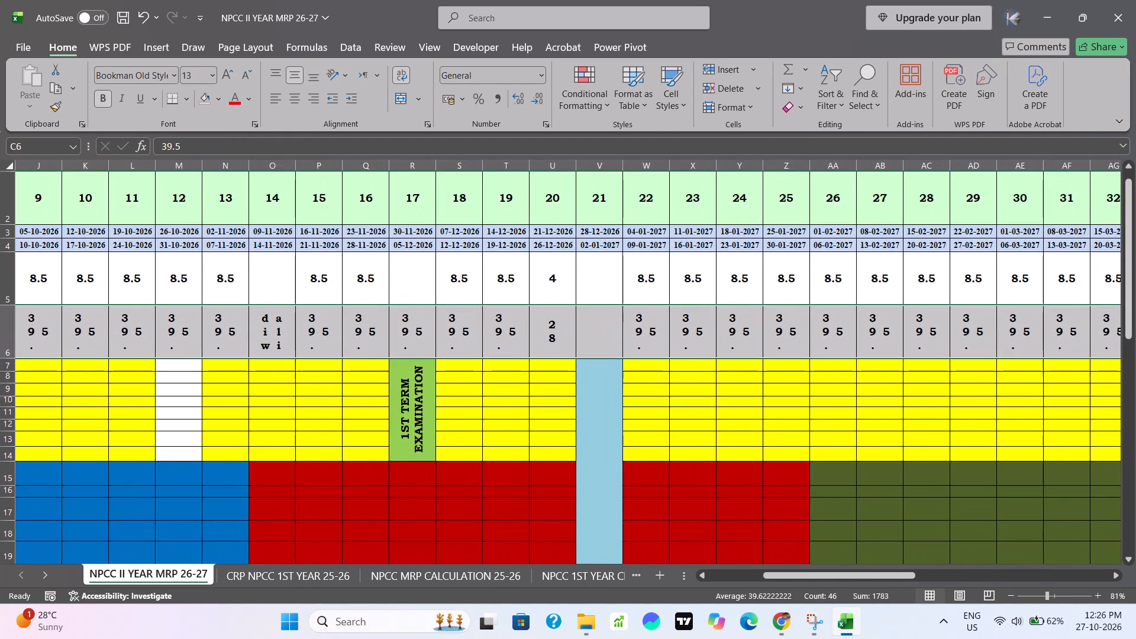
scroll(563, 459, right, 2)
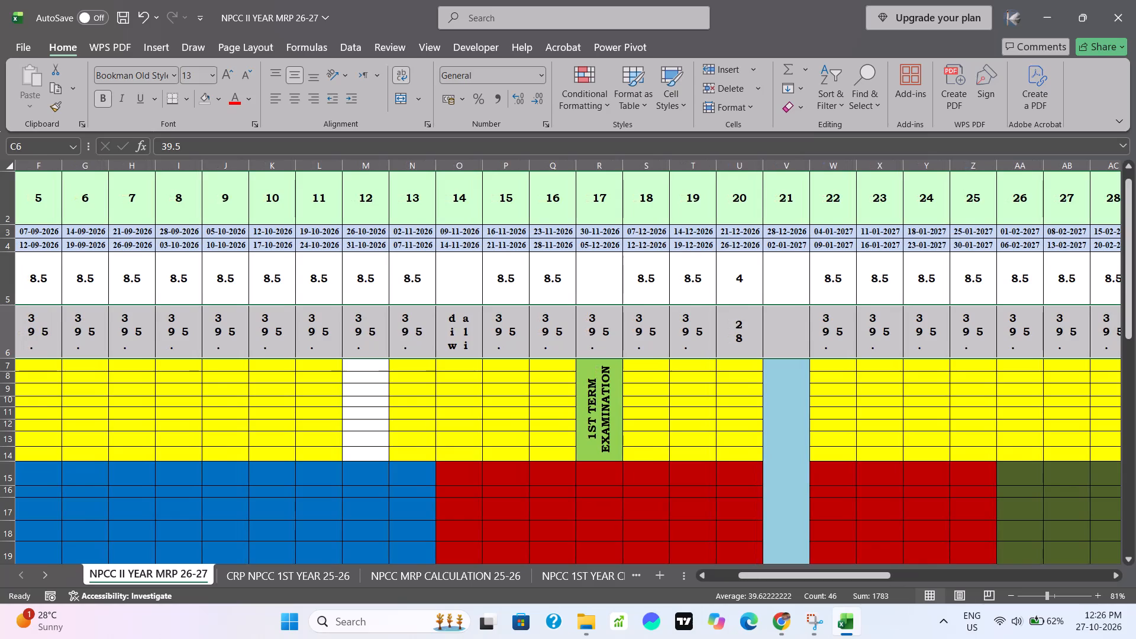
scroll(563, 459, right, 2)
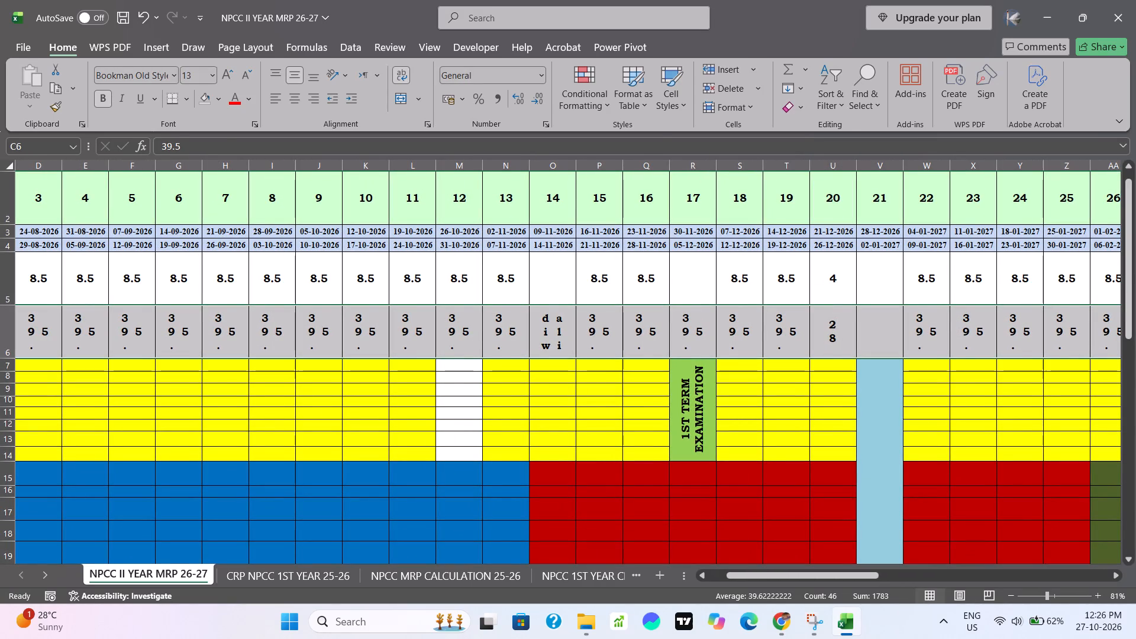
click(759, 453)
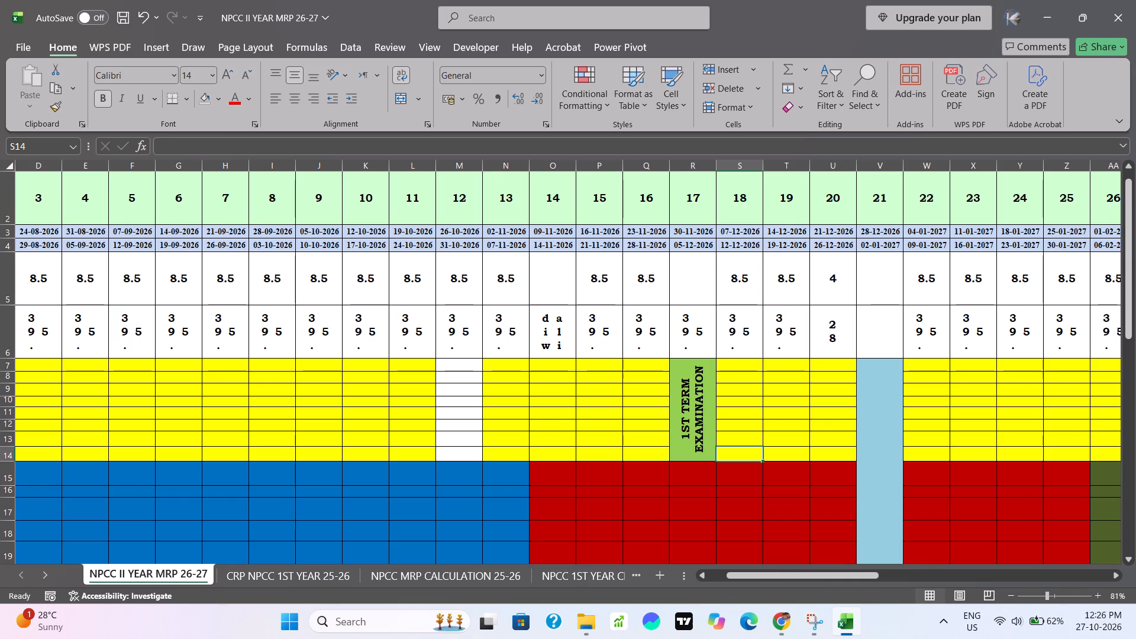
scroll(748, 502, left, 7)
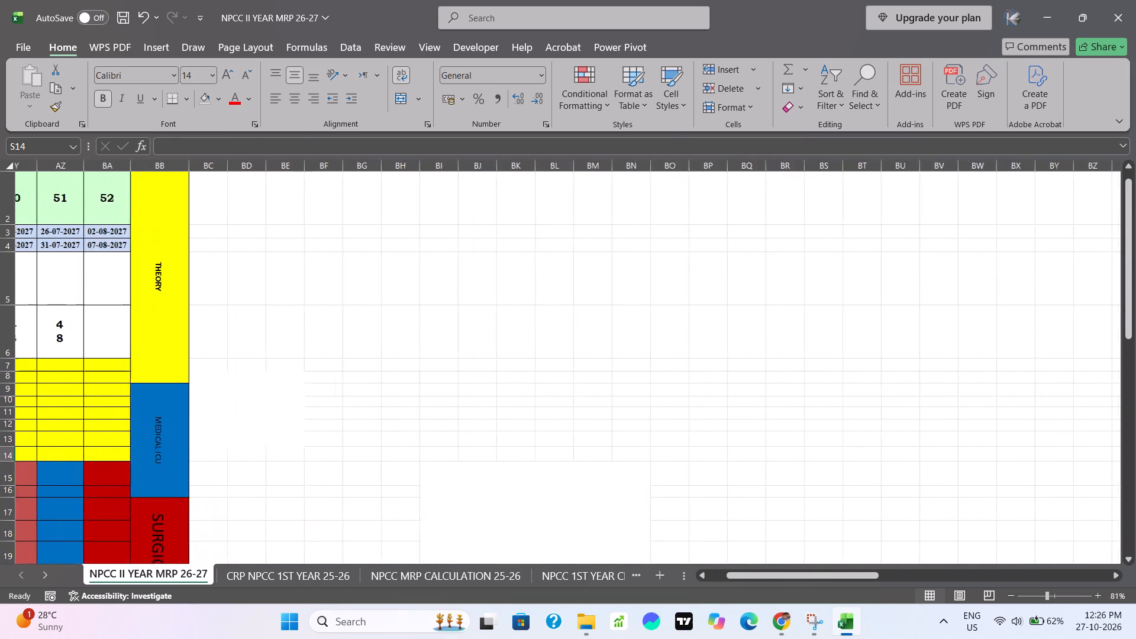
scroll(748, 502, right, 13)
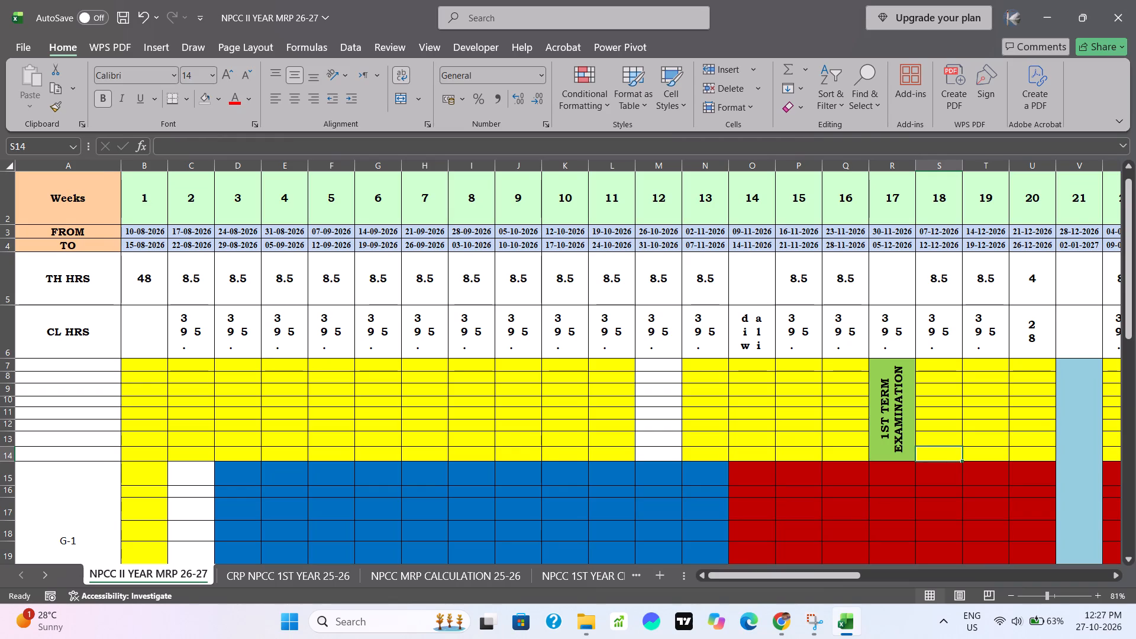
Open the Kuro app from the recent Windows searches.
click(370, 620)
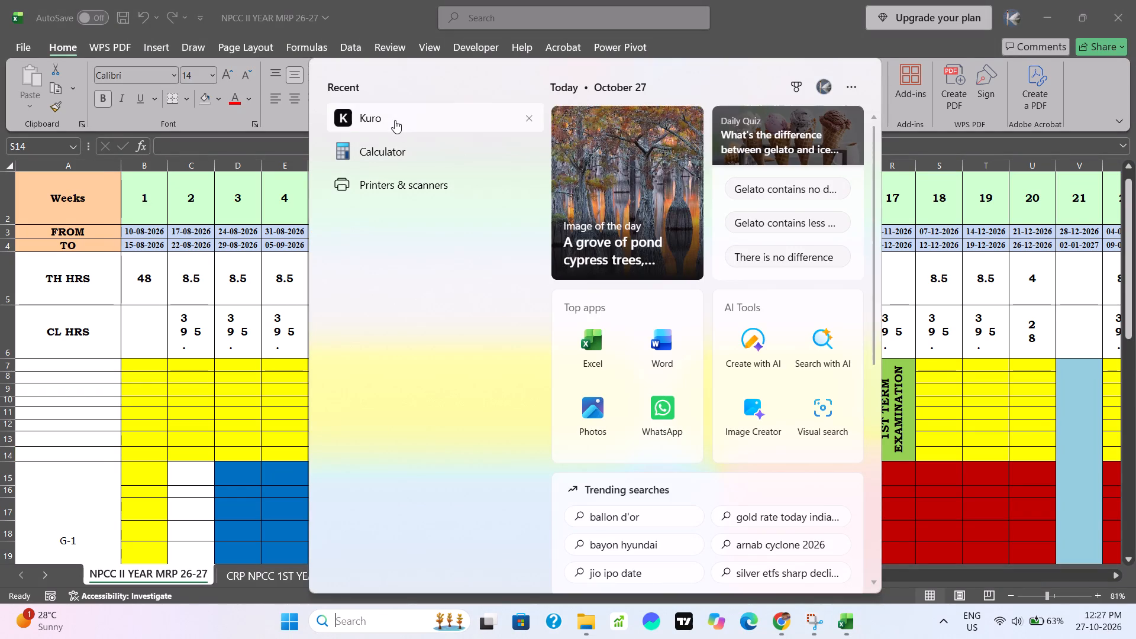
click(395, 120)
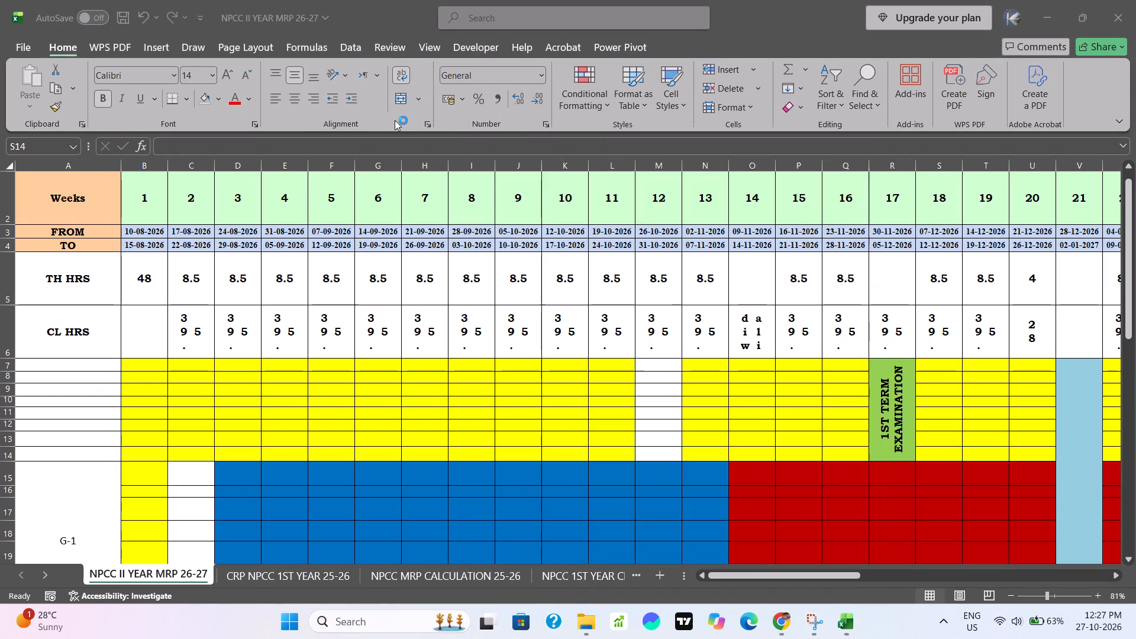
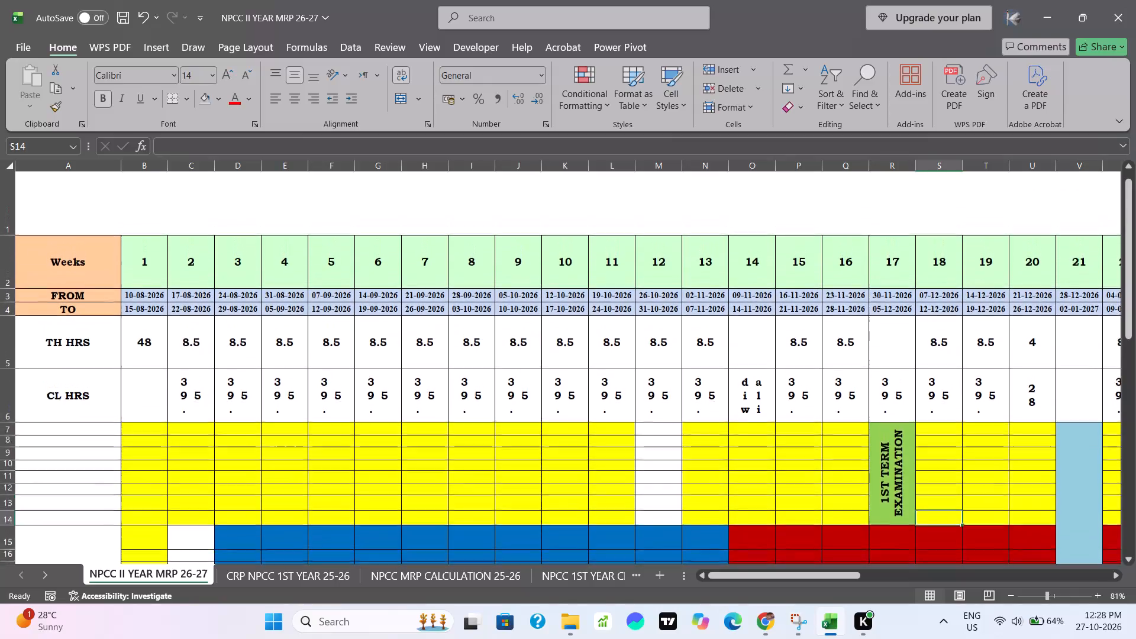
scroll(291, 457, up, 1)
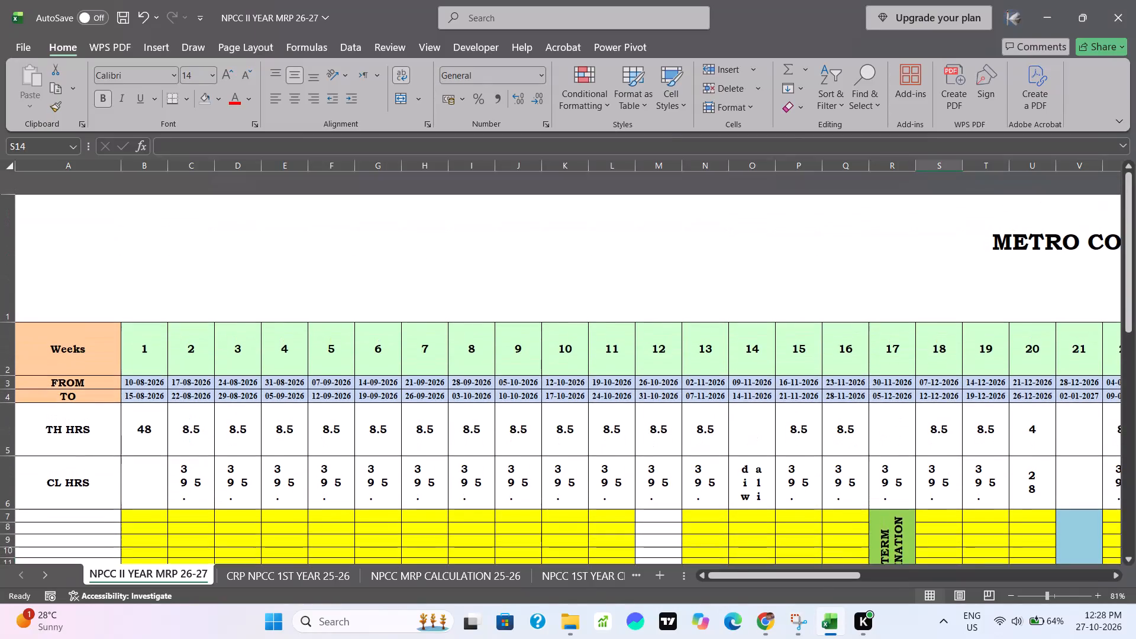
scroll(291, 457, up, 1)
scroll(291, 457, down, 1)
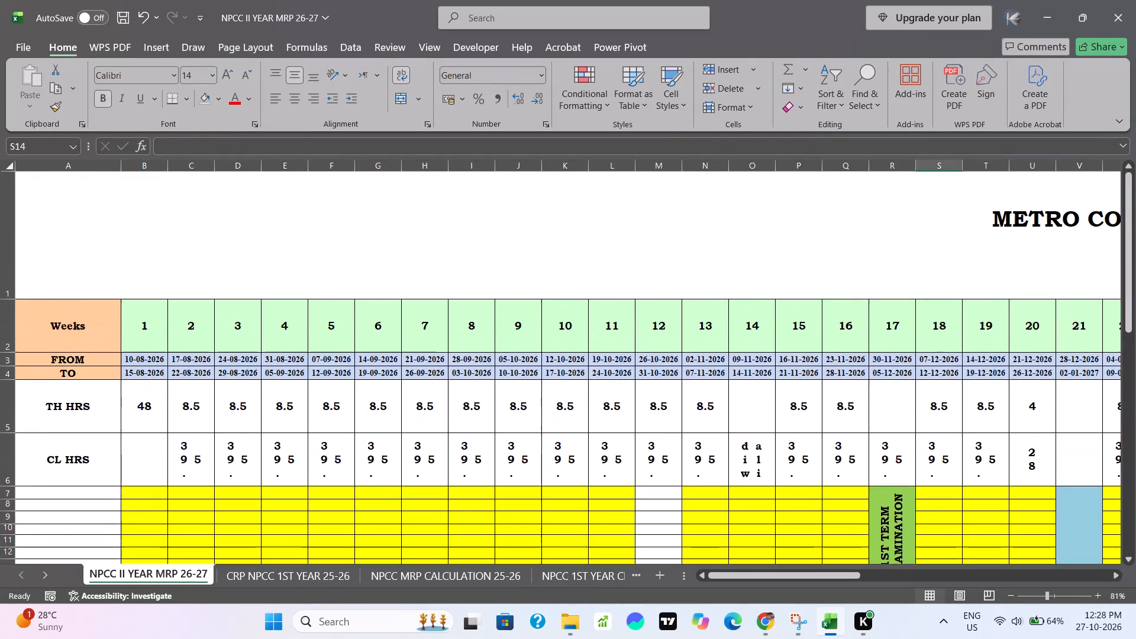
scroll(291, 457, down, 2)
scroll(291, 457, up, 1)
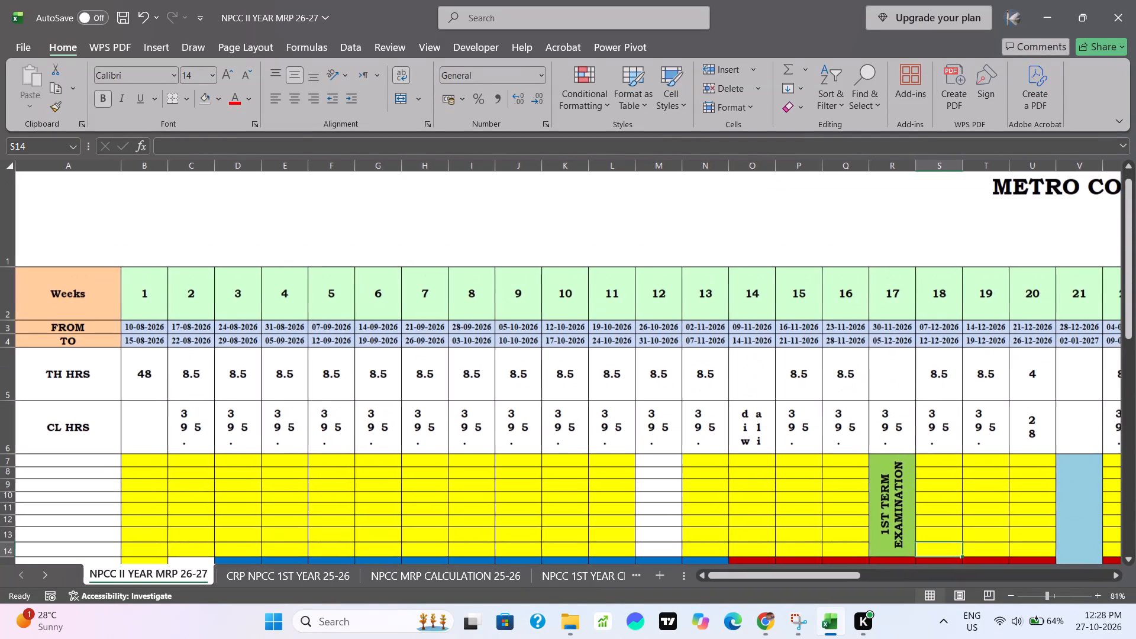
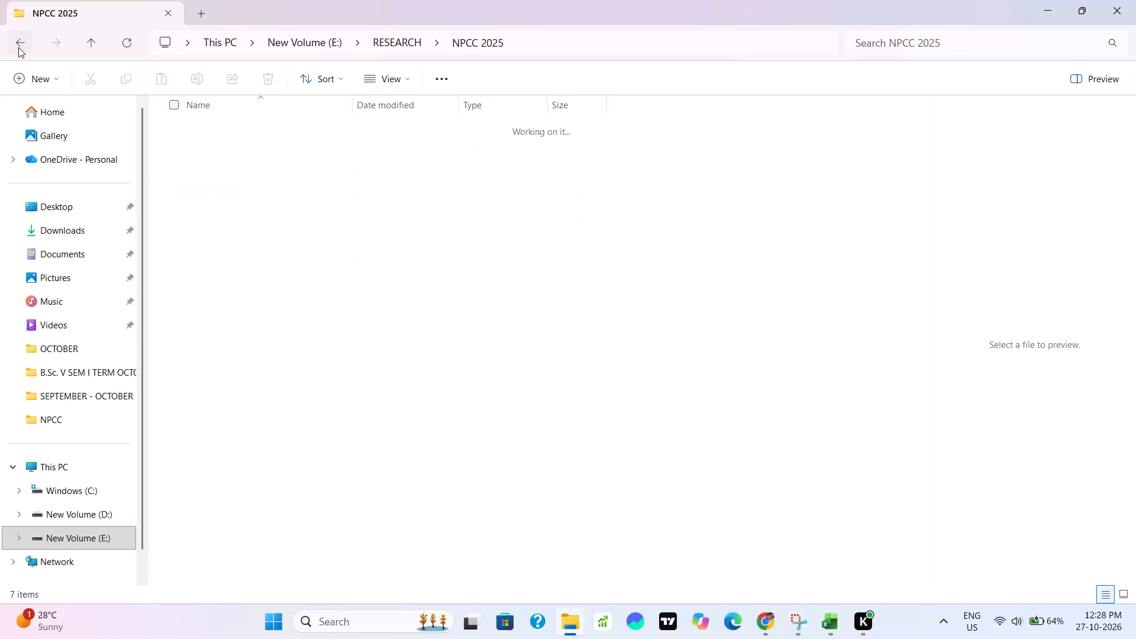
Browse from the RESEARCH folder back to drive E: and open NPCC > NPCC I YEAR (2025-2027) > MRP, CRP, ACADEMIC.
click(18, 47)
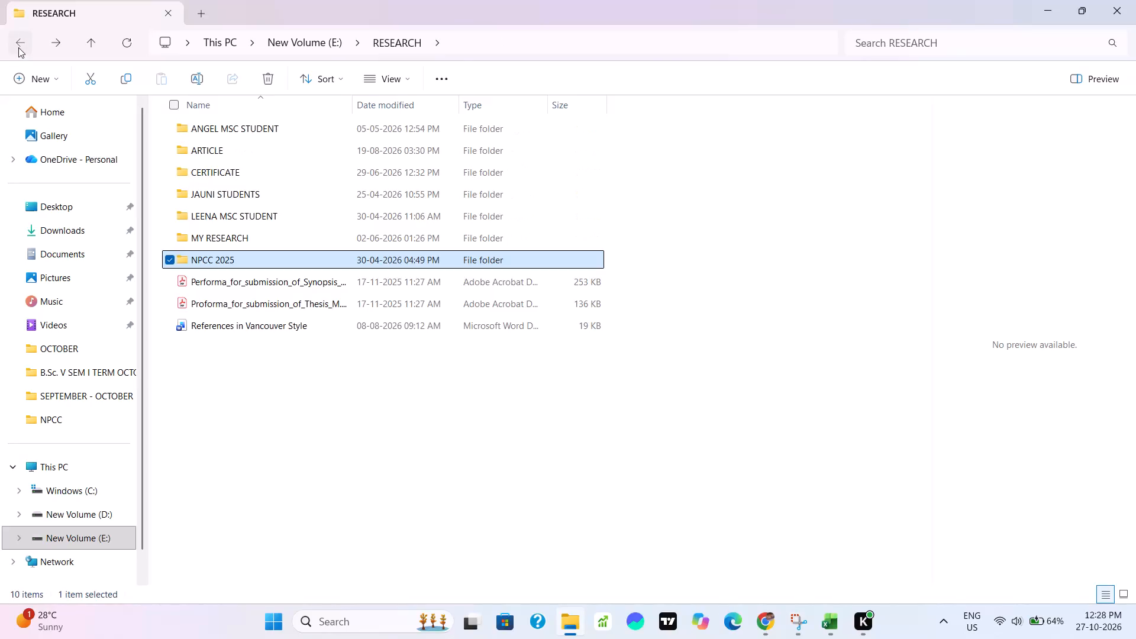
scroll(325, 176, up, 4)
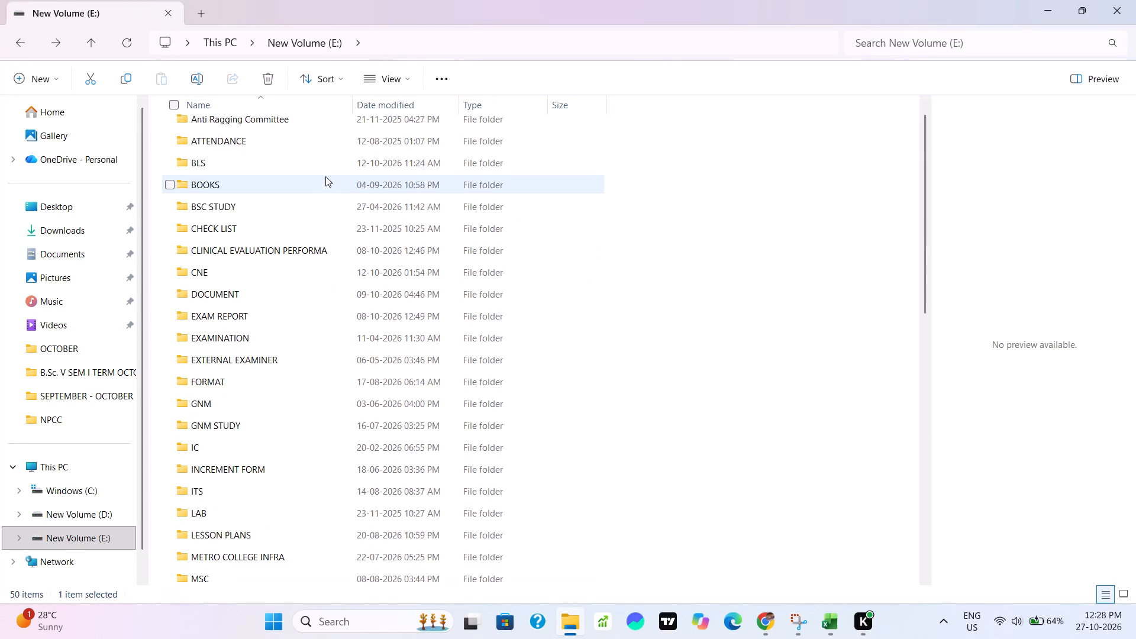
scroll(293, 192, up, 2)
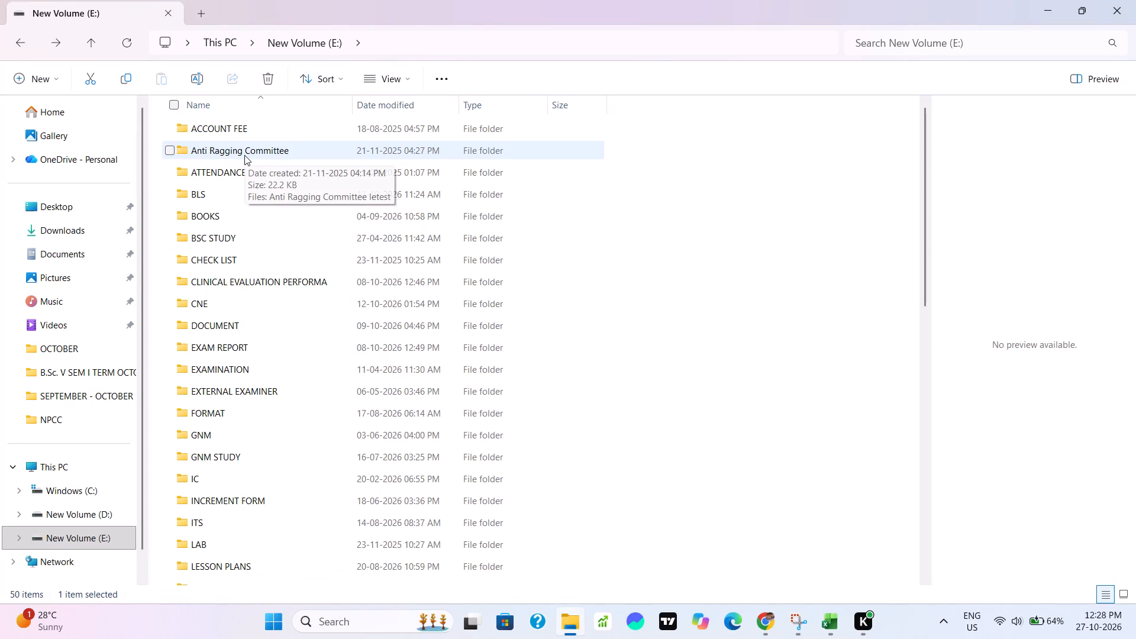
scroll(248, 482, down, 2)
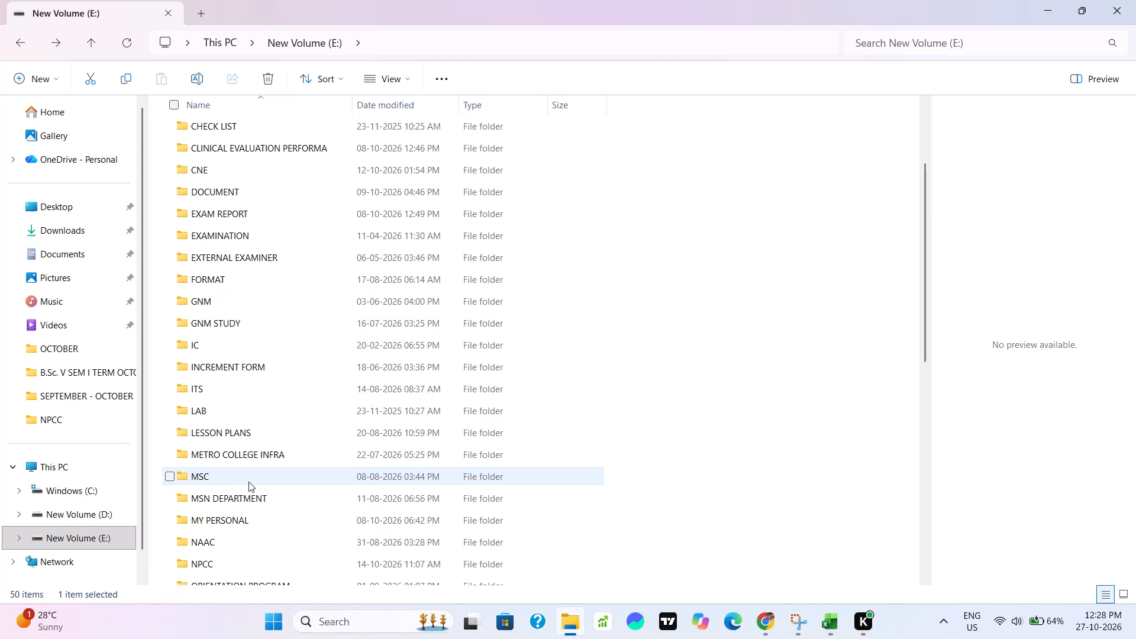
scroll(248, 482, down, 2)
double_click(248, 482)
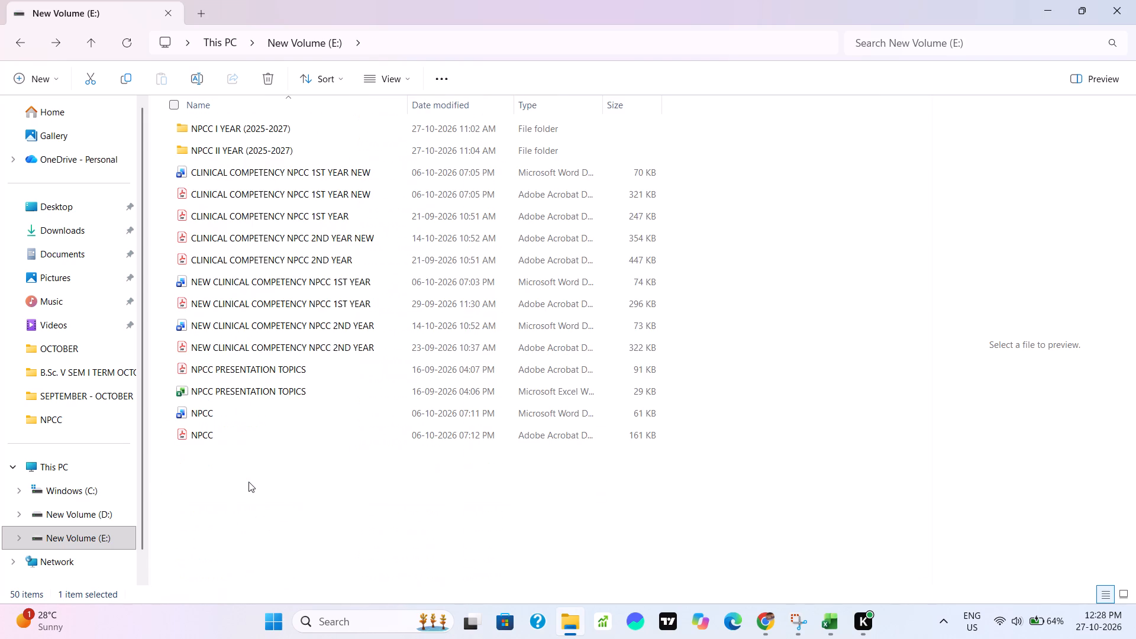
double_click(307, 137)
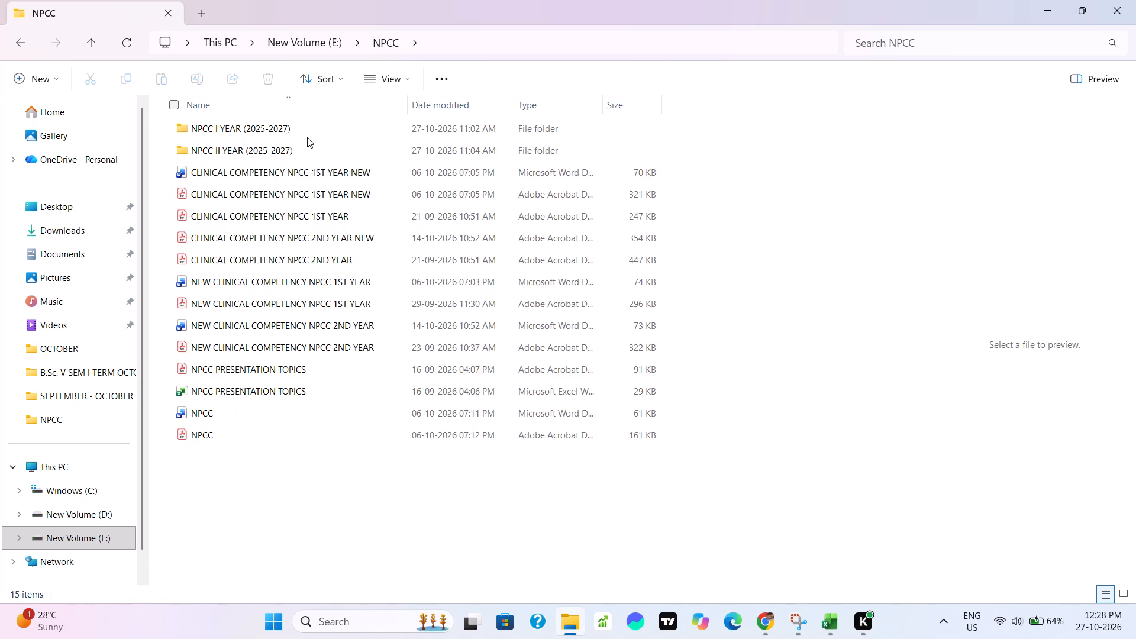
double_click(299, 129)
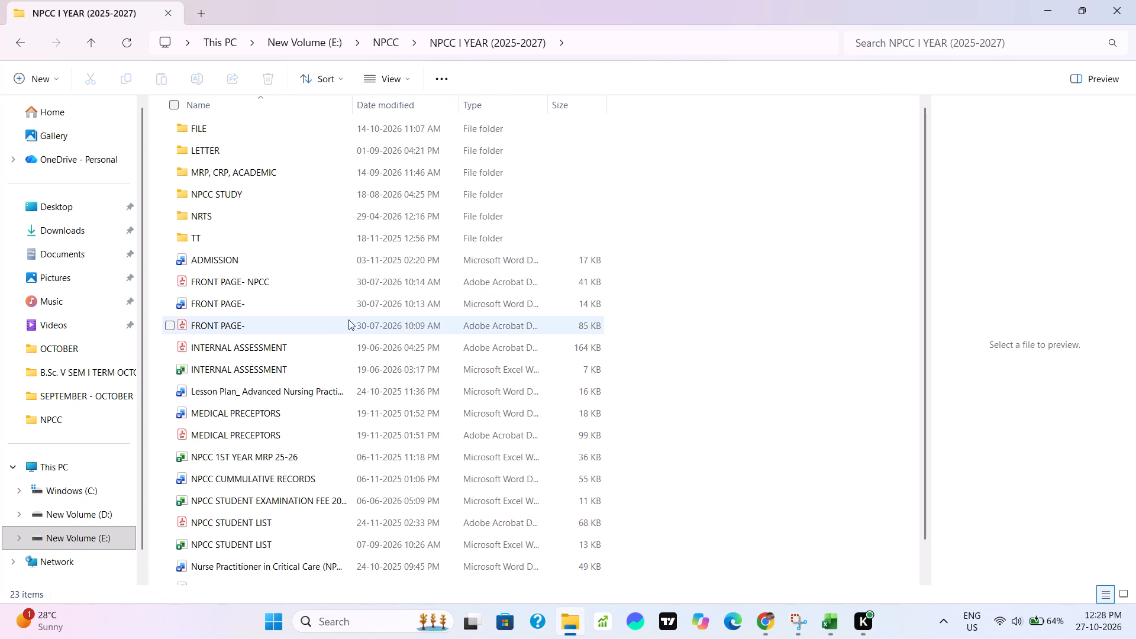
scroll(334, 334, down, 1)
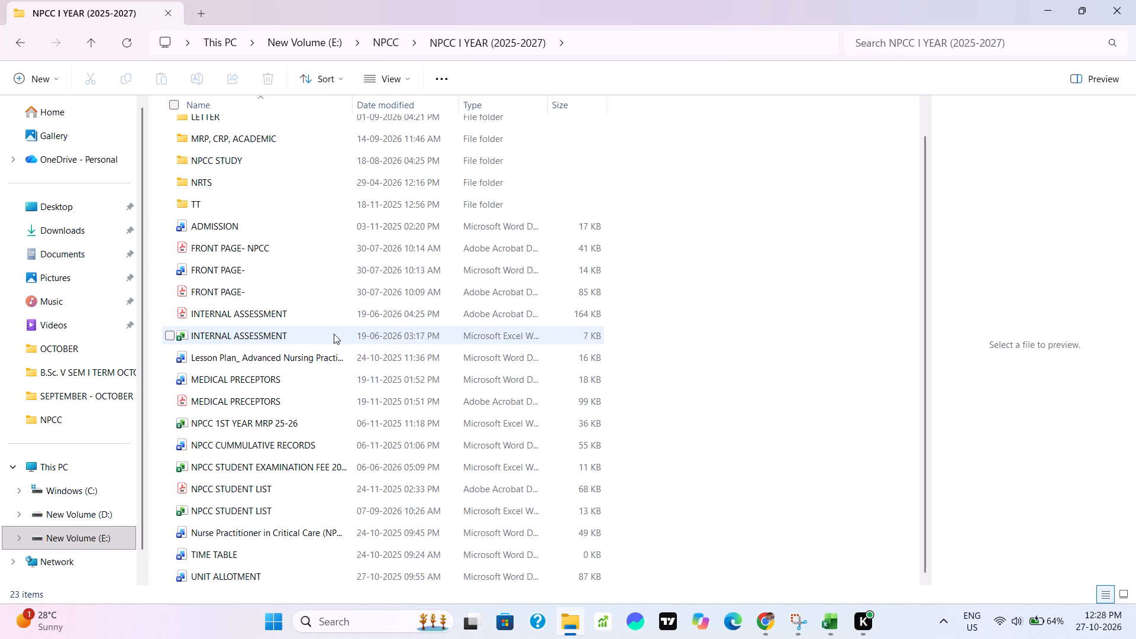
scroll(334, 334, down, 1)
double_click(266, 134)
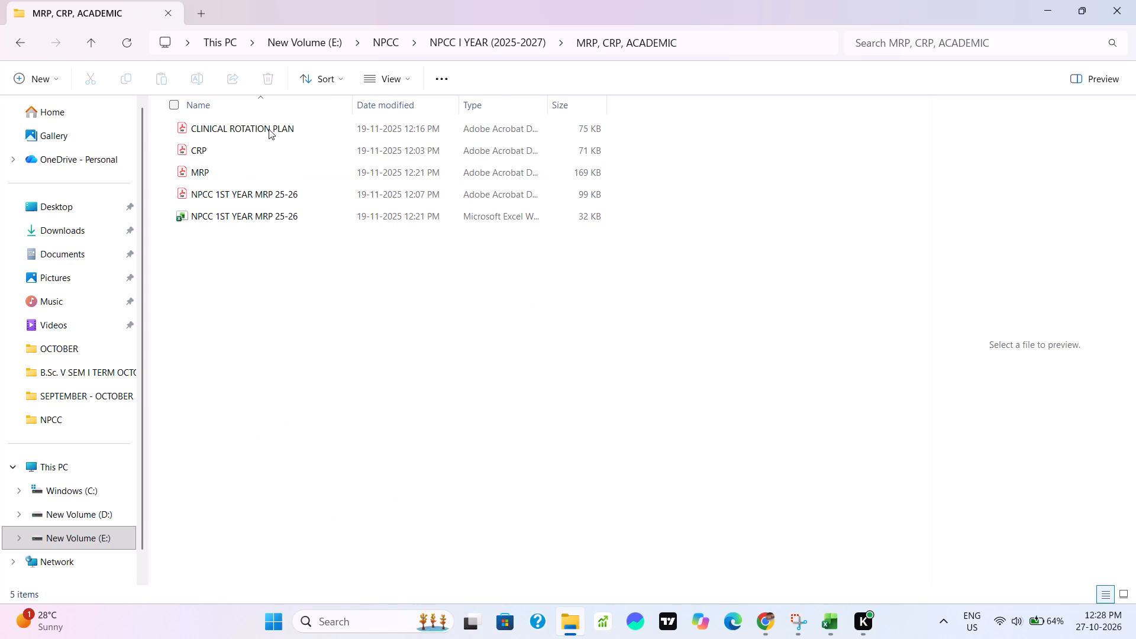
Open the NPCC 1ST YEAR MRP 25-26 PDF, examine its hours description pages, and close it.
double_click(238, 189)
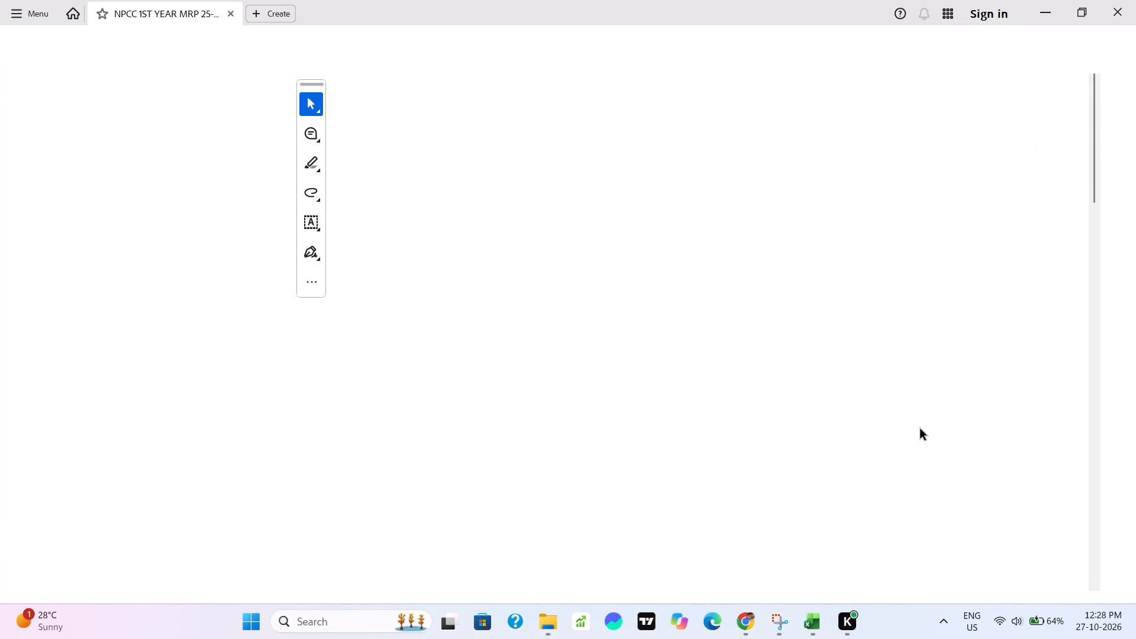
scroll(665, 473, down, 1)
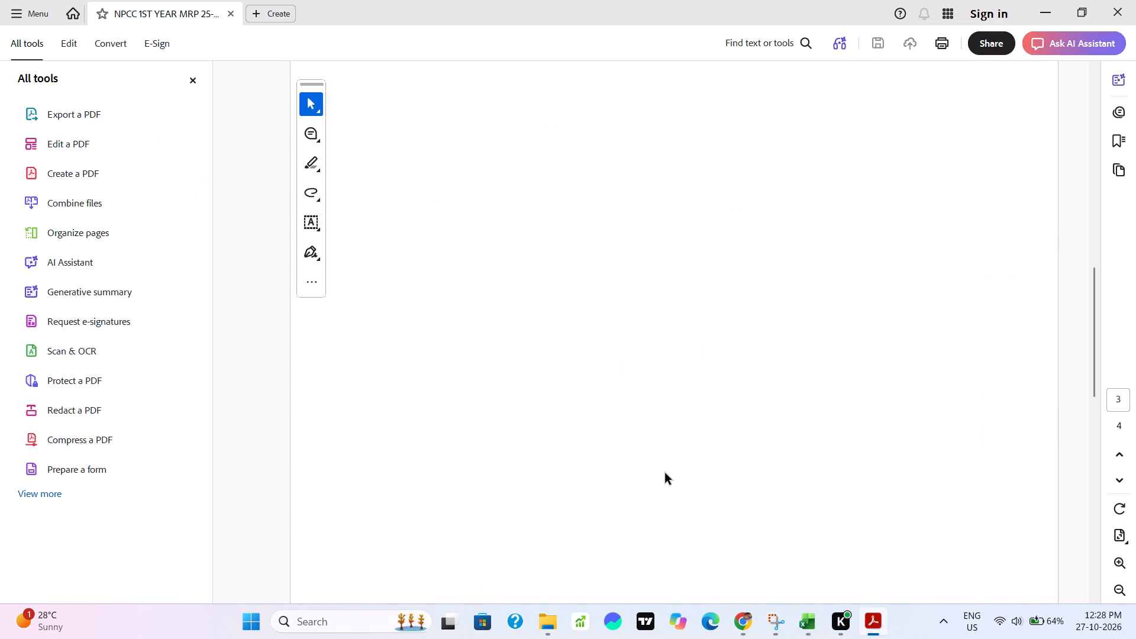
scroll(665, 473, down, 1)
scroll(665, 473, up, 2)
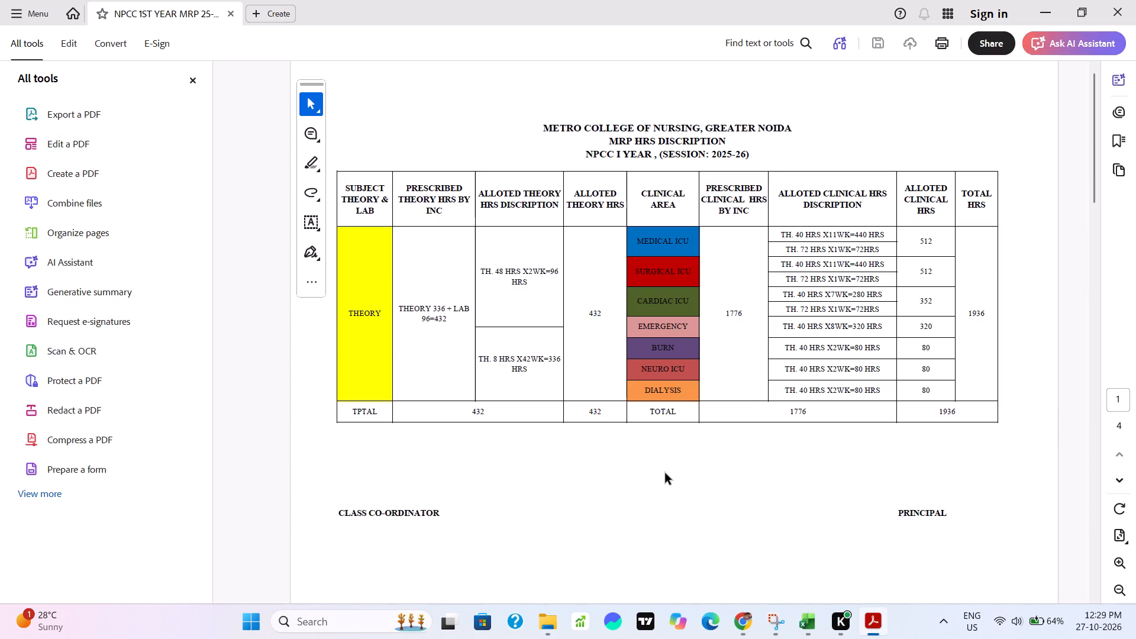
scroll(665, 473, up, 1)
click(1131, 3)
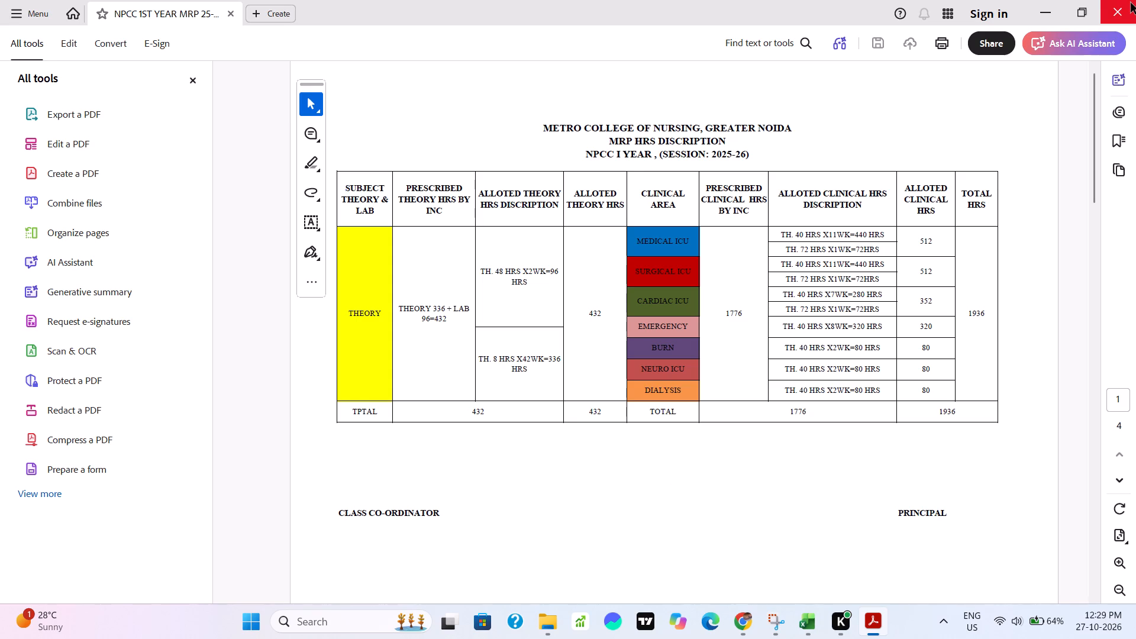
Open the MRP PDF, examine the first-year master rotation plan, and close it.
double_click(288, 172)
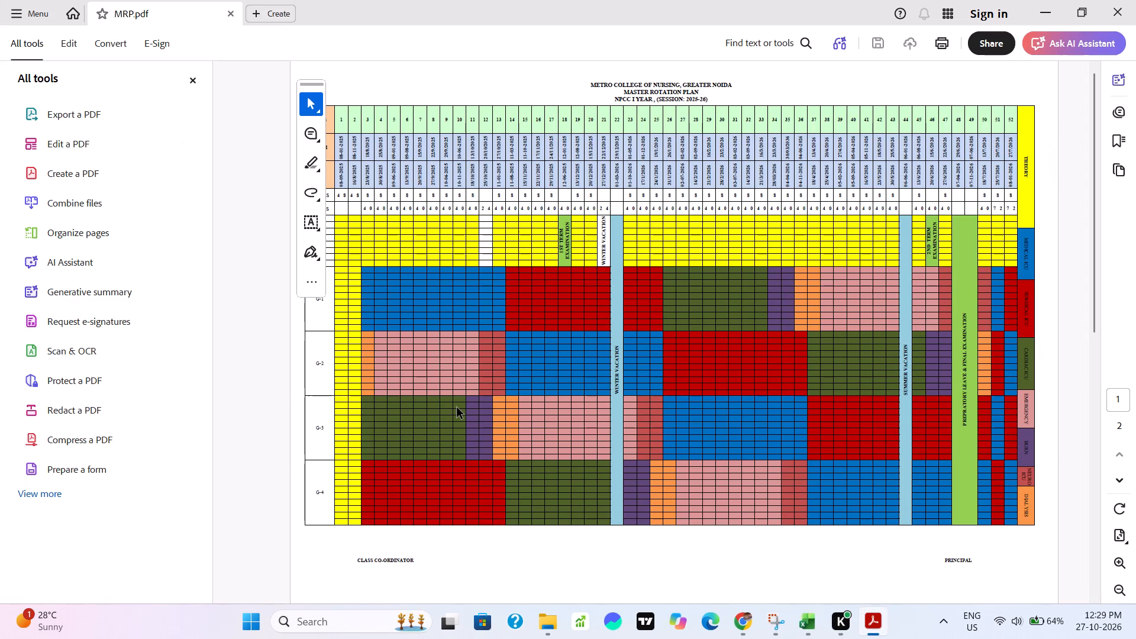
scroll(457, 408, up, 3)
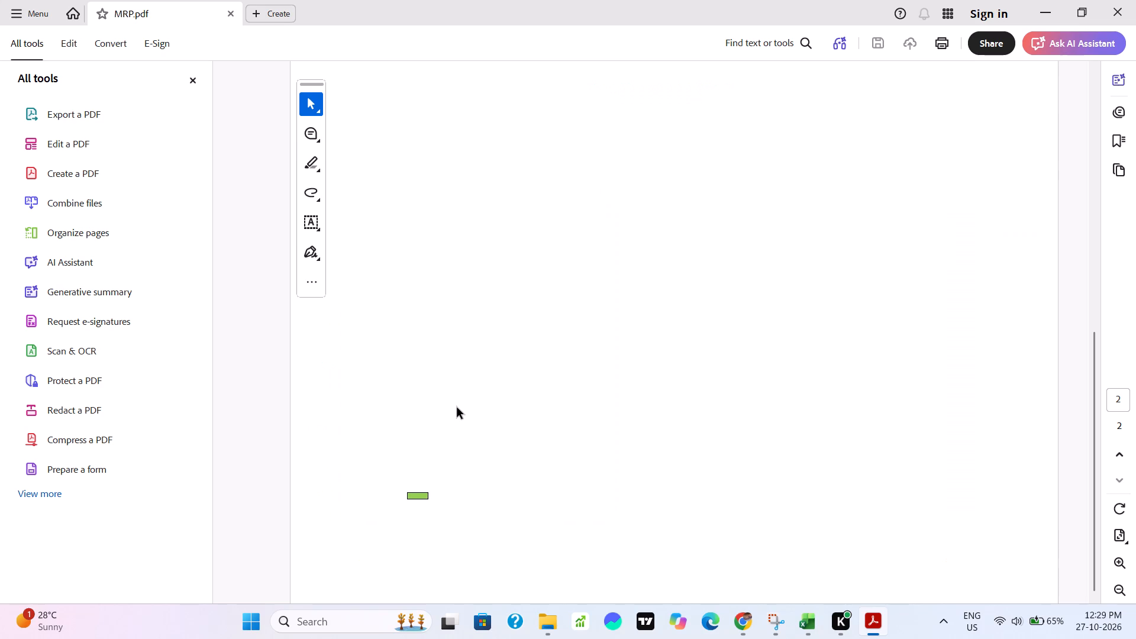
scroll(457, 408, up, 1)
click(1129, 1)
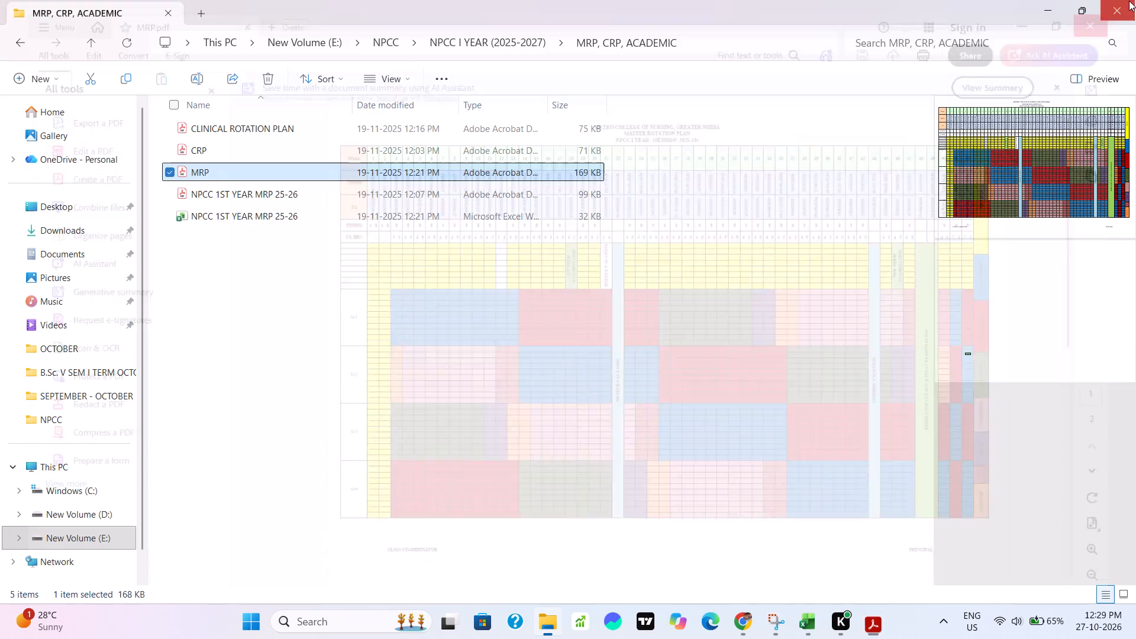
Review the CRP and CLINICAL ROTATION PLAN PDFs for the first-year clinical hours and group rotations, closing each one.
double_click(331, 151)
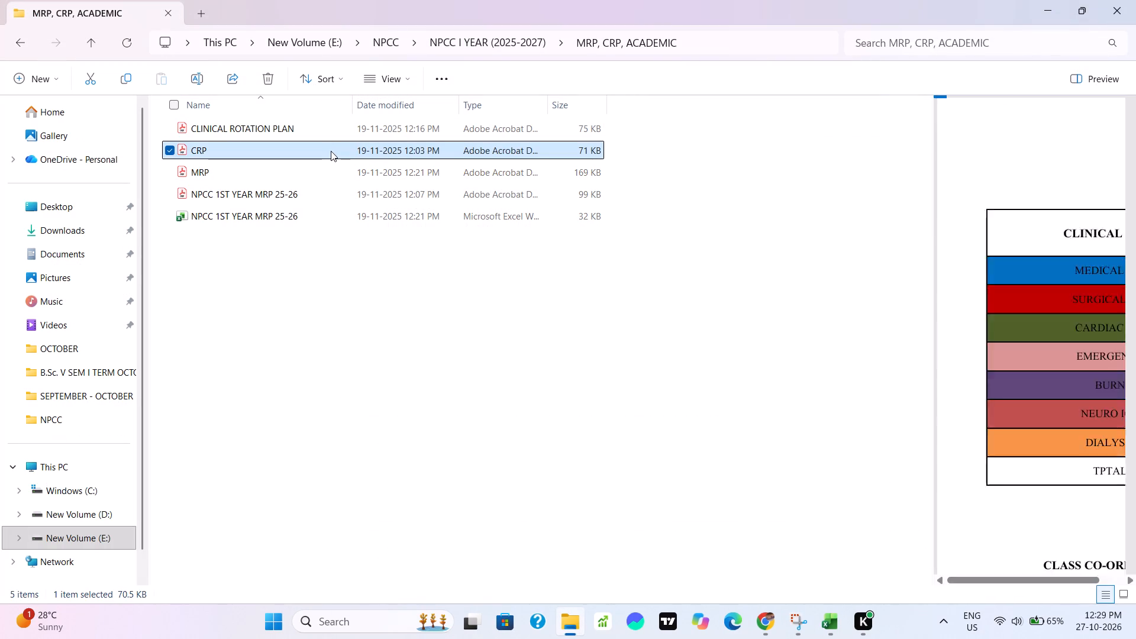
scroll(566, 422, down, 2)
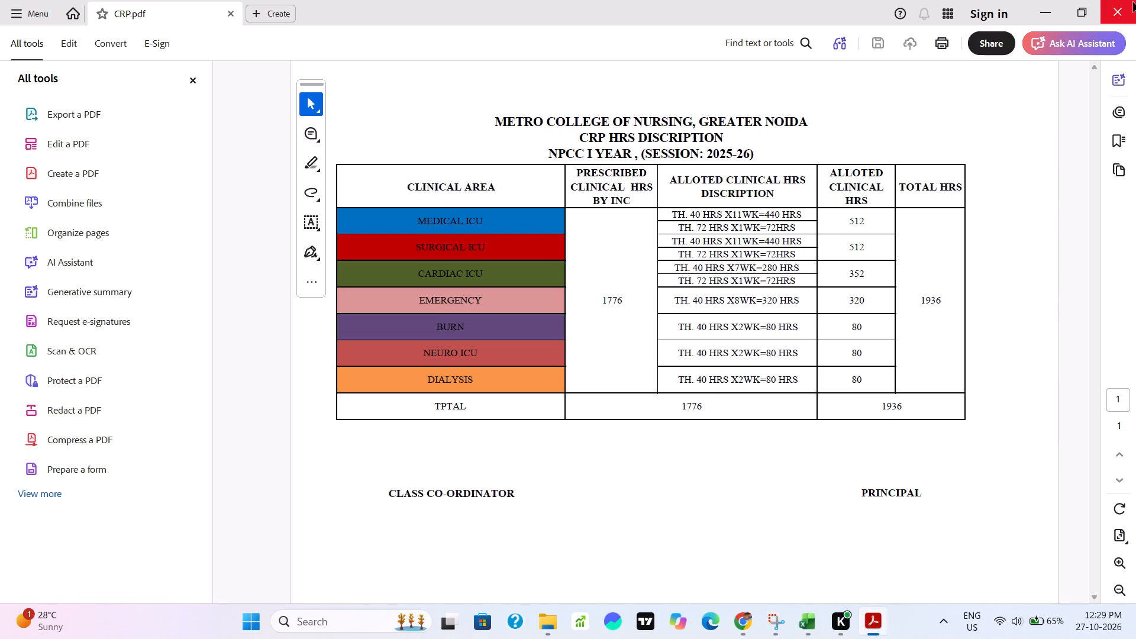
click(1129, 9)
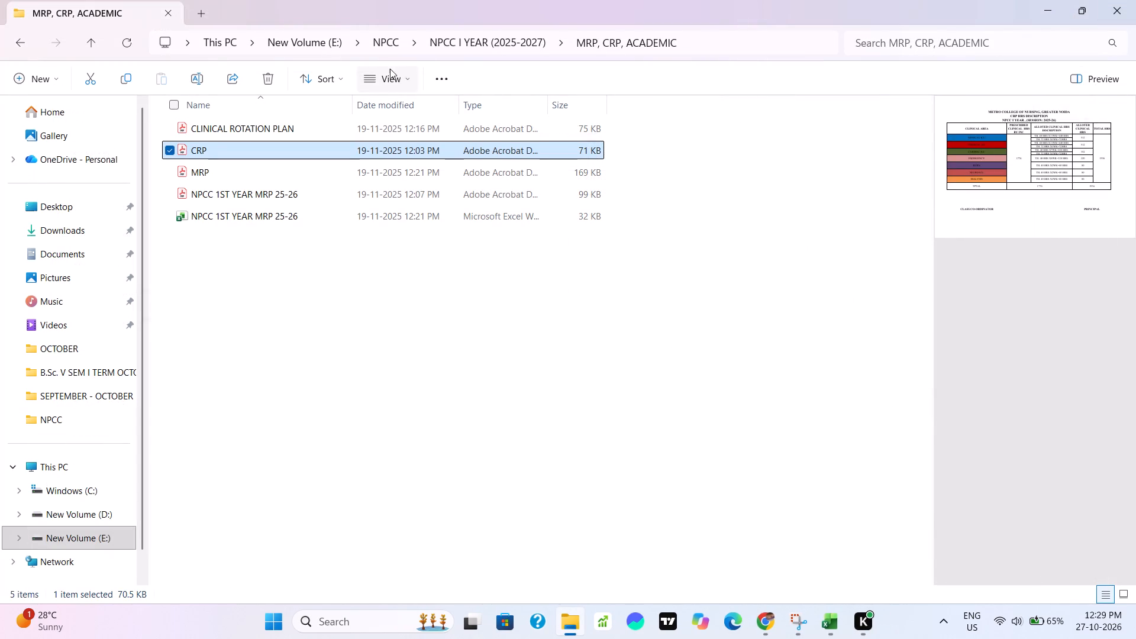
double_click(272, 122)
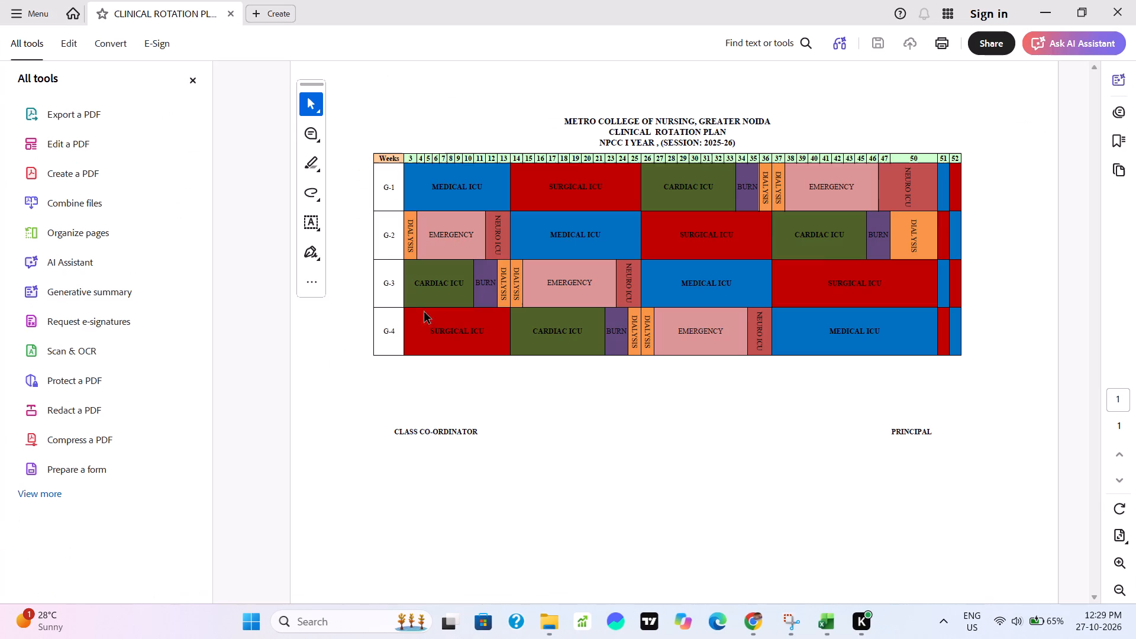
click(1126, 18)
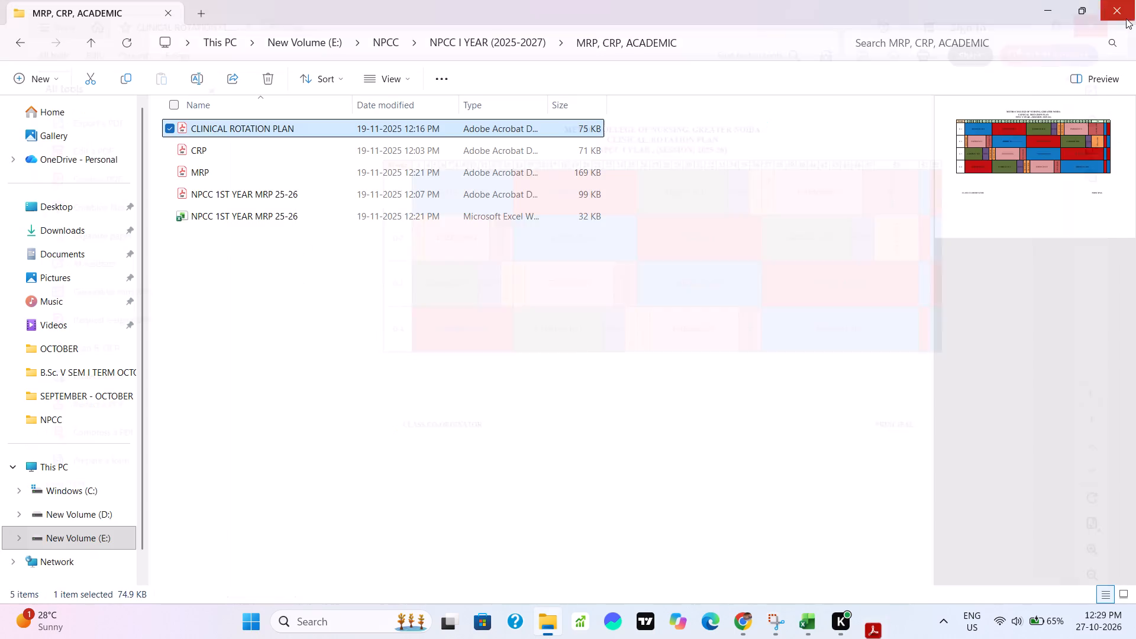
Look through the NPCC I YEAR (2025-2027) folder and its LETTER subfolder for the academic planning files.
click(20, 44)
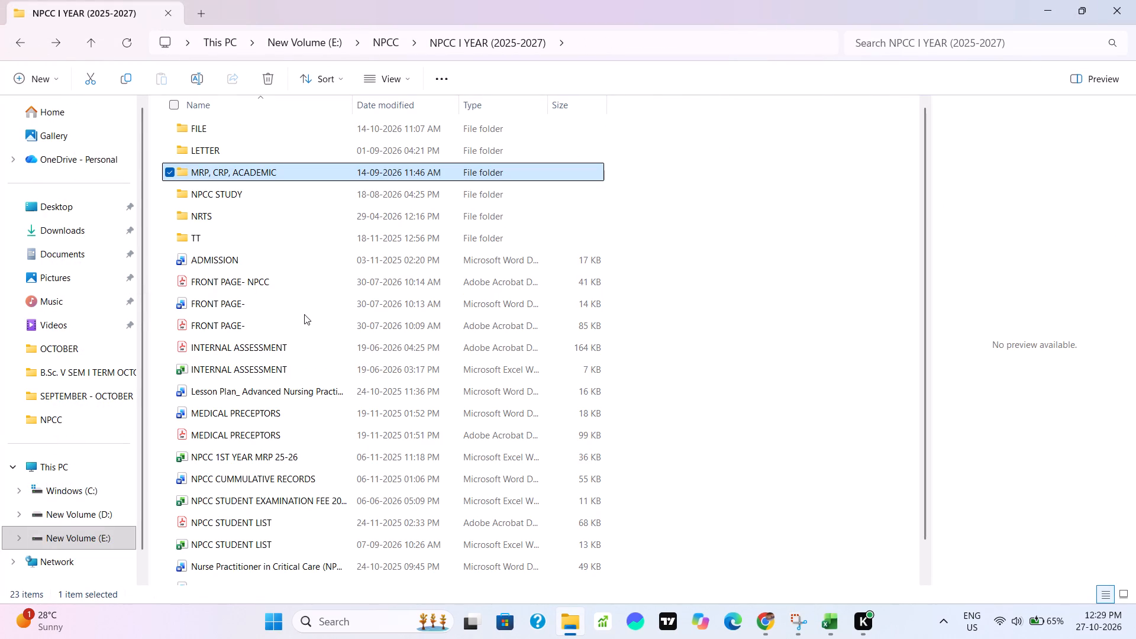
scroll(304, 314, down, 2)
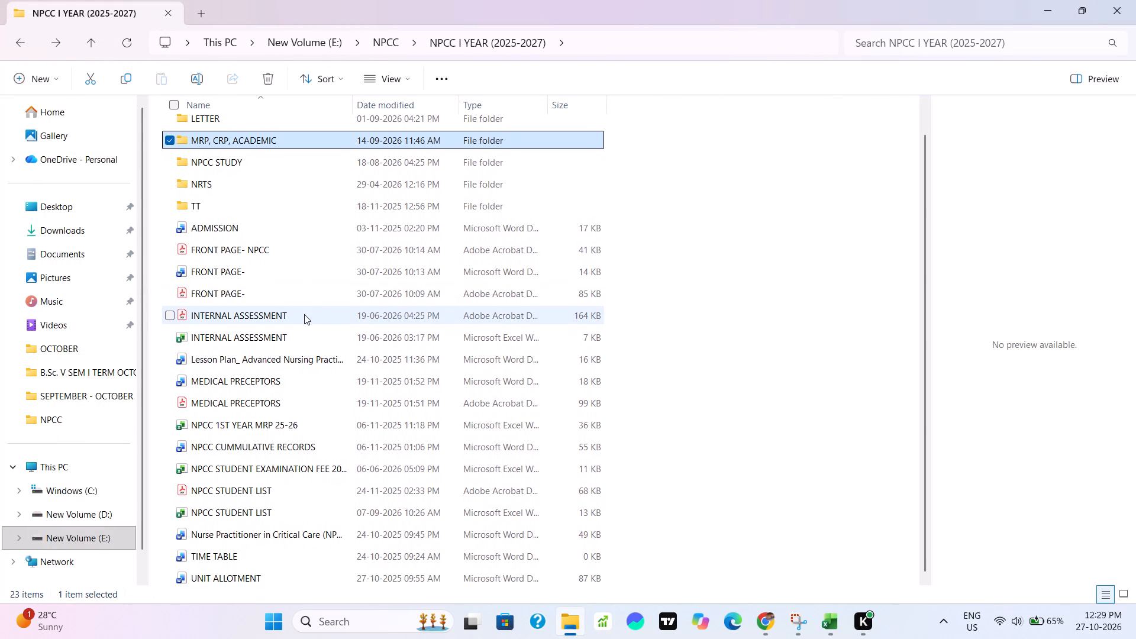
scroll(304, 314, down, 1)
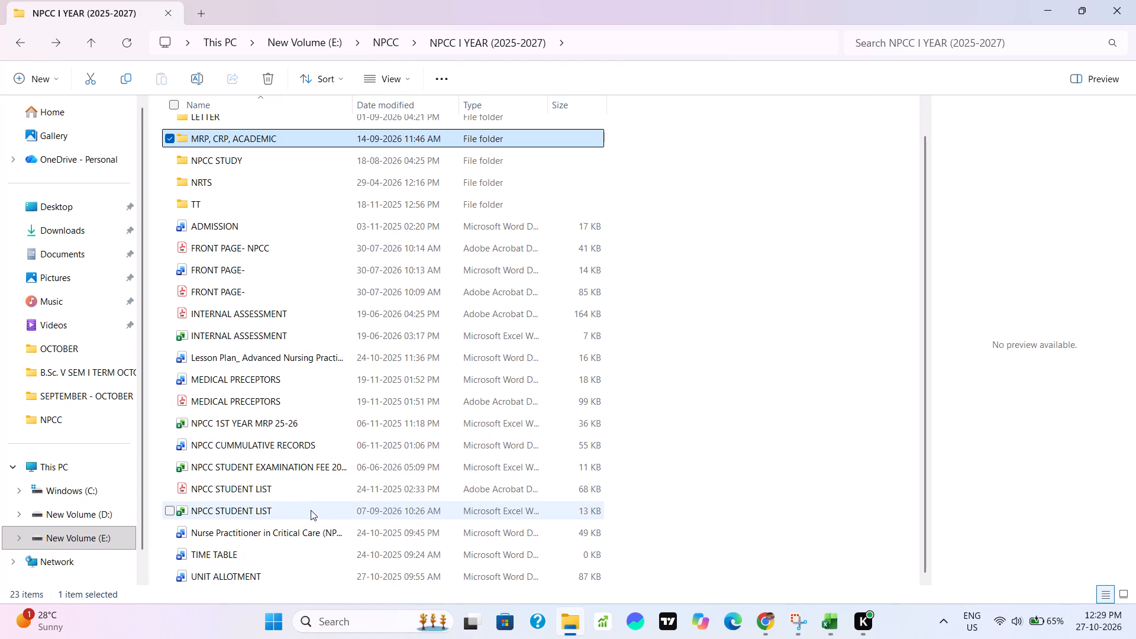
scroll(304, 559, down, 1)
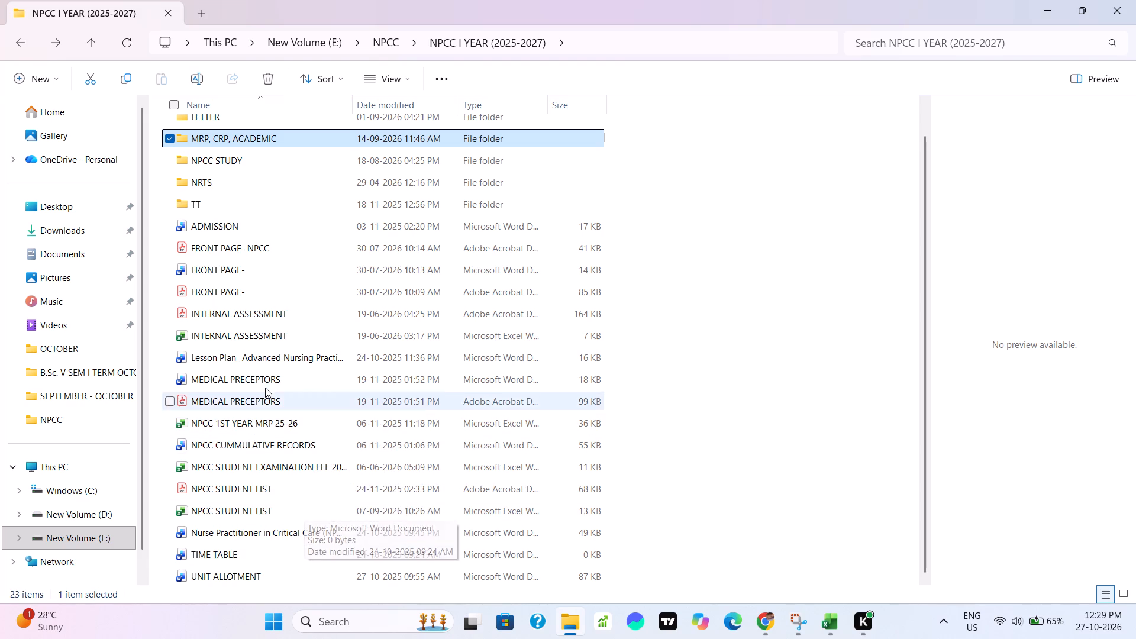
scroll(265, 388, up, 1)
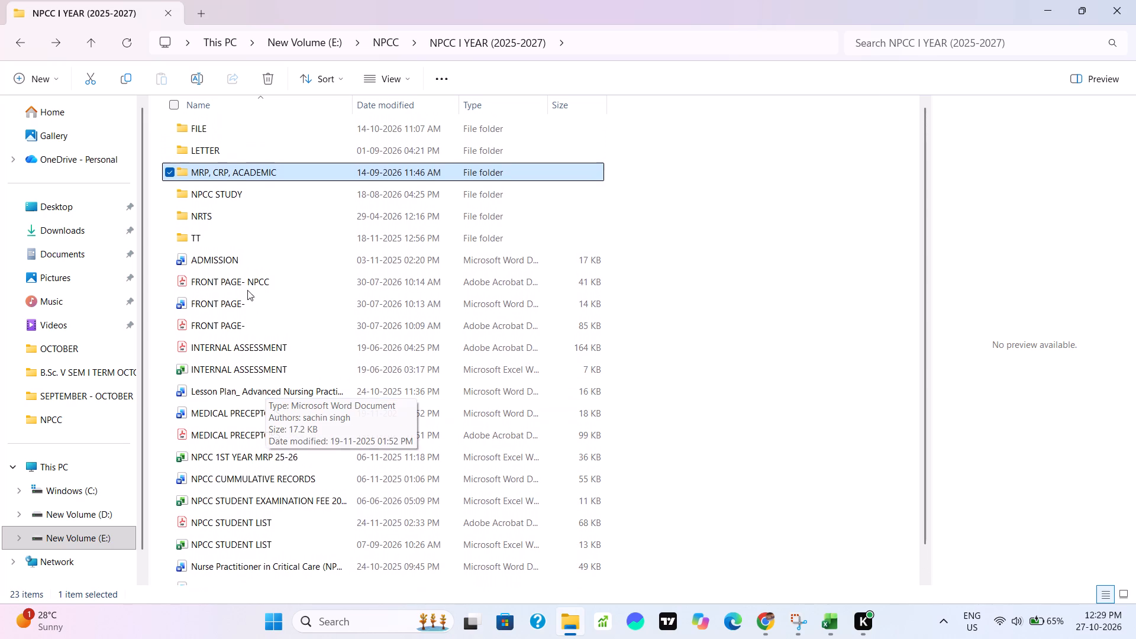
double_click(220, 148)
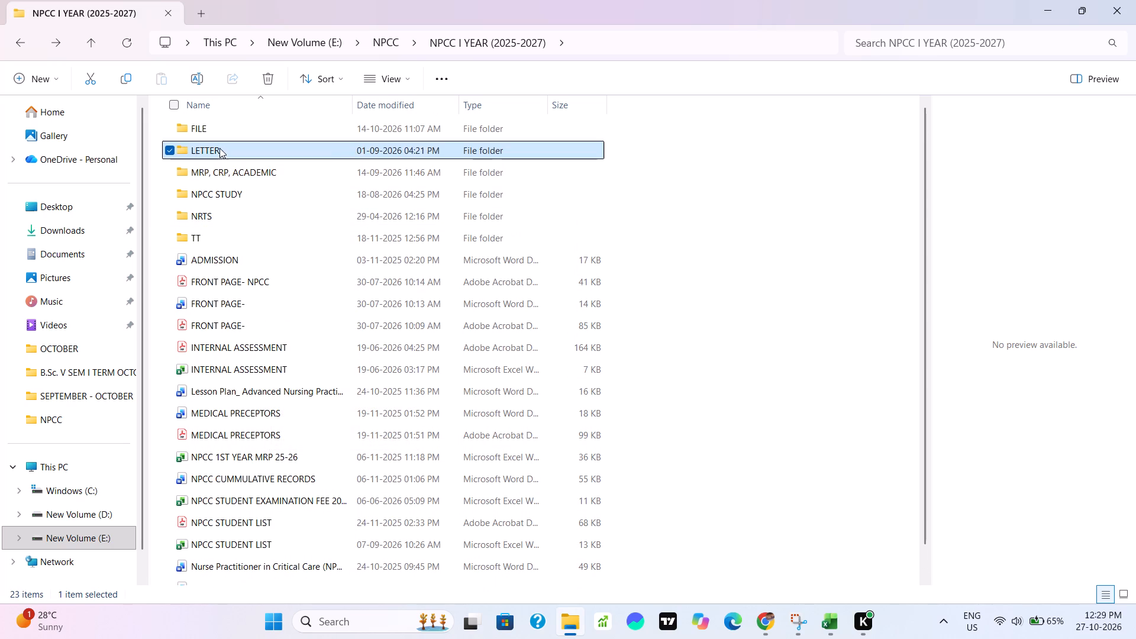
click(20, 38)
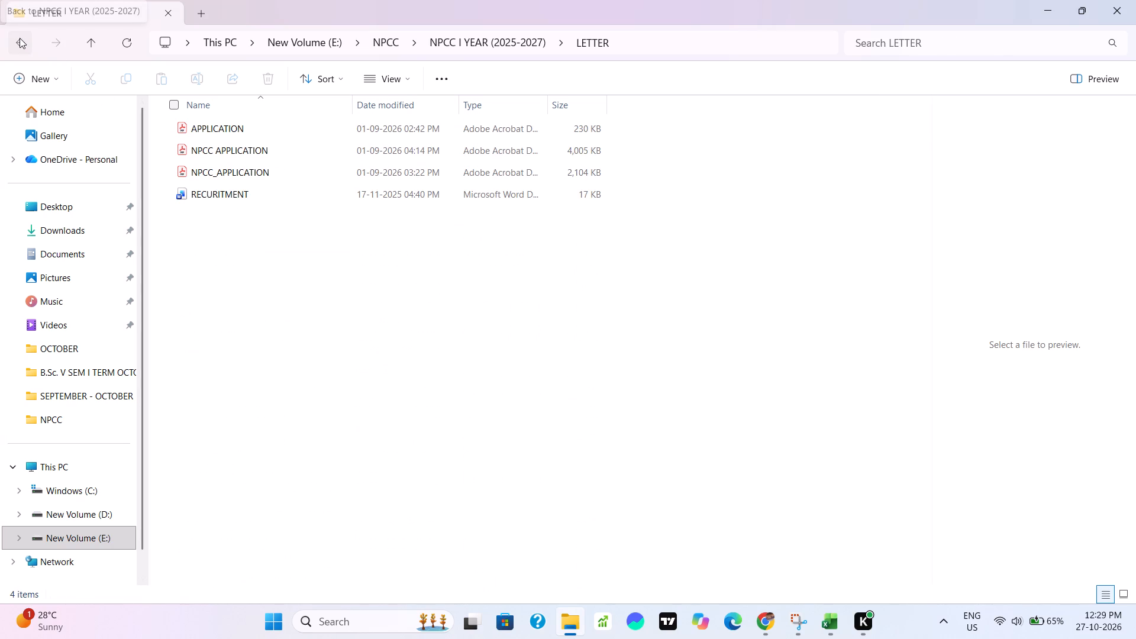
Open the 7. ACADEMIC CALENDAR document from the FILE subfolder in Word and check its contents.
double_click(239, 133)
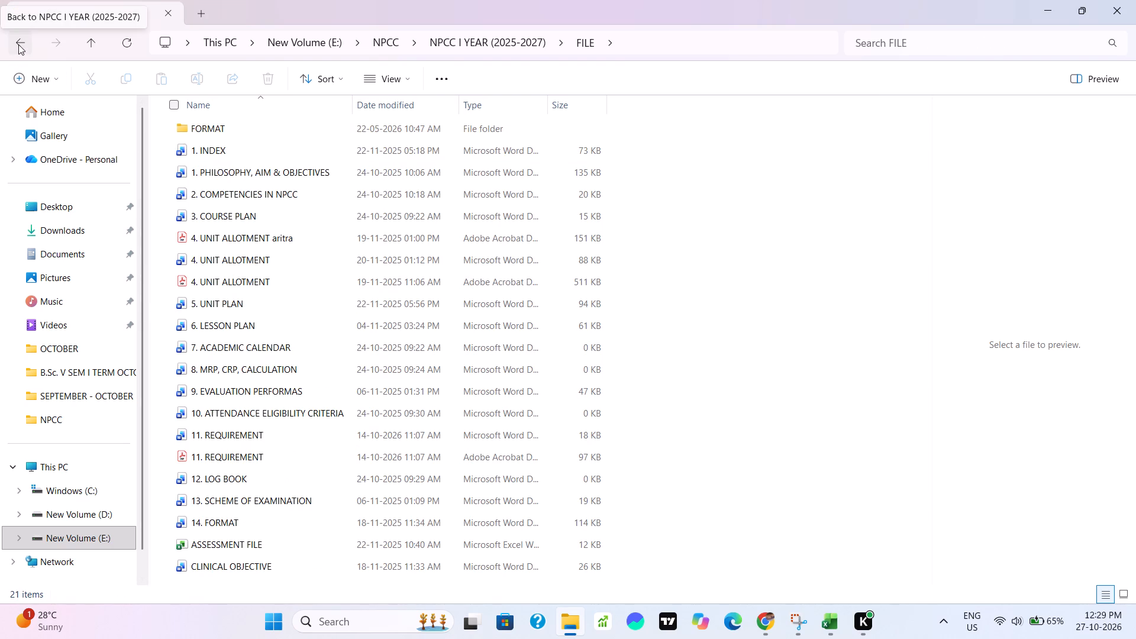
double_click(243, 350)
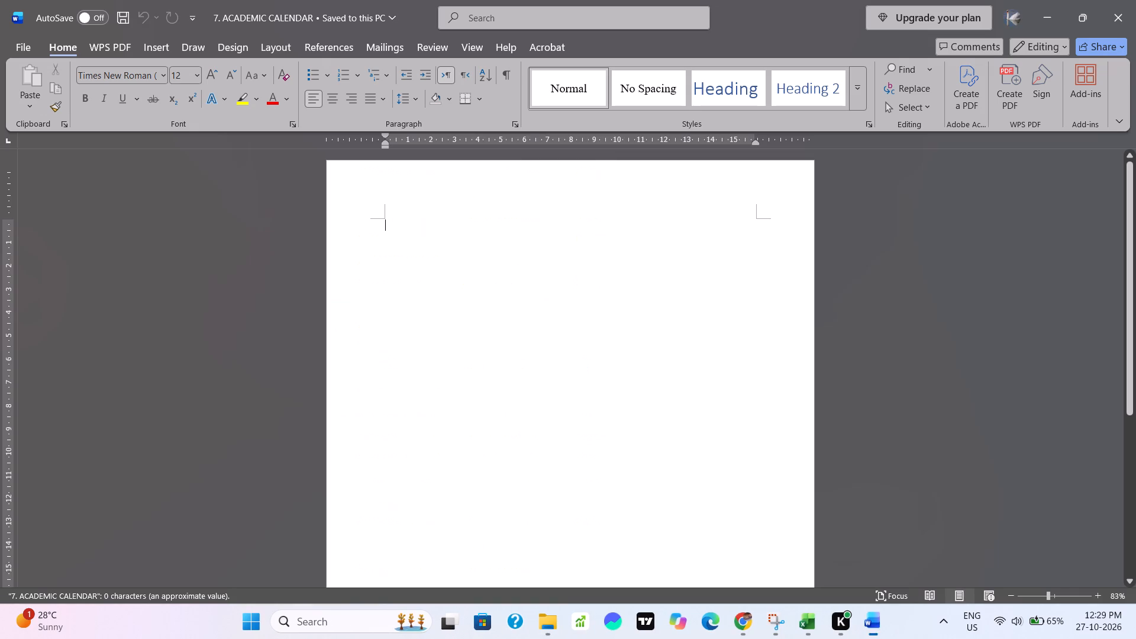
scroll(479, 403, down, 5)
scroll(479, 403, up, 2)
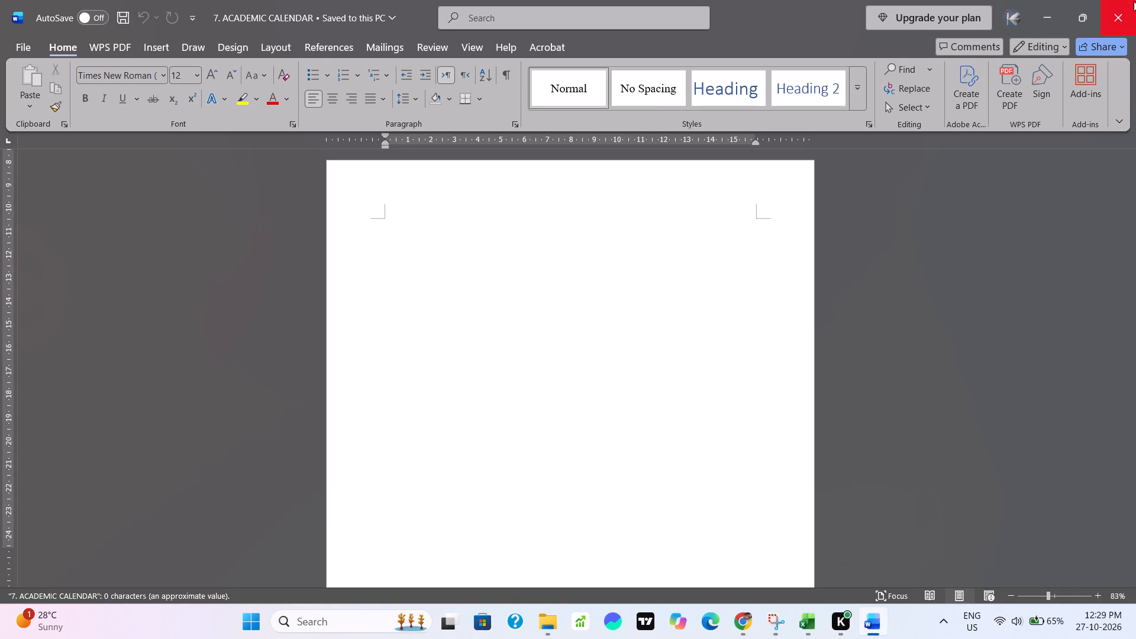
Close the 7. ACADEMIC CALENDAR document and return to the FILE folder.
click(1134, 1)
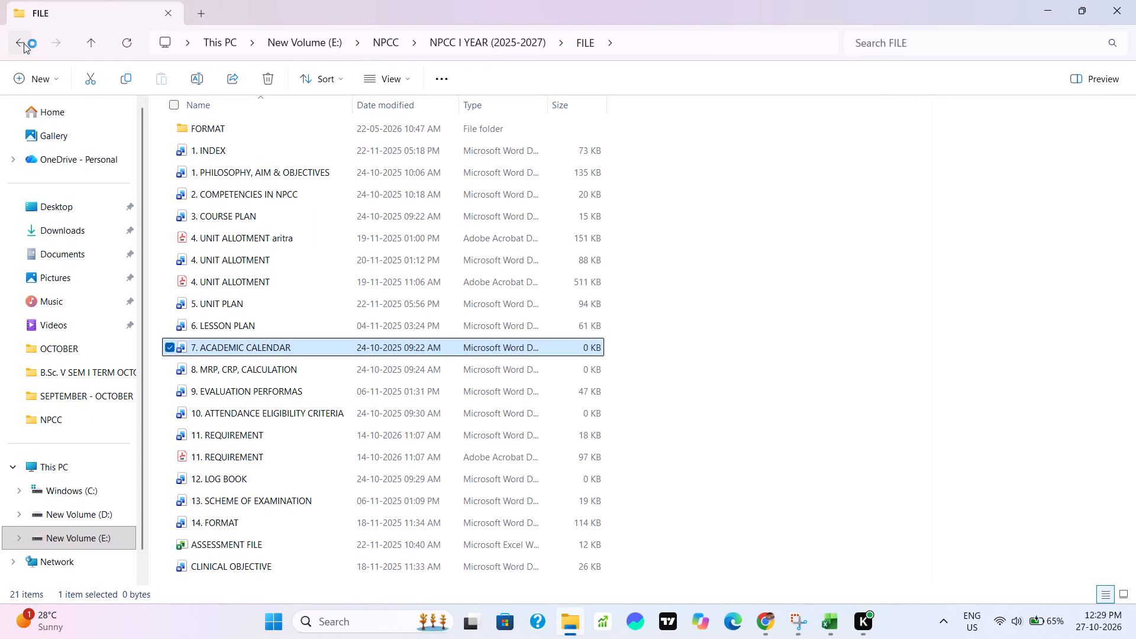
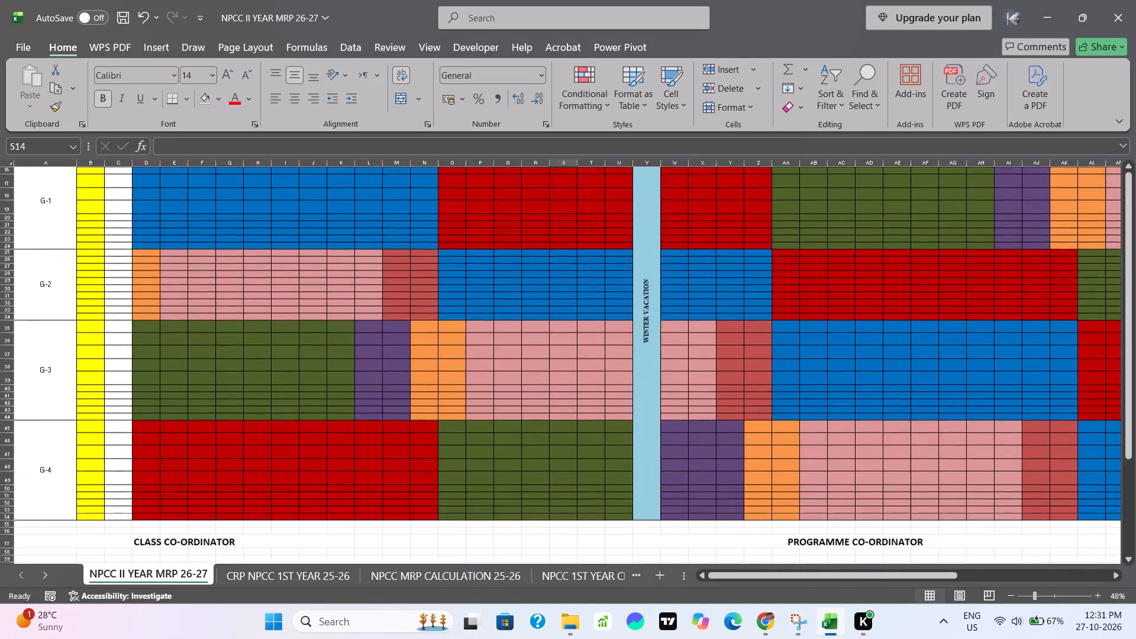
Review the colour-coded rotation blocks for groups G-1 to G-4 against the weekly header on the NPCC II YEAR MRP 26-27 sheet.
scroll(408, 360, up, 4)
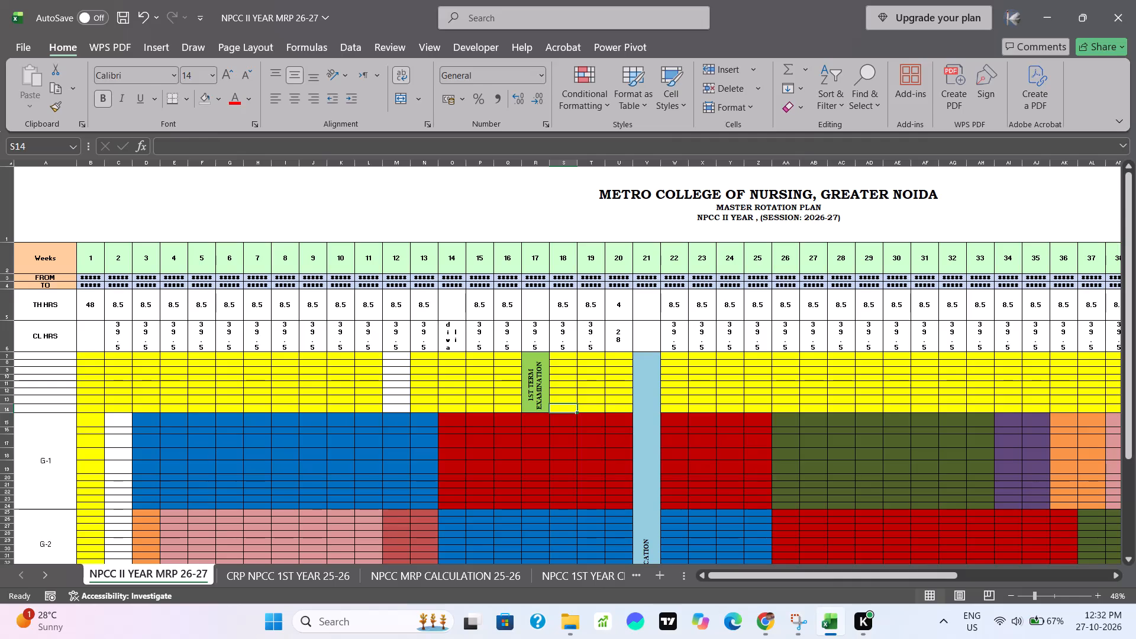
scroll(408, 360, down, 4)
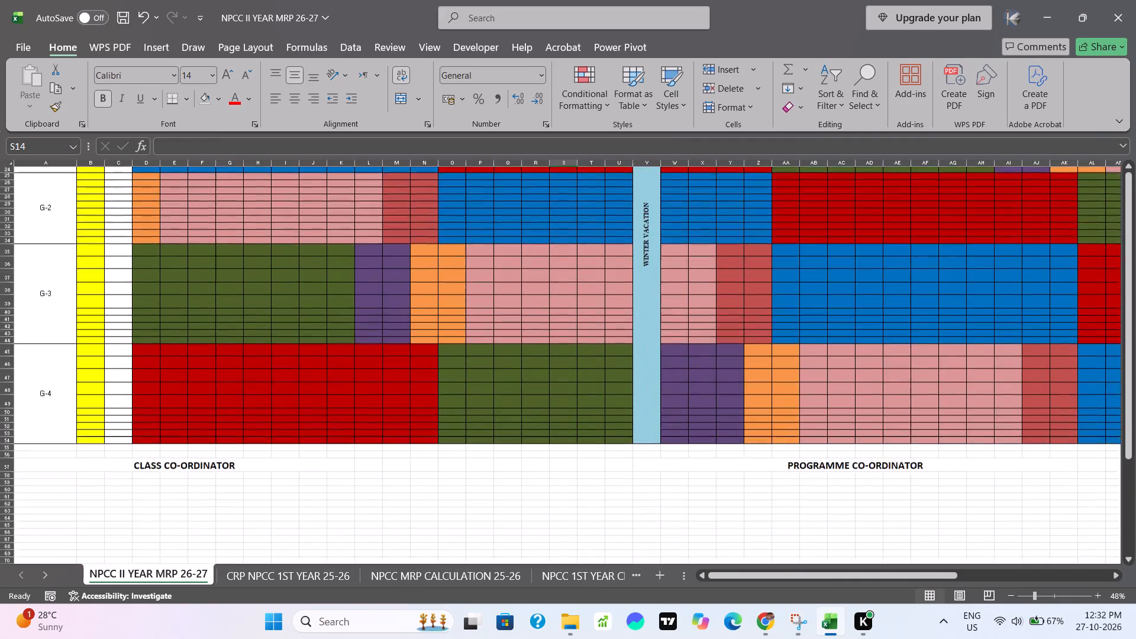
scroll(408, 360, up, 2)
scroll(408, 360, down, 3)
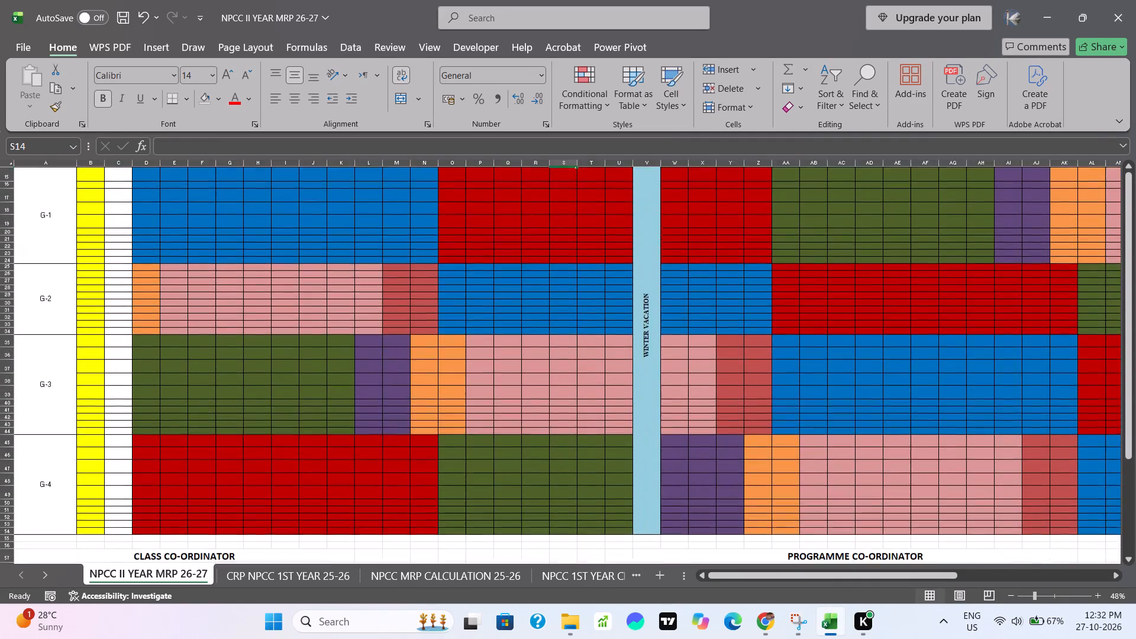
scroll(408, 360, down, 5)
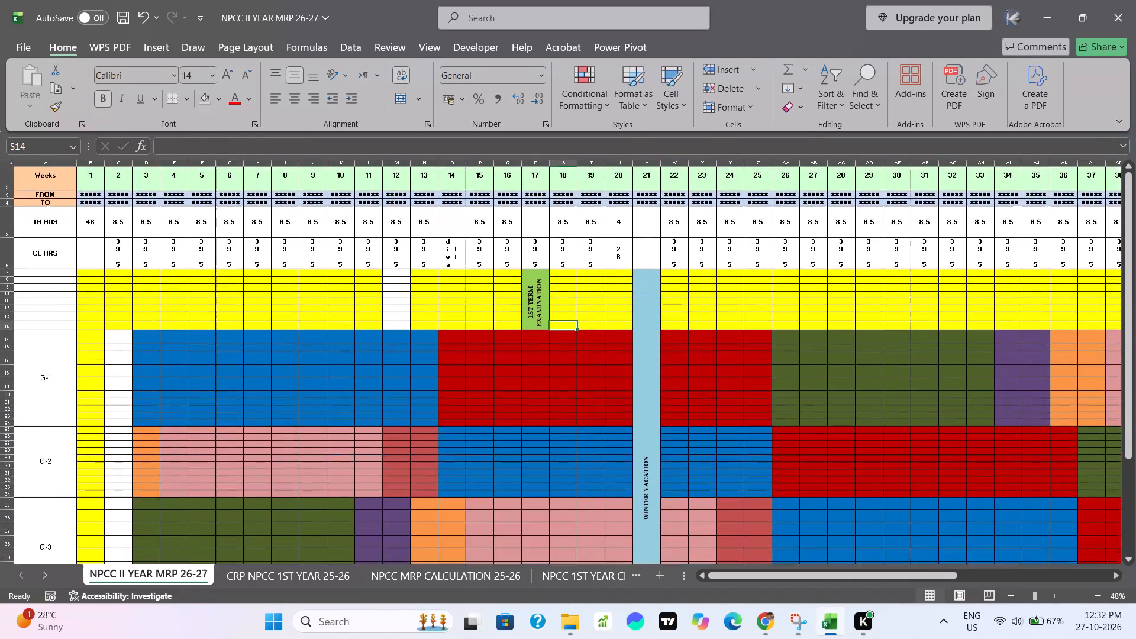
scroll(408, 360, down, 1)
Examine the week dates, TH HRS and CL HRS rows, exam and vacation weeks across the second-year plan, through to the posting-area legend.
scroll(737, 352, right, 1)
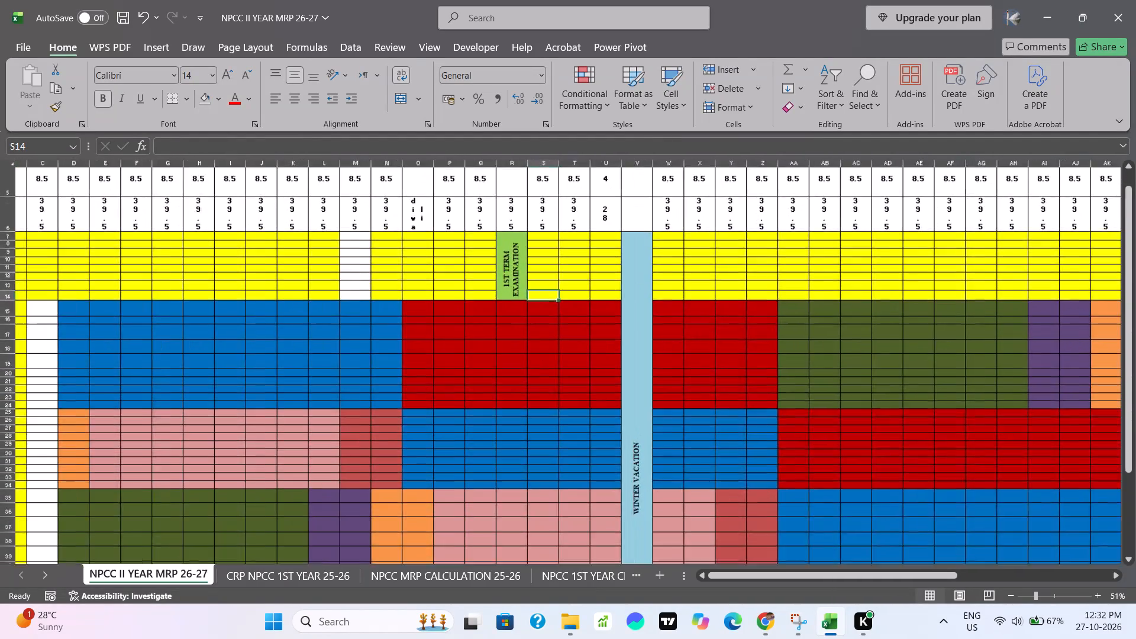
scroll(737, 352, up, 3)
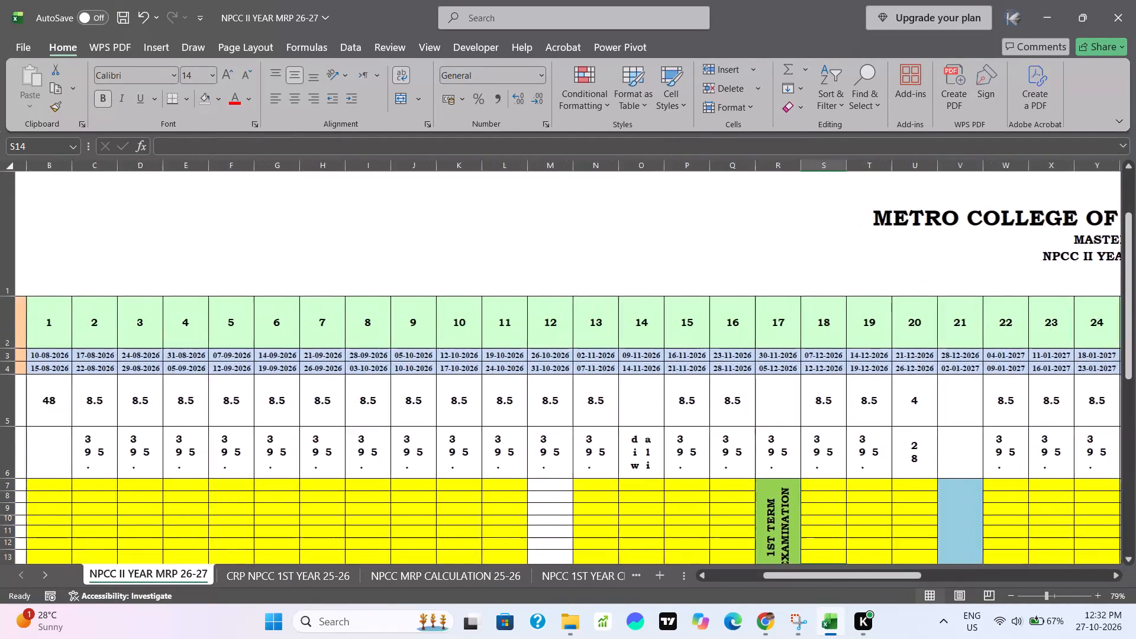
scroll(737, 352, right, 2)
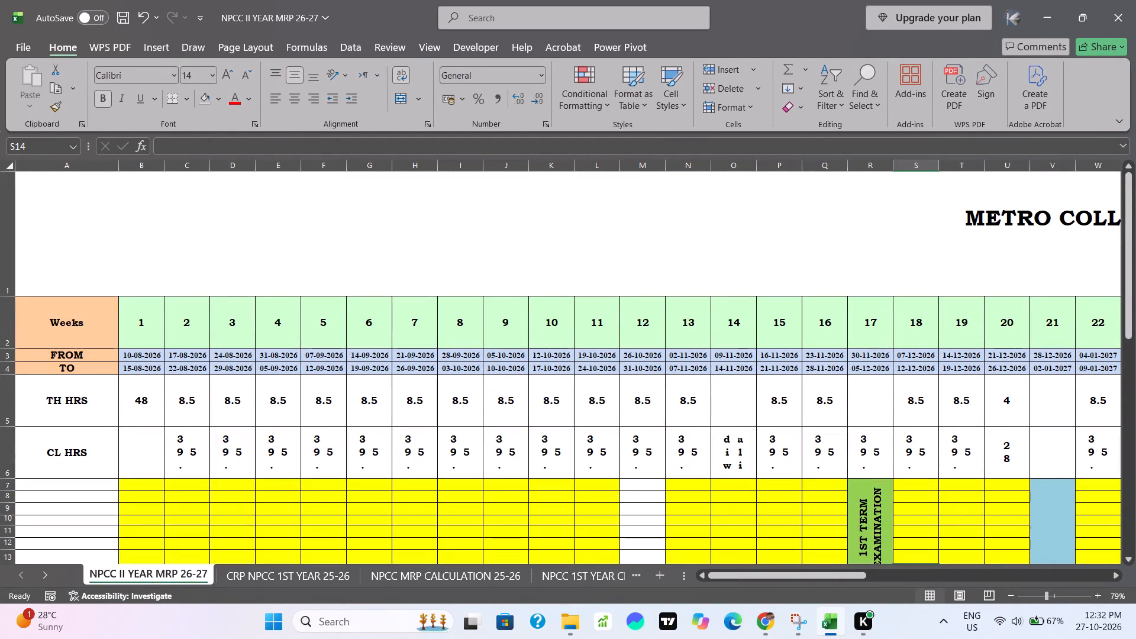
scroll(715, 476, left, 3)
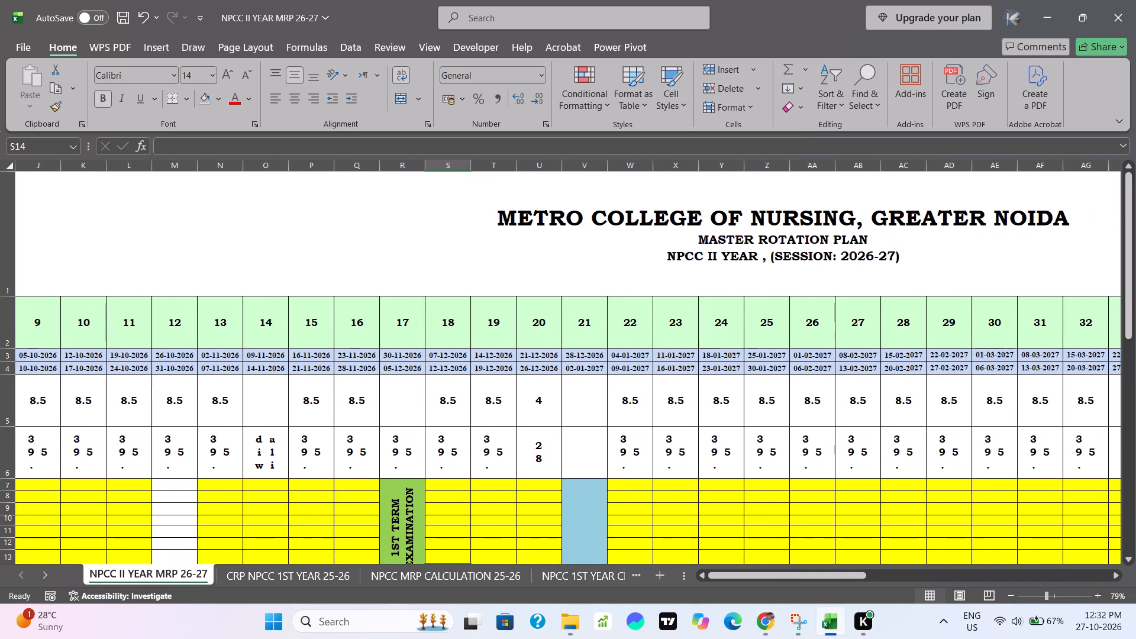
scroll(715, 476, left, 1)
scroll(715, 476, down, 1)
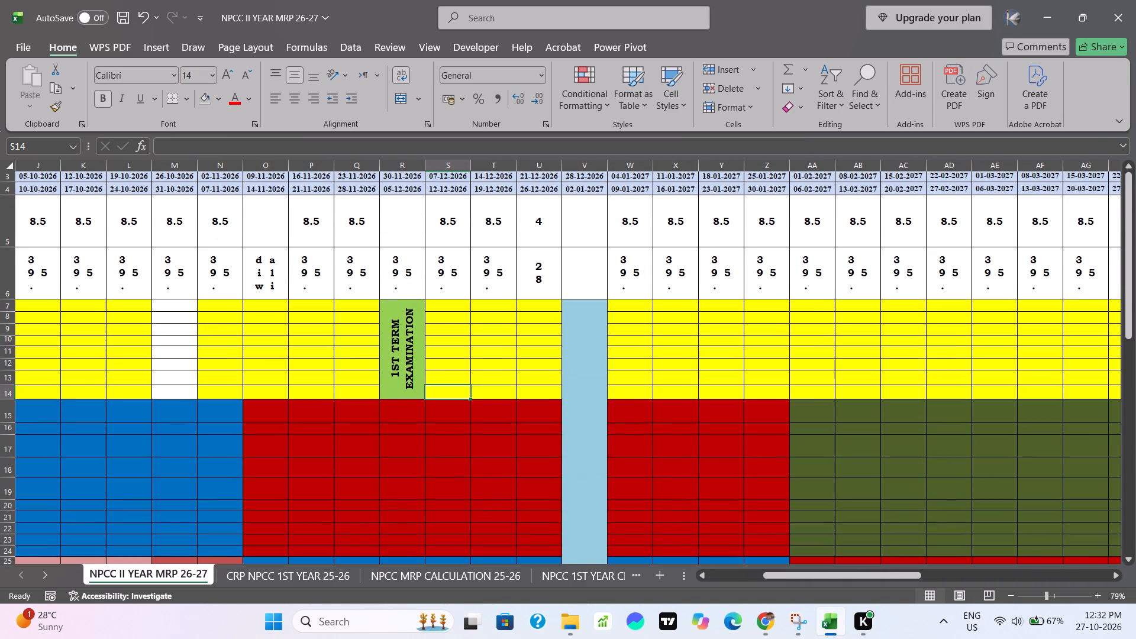
scroll(715, 476, down, 1)
scroll(715, 476, left, 6)
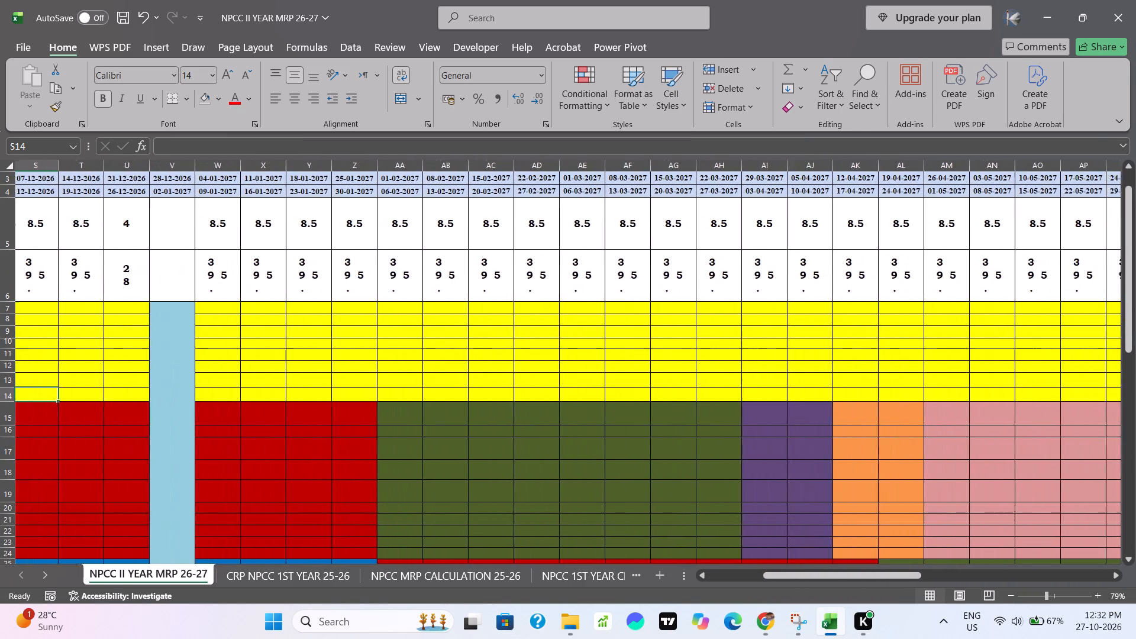
scroll(715, 476, left, 9)
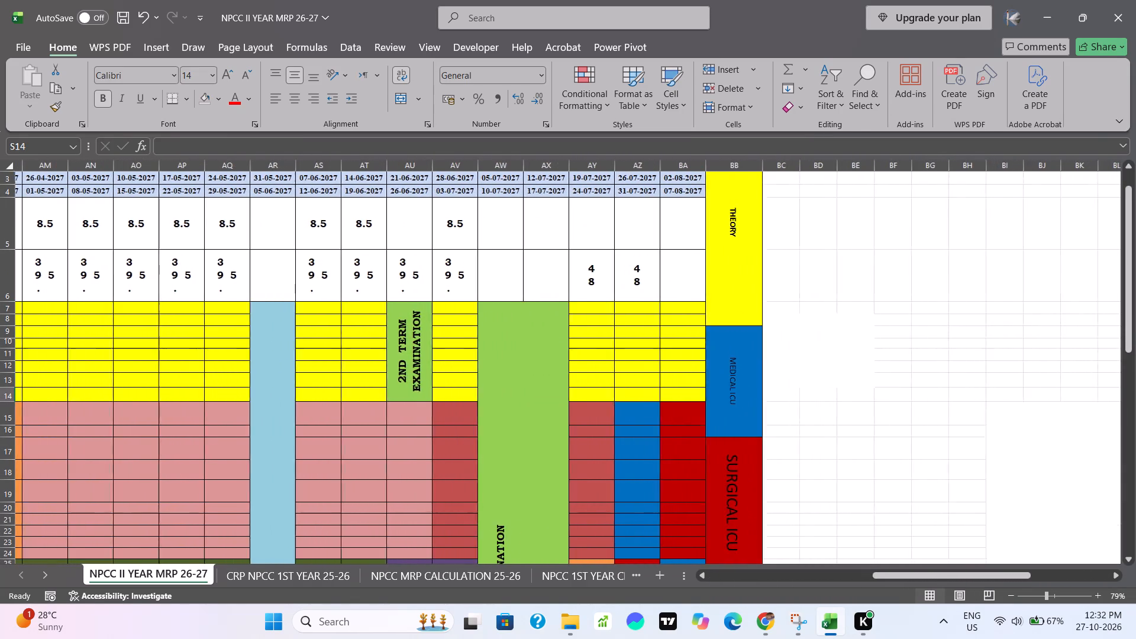
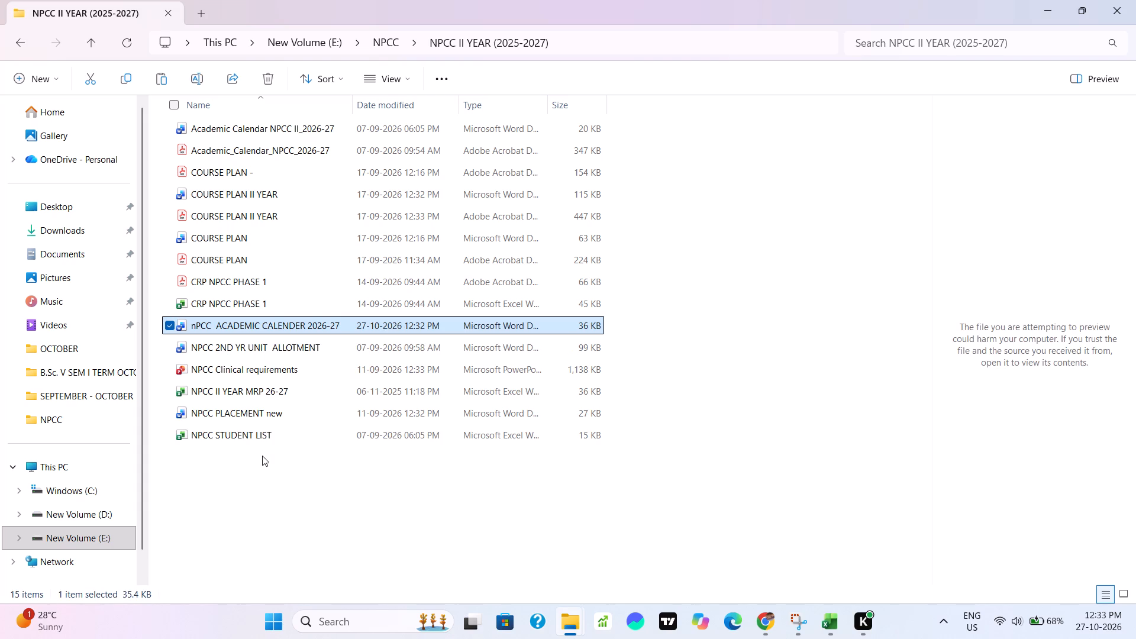
Rename the nPCC ACADEMIC CALENDER 2026-27 Word file as NPCC II YEAR ACADEMIC CALENDER 2026-27.
click(243, 327)
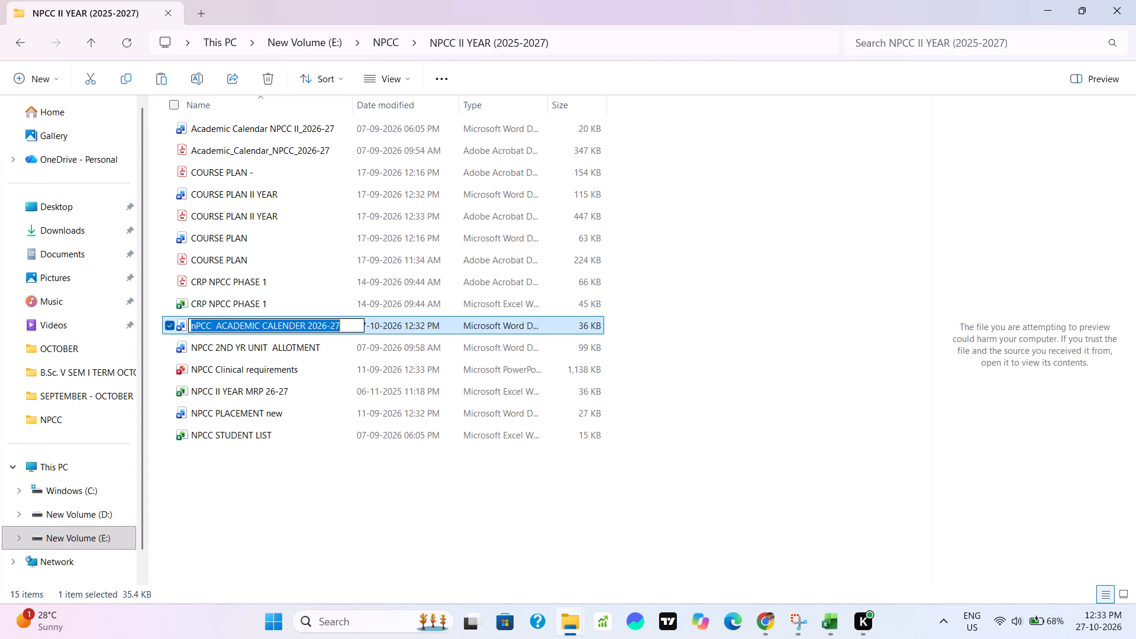
click(193, 327)
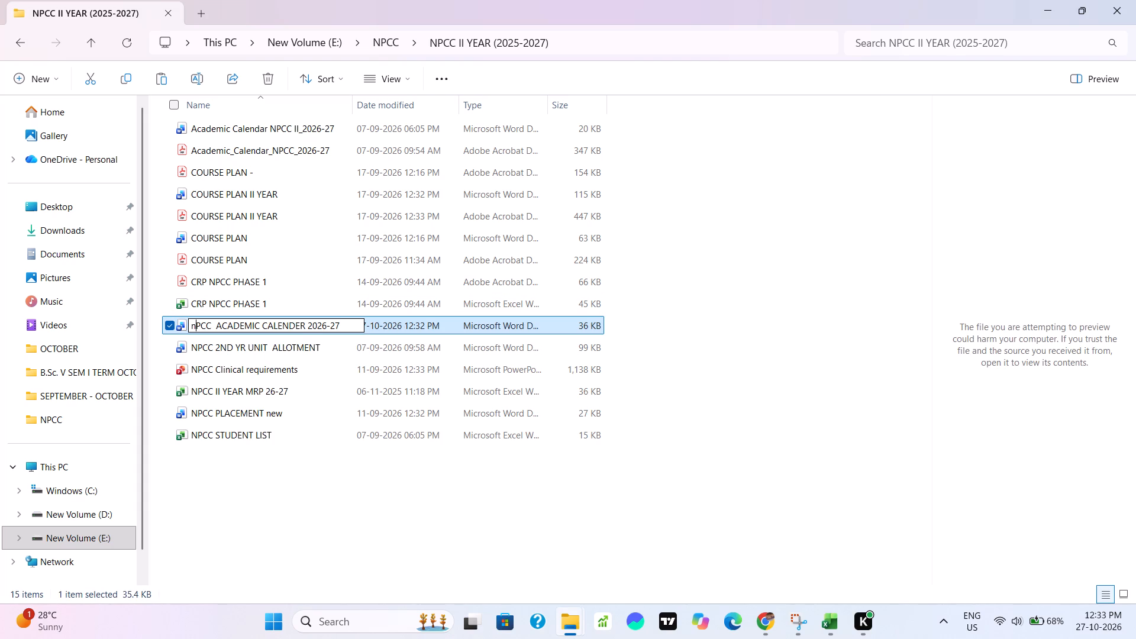
key(BackSpace)
key(shift+n)
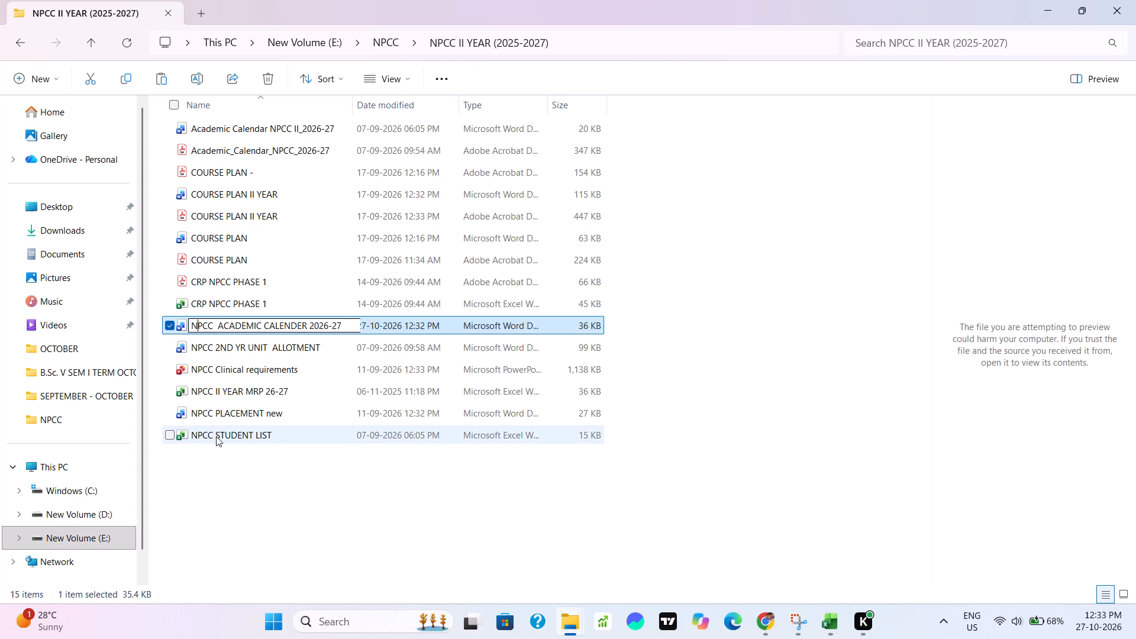
key(Right)
key(Right)
key(Right)
key(Right)
key(Right)
key(Right)
key(Right)
key(Right)
key(Right)
key(Right)
key(Right)
key(Right)
key(Right)
key(Right)
key(Right)
key(Right)
key(Right)
key(Right)
key(Right)
key(Right)
key(Right)
key(Right)
key(Left)
key(Left)
key(Left)
key(Left)
key(Left)
key(Left)
key(Left)
key(Left)
key(Left)
key(Left)
key(Left)
key(Left)
key(Left)
key(Left)
key(Left)
key(Left)
key(Left)
key(Left)
text(ii)
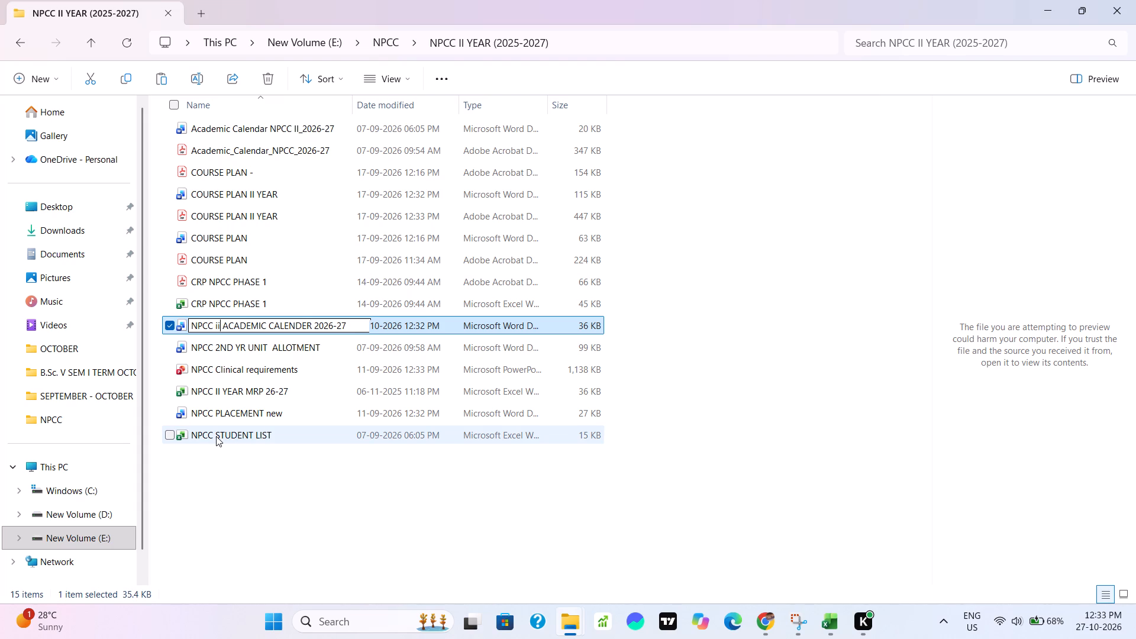
key(BackSpace)
key(BackSpace)
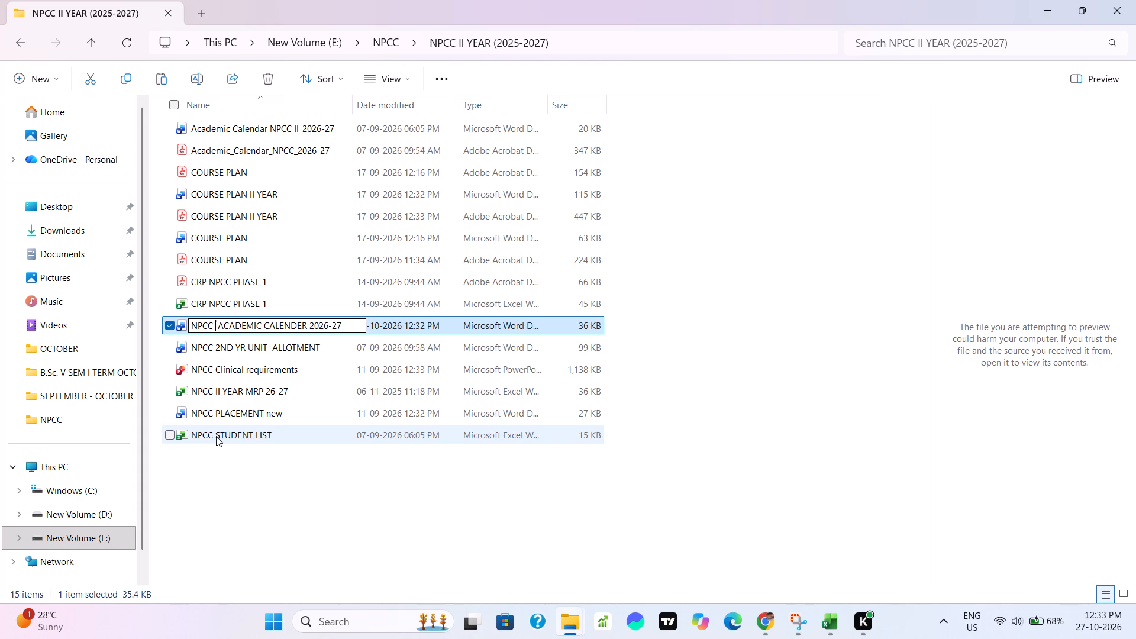
text(II YEAR)
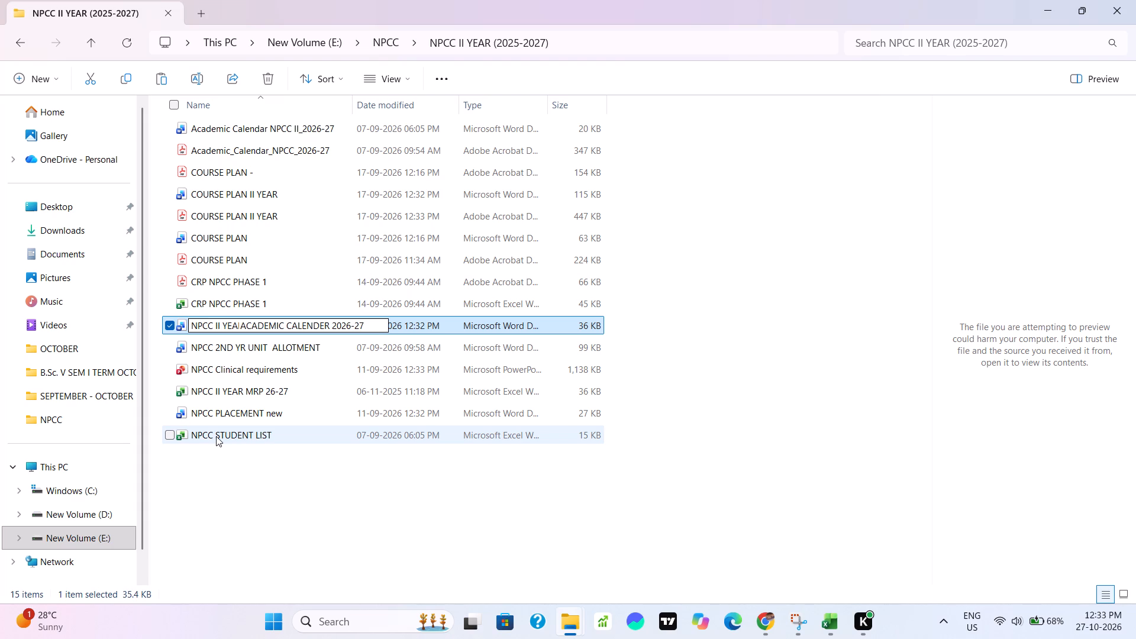
key(Right)
key(Right)
key(Right)
key(Right)
key(Right)
key(Right)
key(Right)
key(Right)
key(Right)
key(Right)
key(Right)
key(Right)
key(Right)
key(Right)
key(Right)
key(Right)
key(Right)
key(Right)
key(Right)
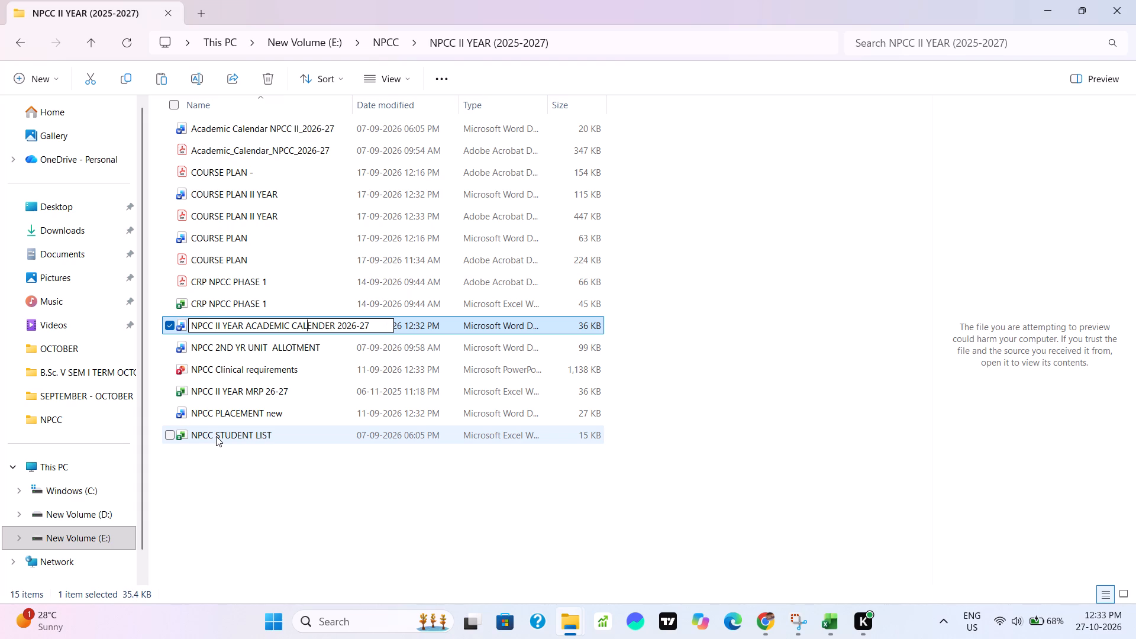
key(Right)
key(Right)
key(Right)
key(Right)
click(534, 327)
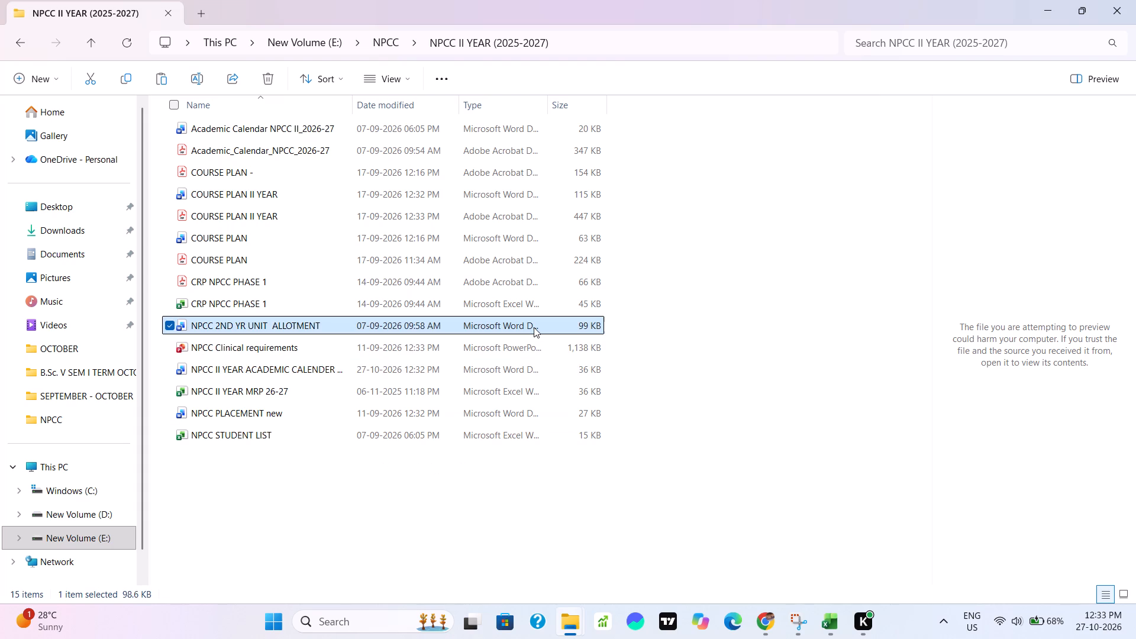
Open the NPCC II YEAR ACADEMIC CALENDER 2026-27 document in Word, enable editing, and look over its activity schedule and hours tables.
double_click(318, 375)
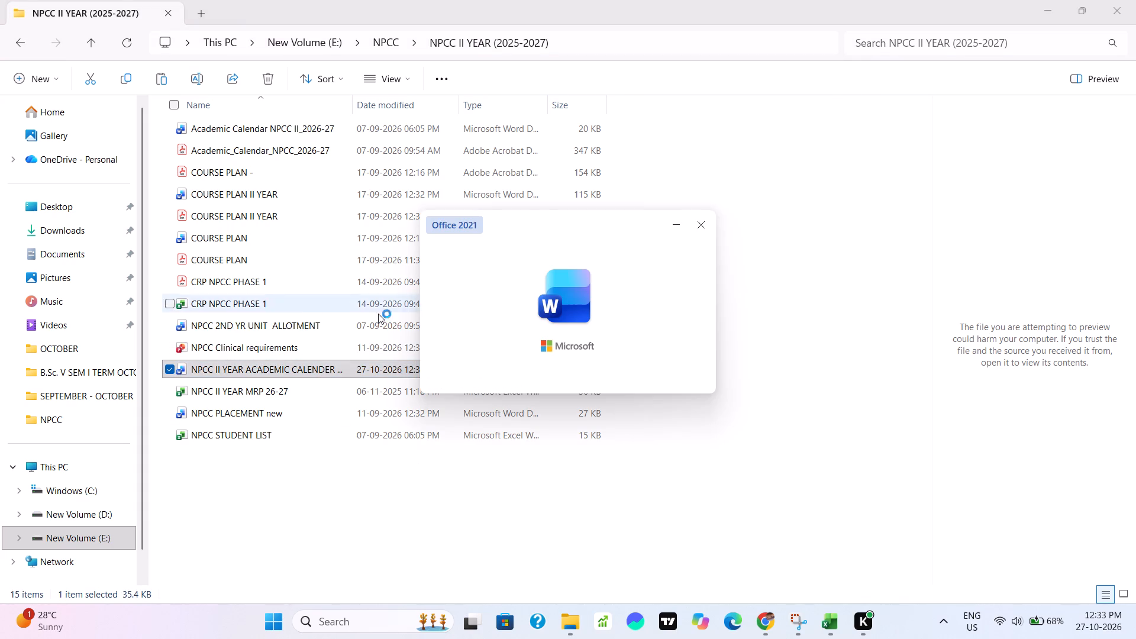
click(593, 70)
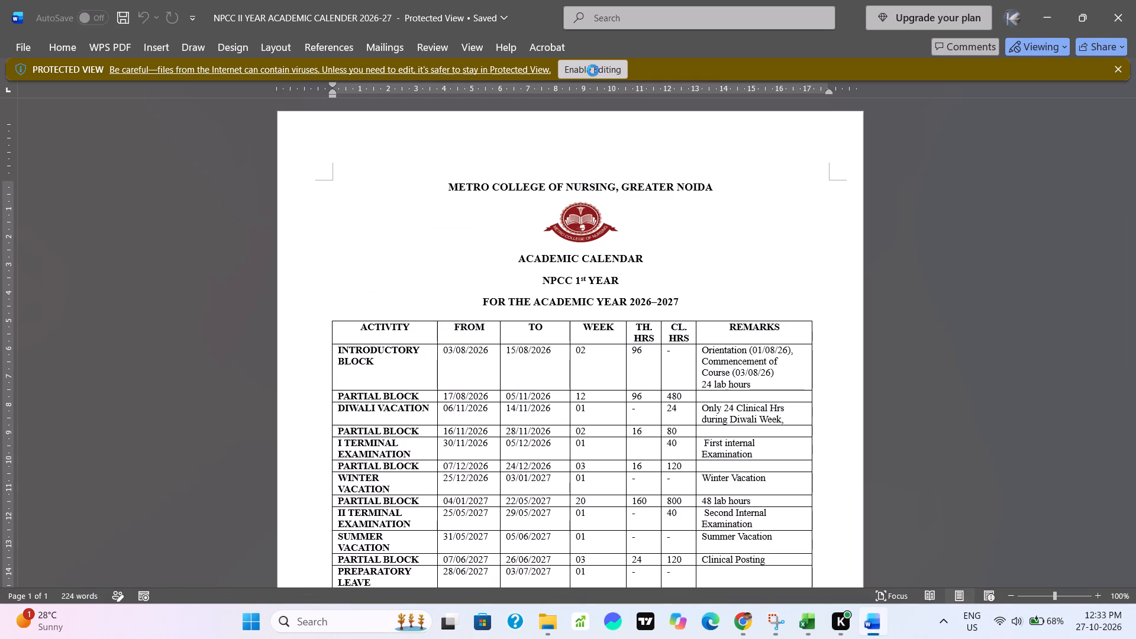
scroll(606, 367, down, 2)
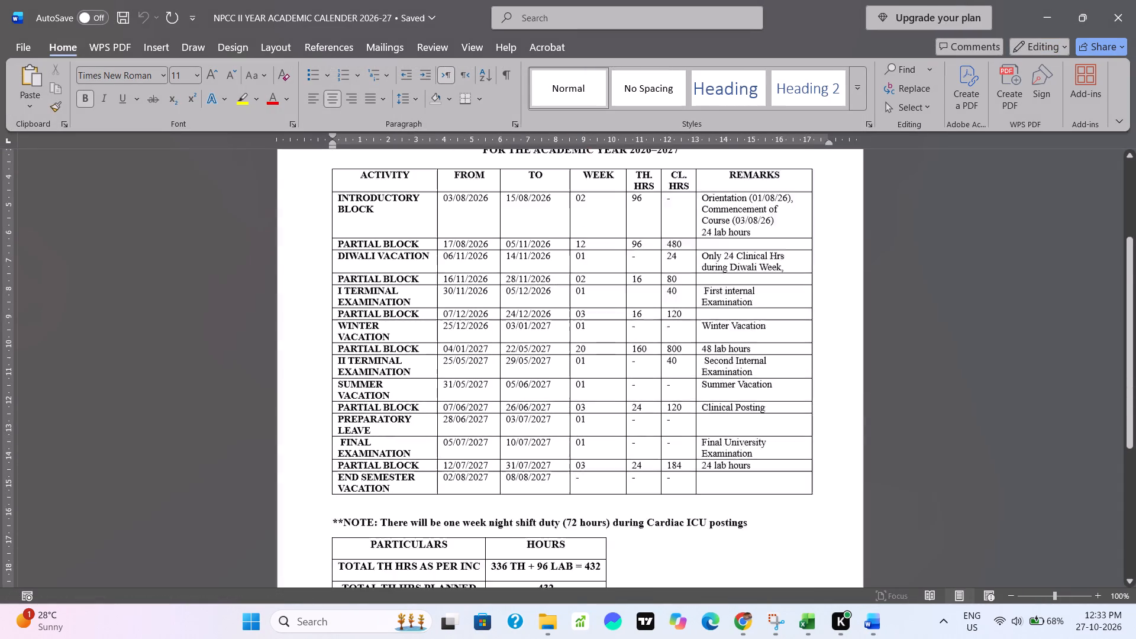
scroll(606, 367, down, 1)
scroll(606, 367, up, 2)
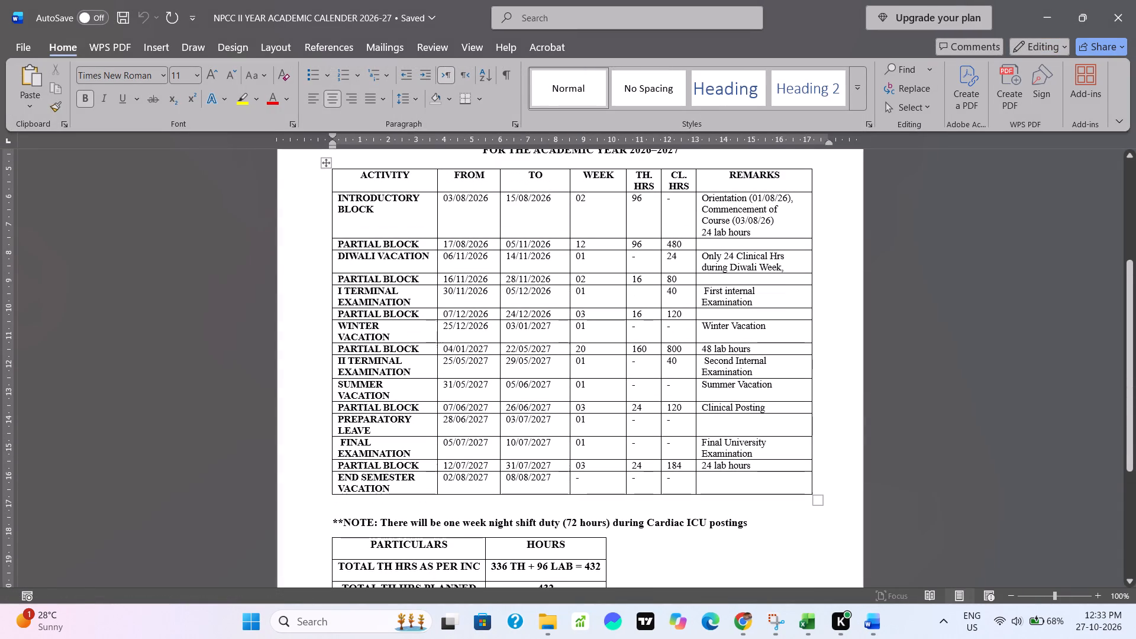
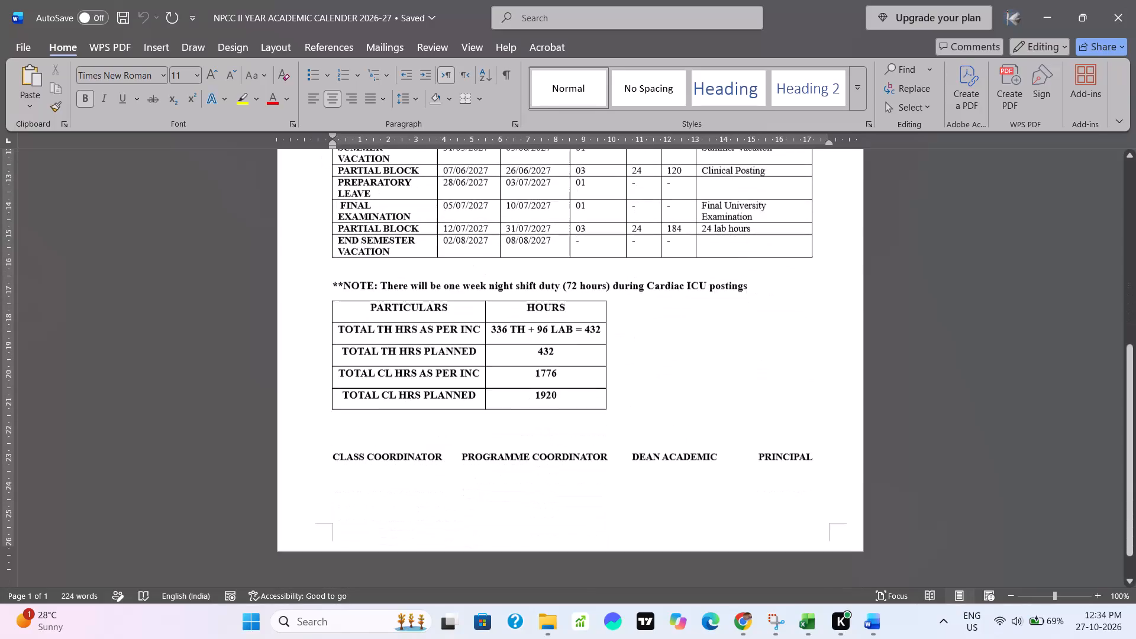
Copy the whole activity schedule table from the NPCC II YEAR ACADEMIC CALENDER 2026-27 document.
scroll(606, 367, down, 1)
scroll(606, 367, up, 6)
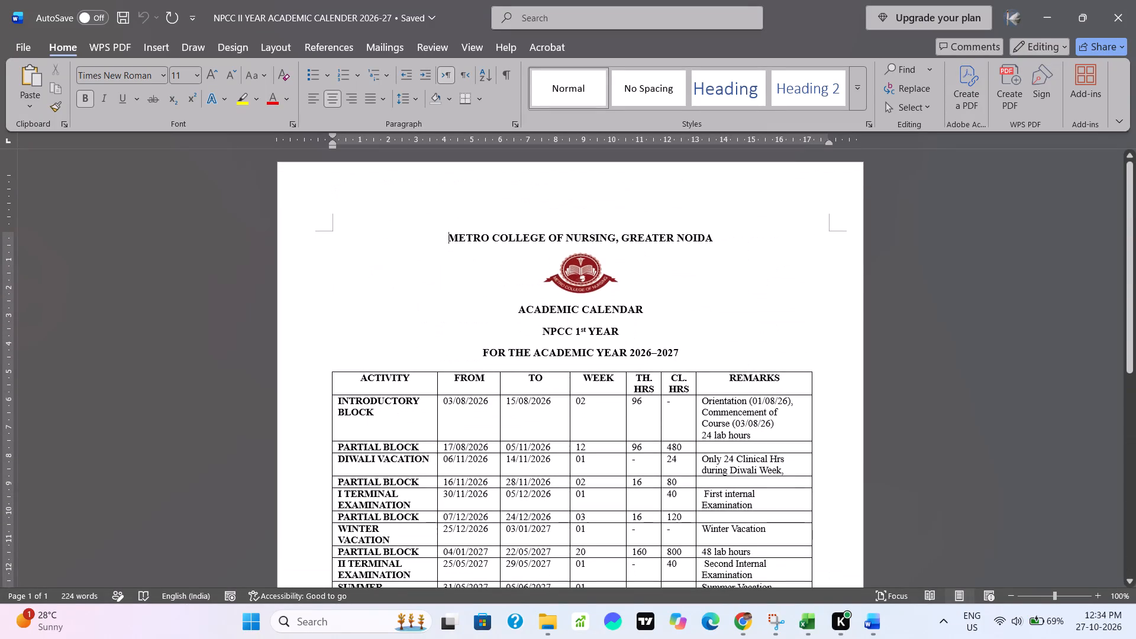
scroll(546, 367, down, 1)
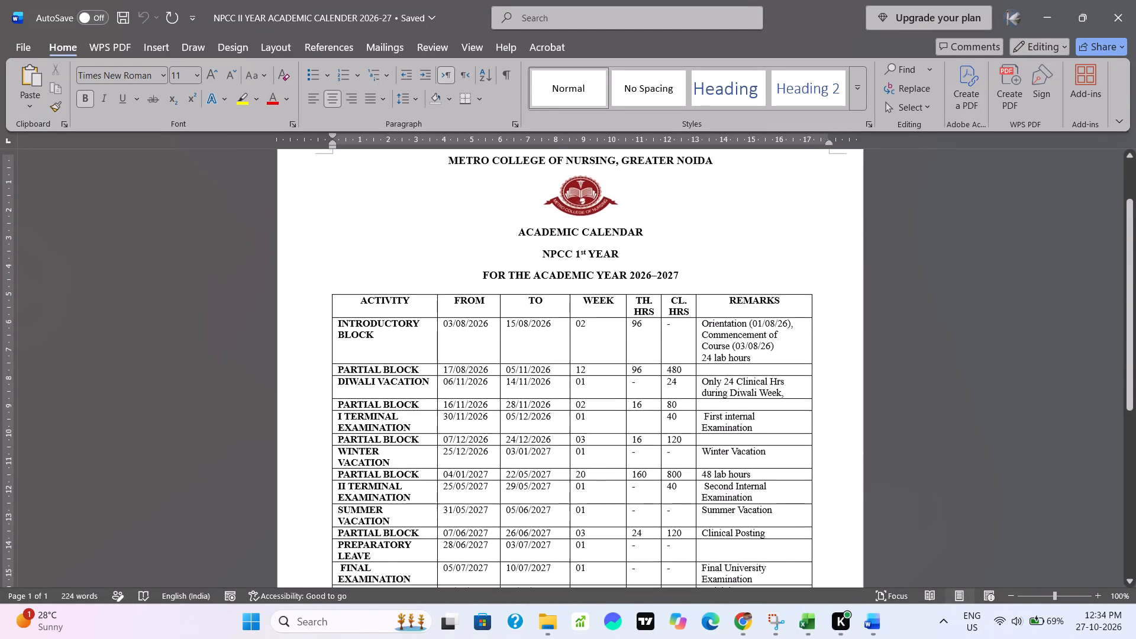
click(327, 285)
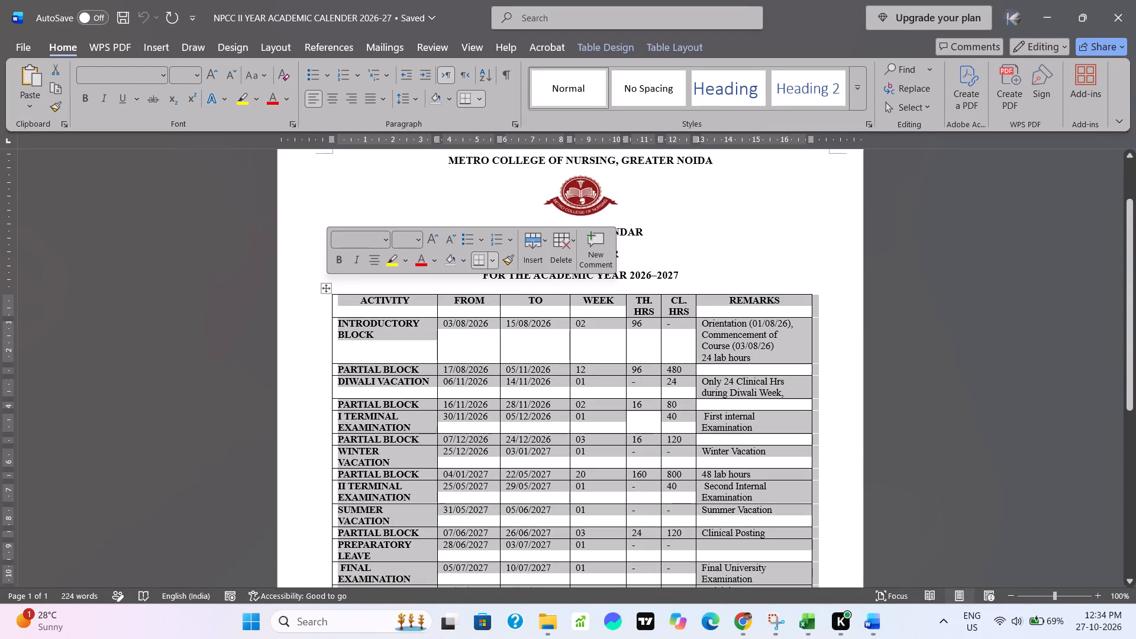
key(ctrl+c)
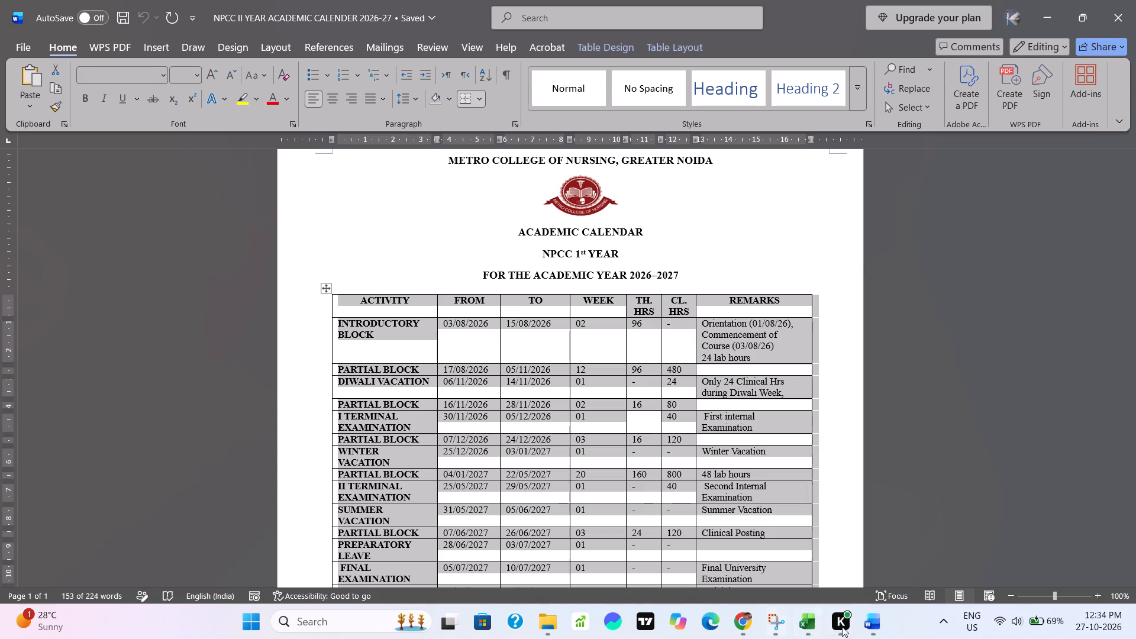
In the Excel workbook, add a new sheet before NPCC II YEAR MRP 26-27 and paste the copied schedule table at A2.
click(816, 632)
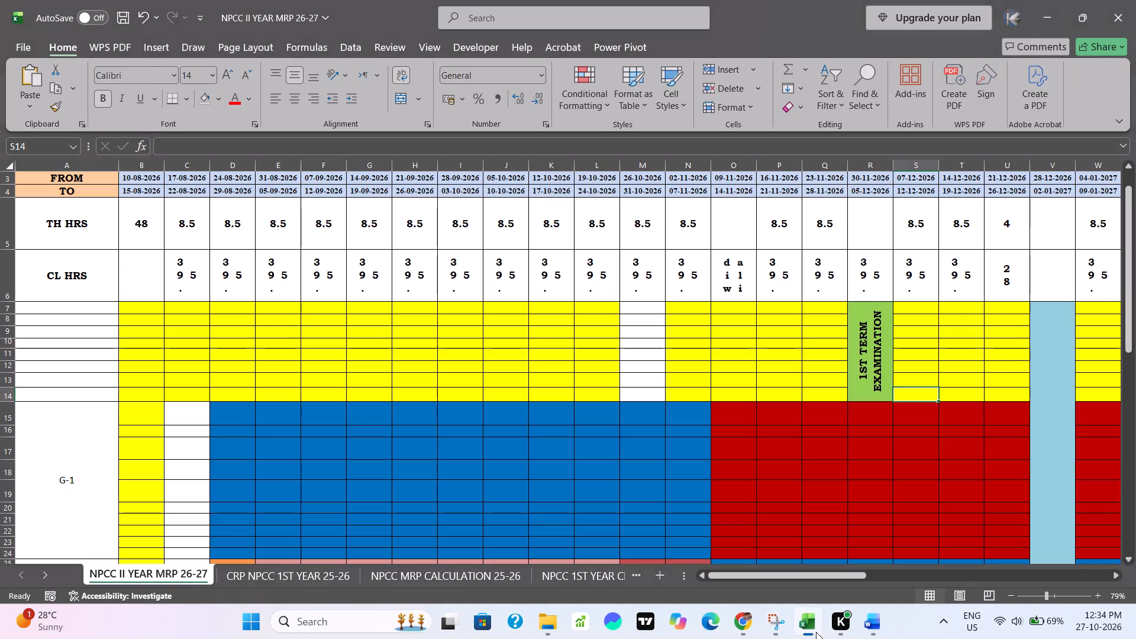
scroll(585, 480, down, 2)
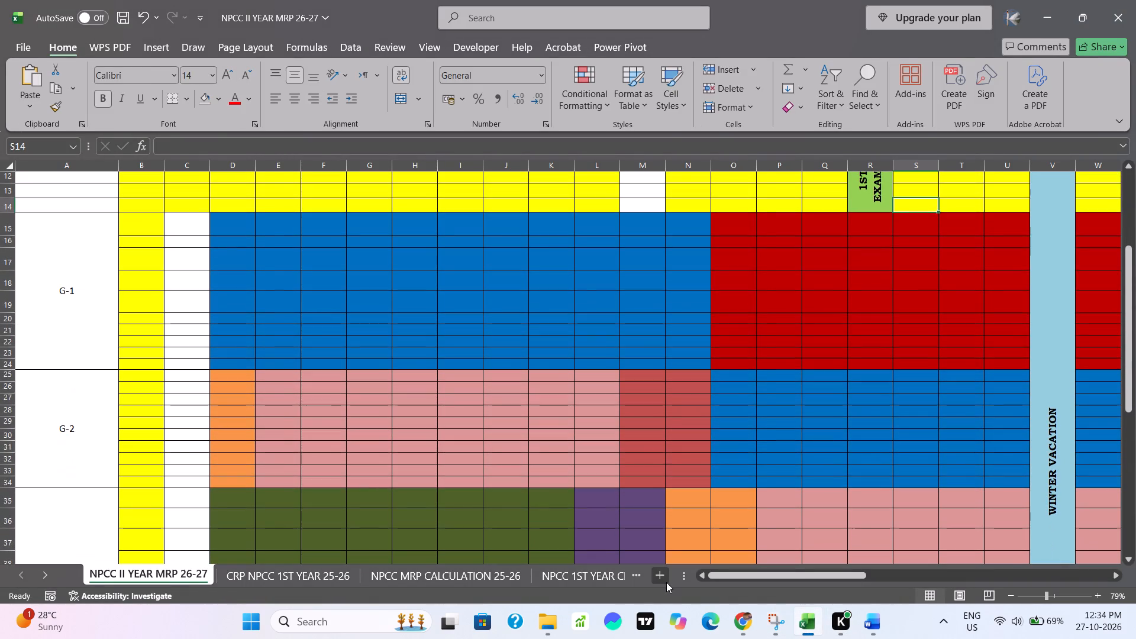
click(663, 578)
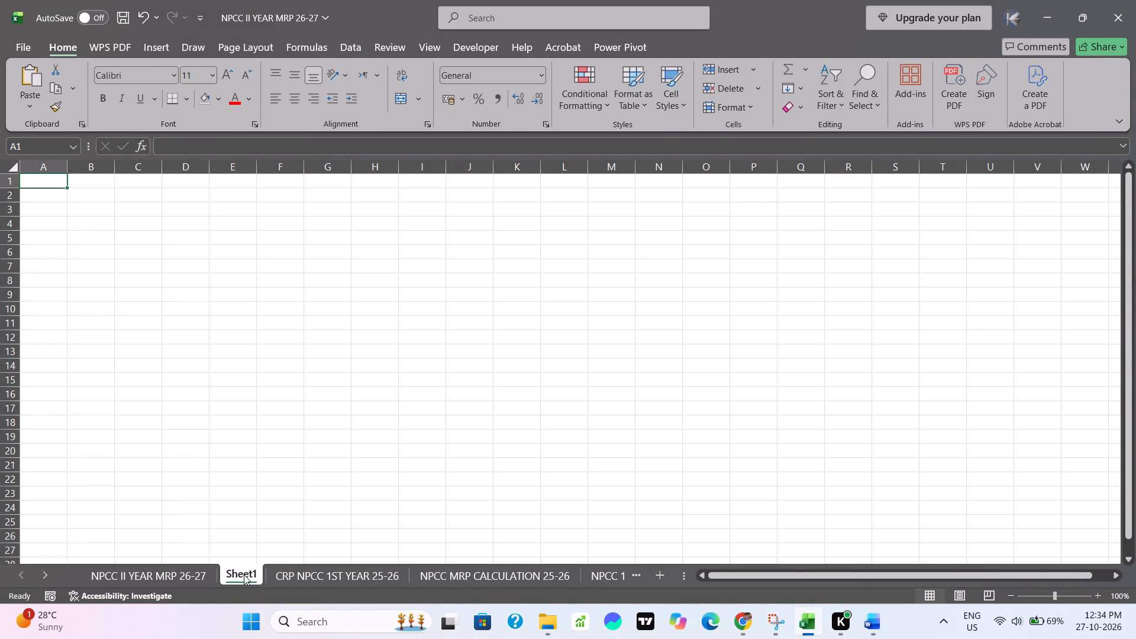
drag(244, 575, 123, 575)
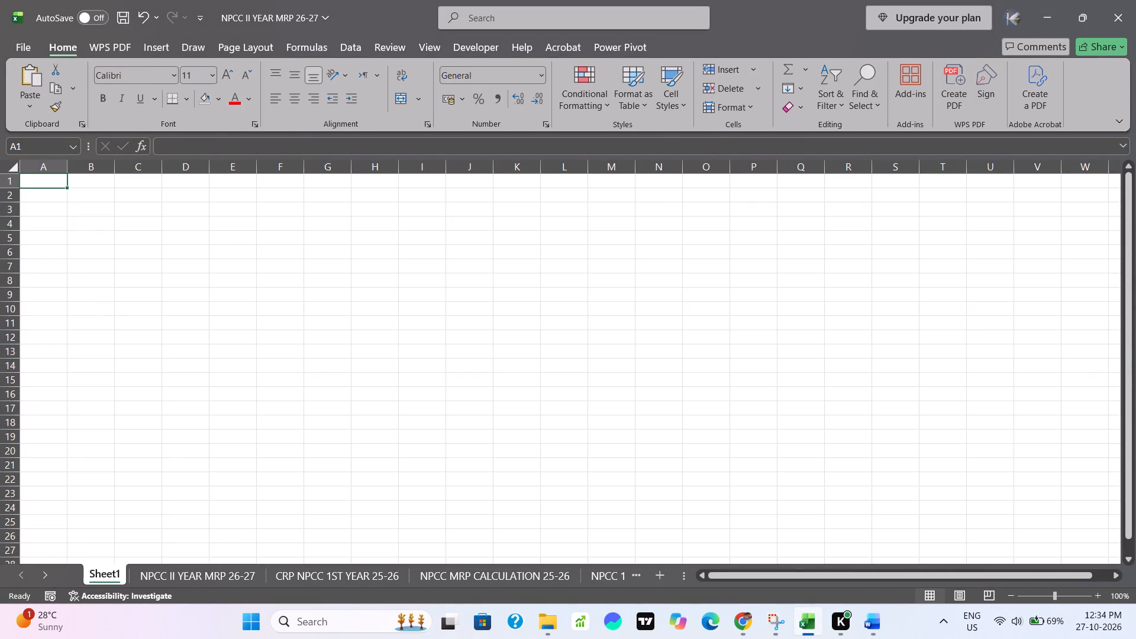
click(53, 196)
key(ctrl+v)
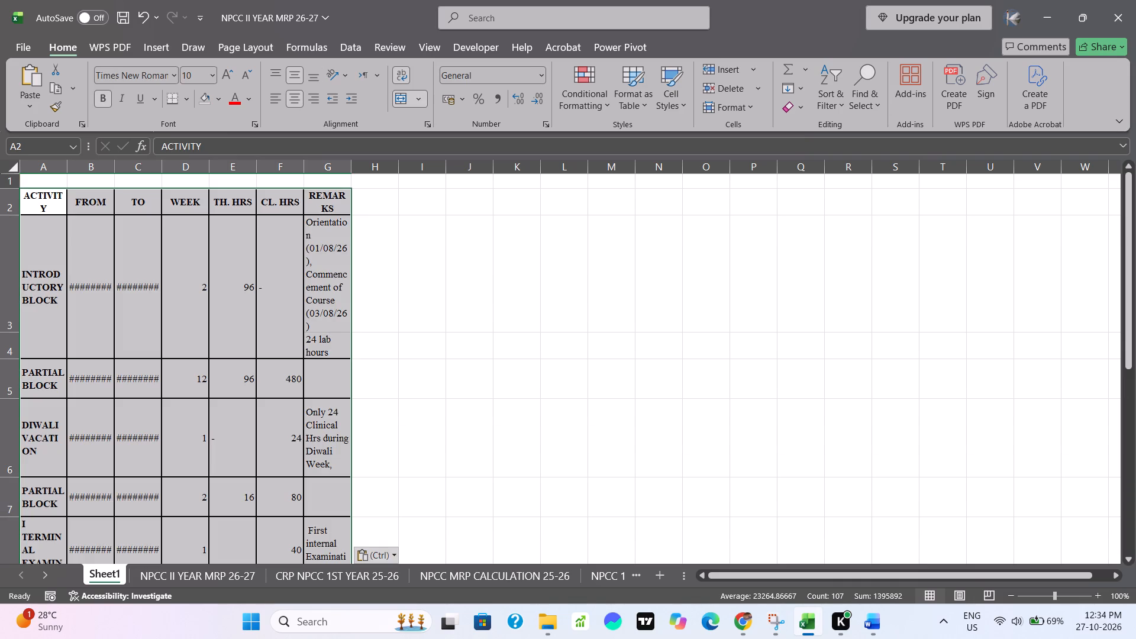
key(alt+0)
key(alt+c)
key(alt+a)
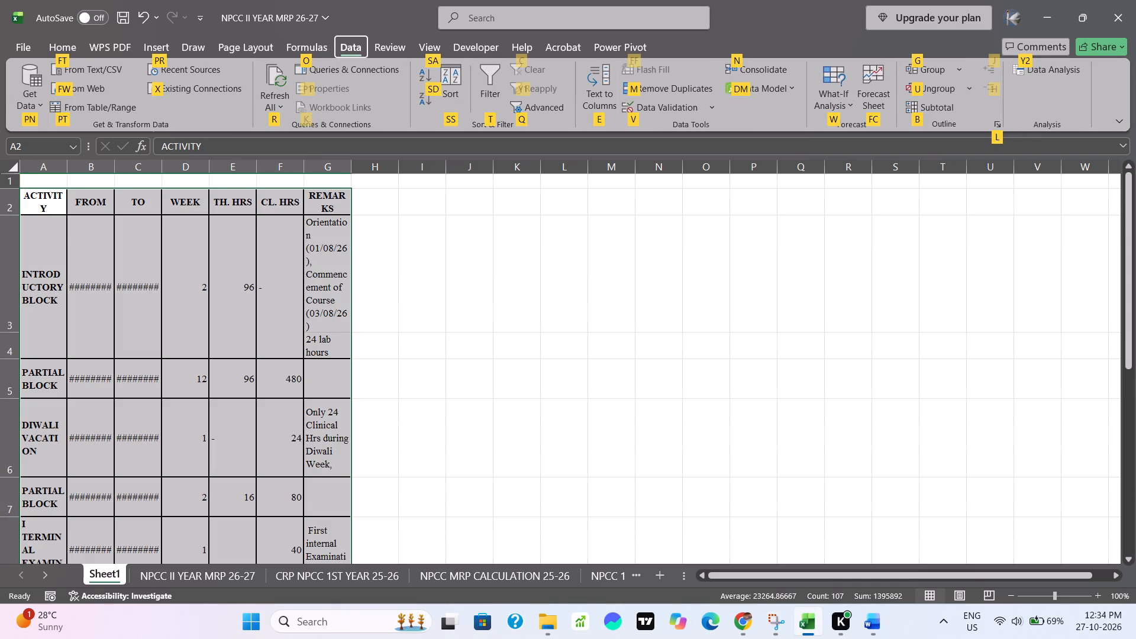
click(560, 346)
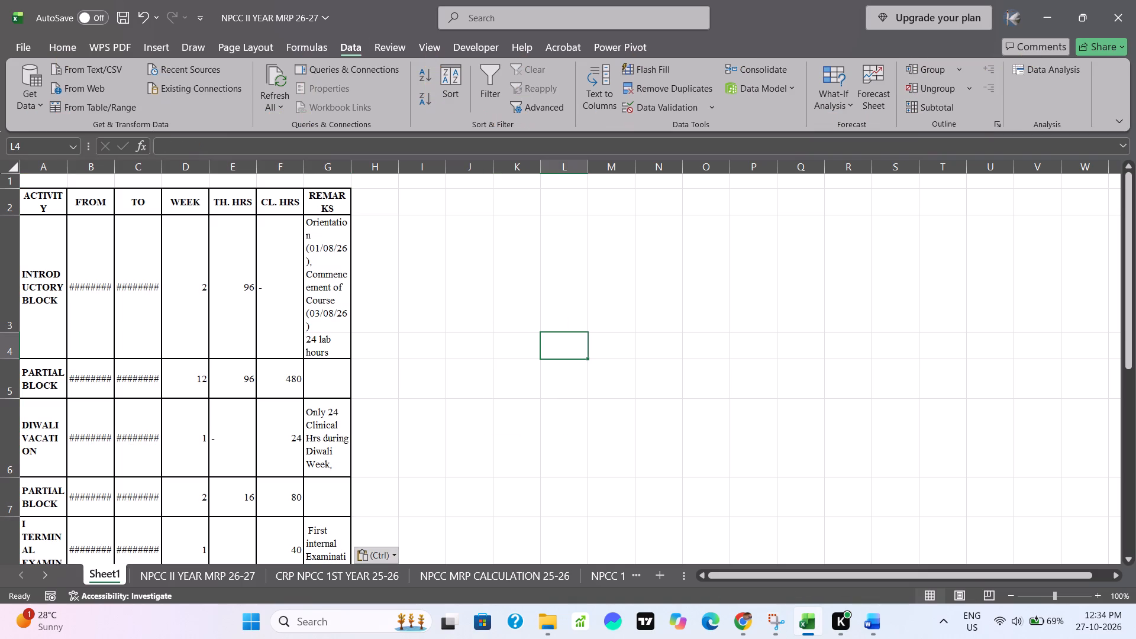
Widen columns A to G of the pasted table and autofit the heights of rows 2 to 18.
drag(53, 167, 316, 164)
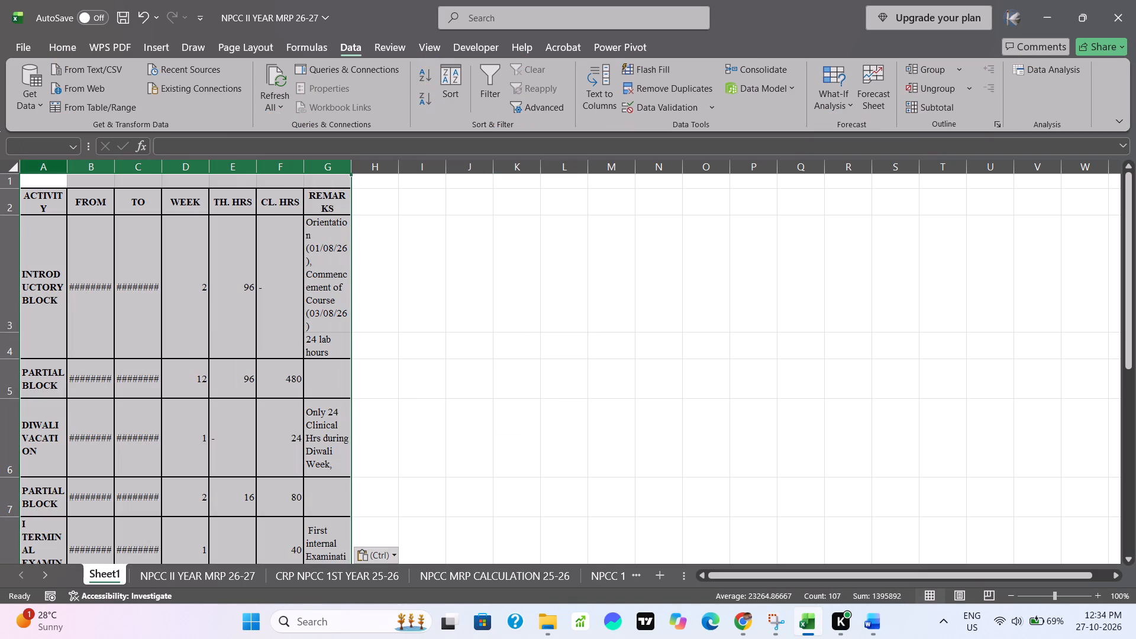
double_click(351, 163)
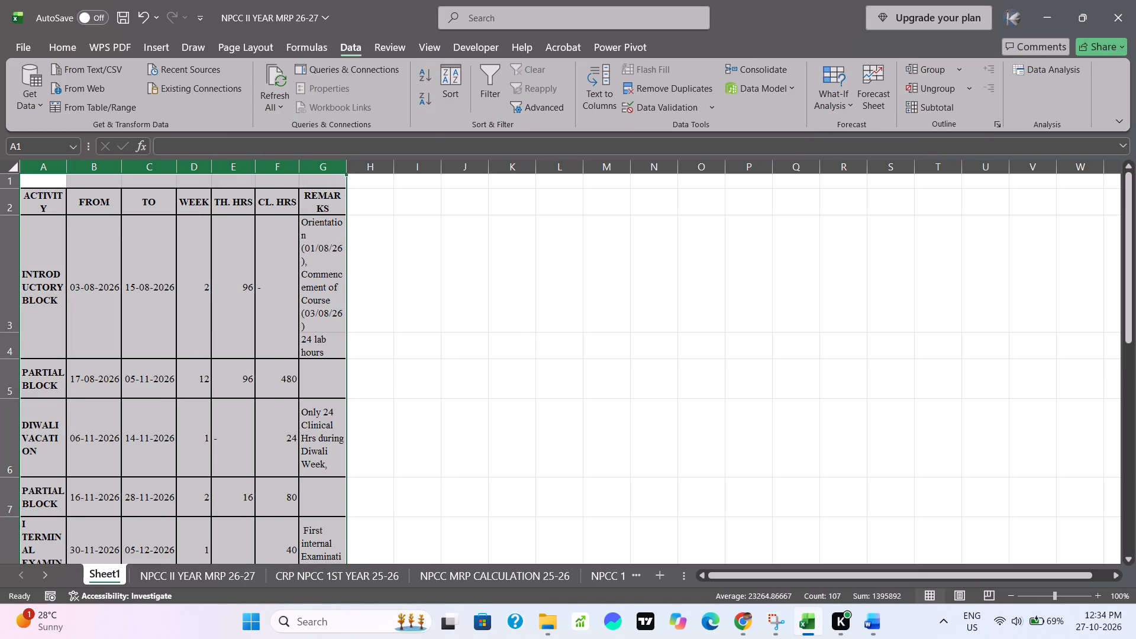
drag(349, 163, 501, 181)
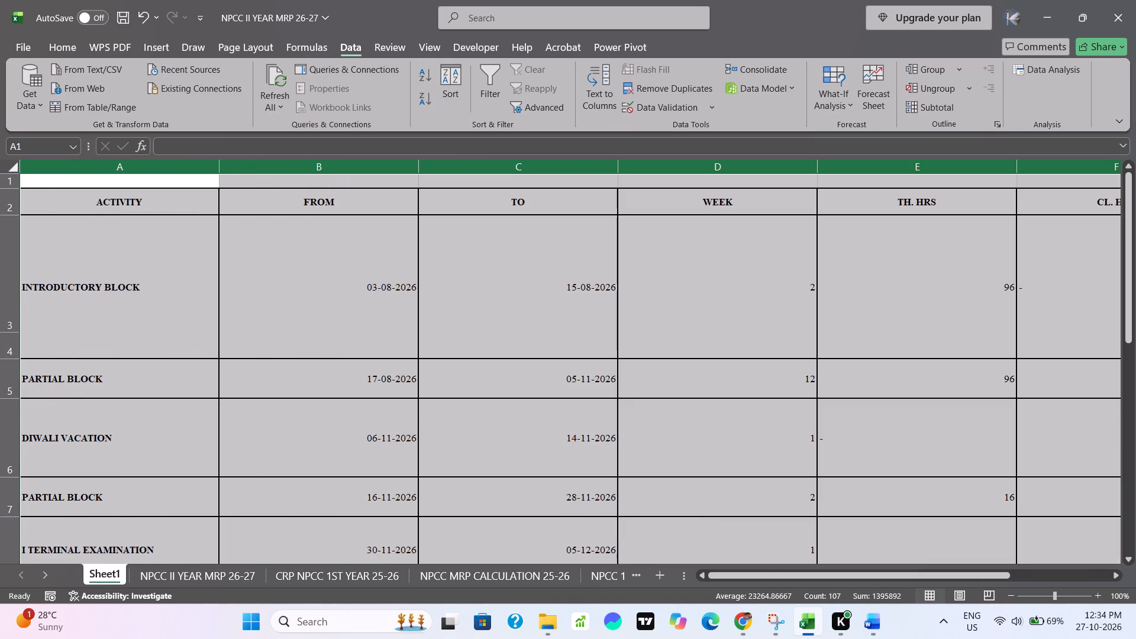
drag(1, 199, 30, 638)
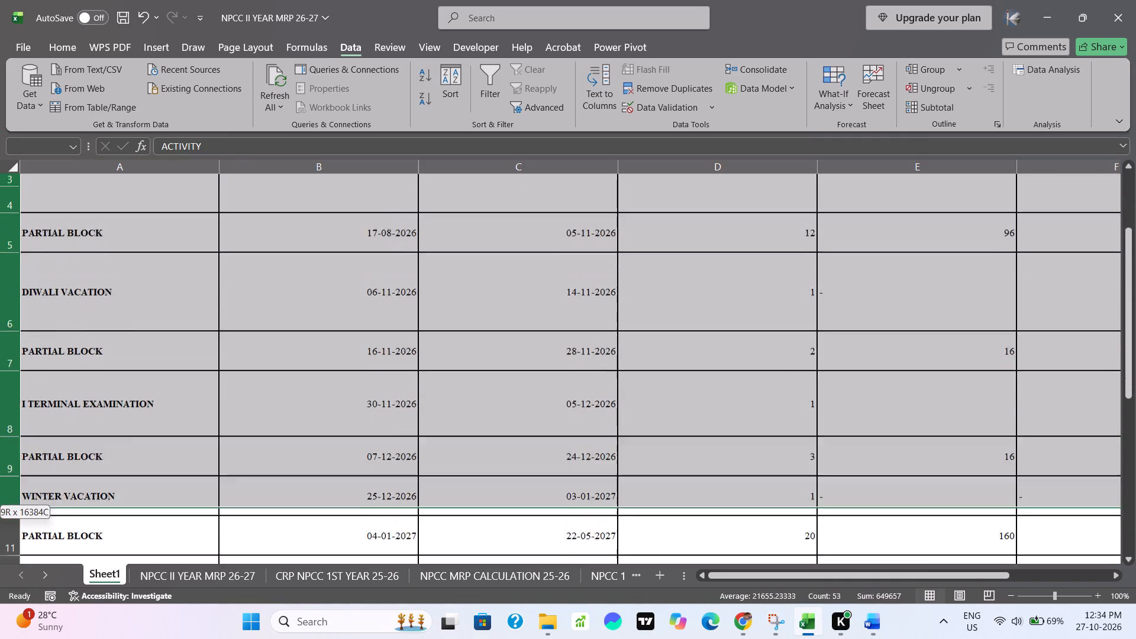
drag(30, 638, 16, 586)
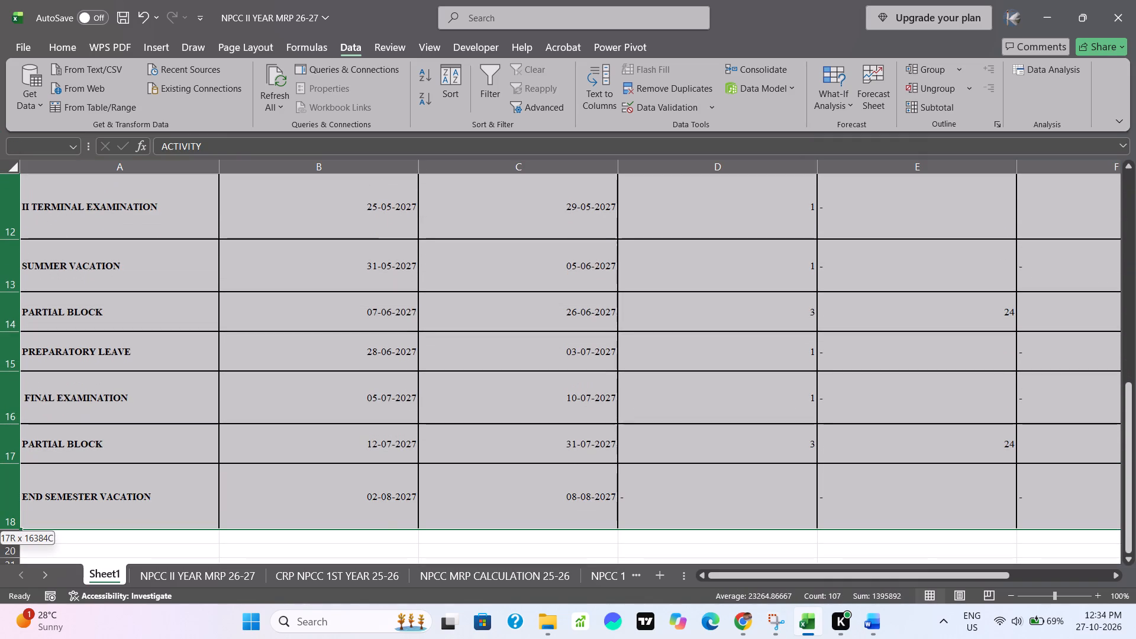
drag(16, 586, 8, 522)
double_click(8, 528)
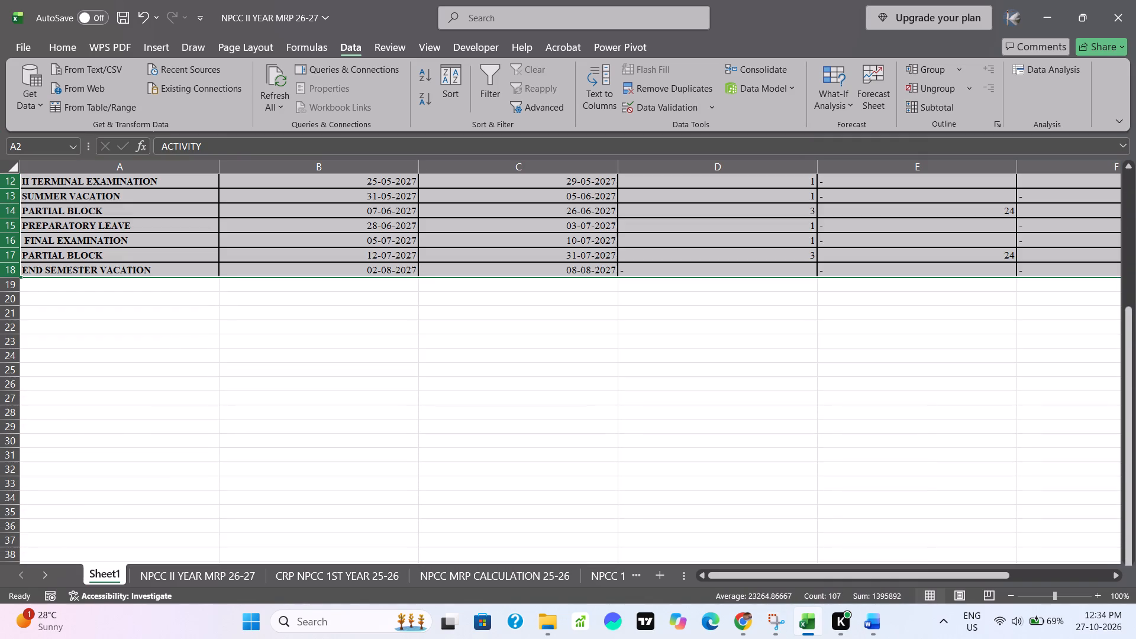
scroll(500, 346, up, 4)
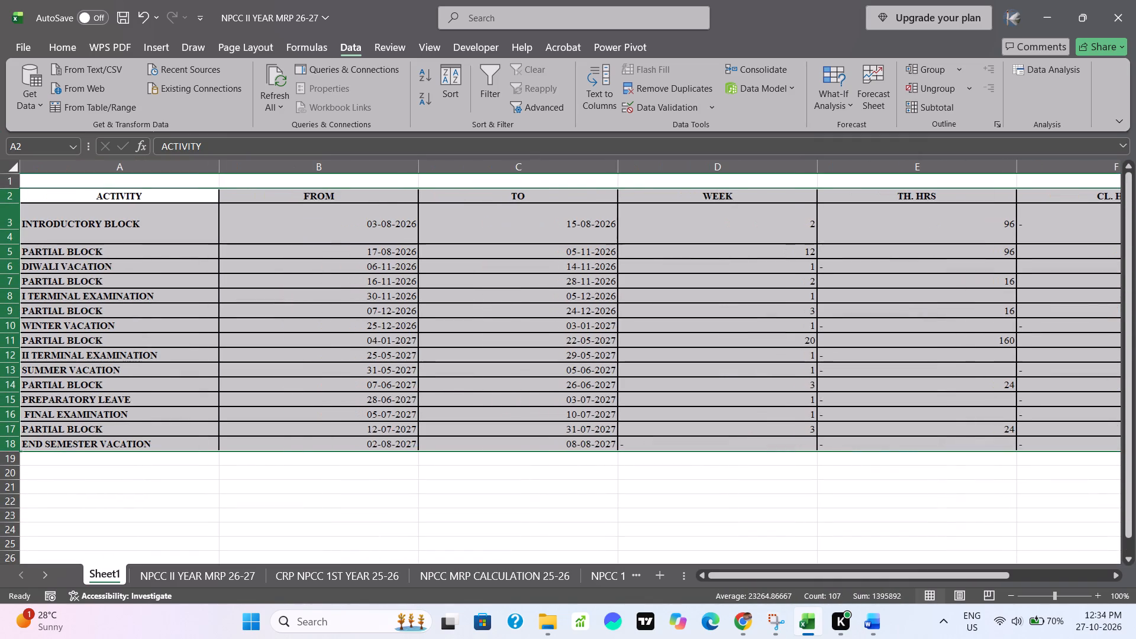
Autofit each column of the schedule table, from ACTIVITY through REMARKS, to its contents.
double_click(220, 167)
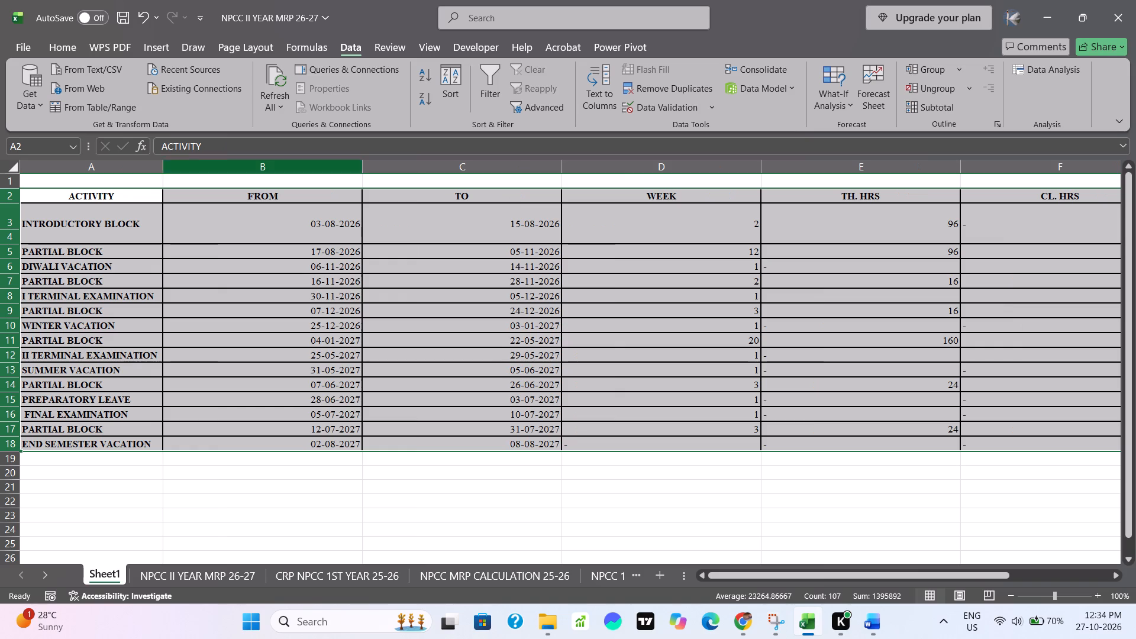
double_click(363, 167)
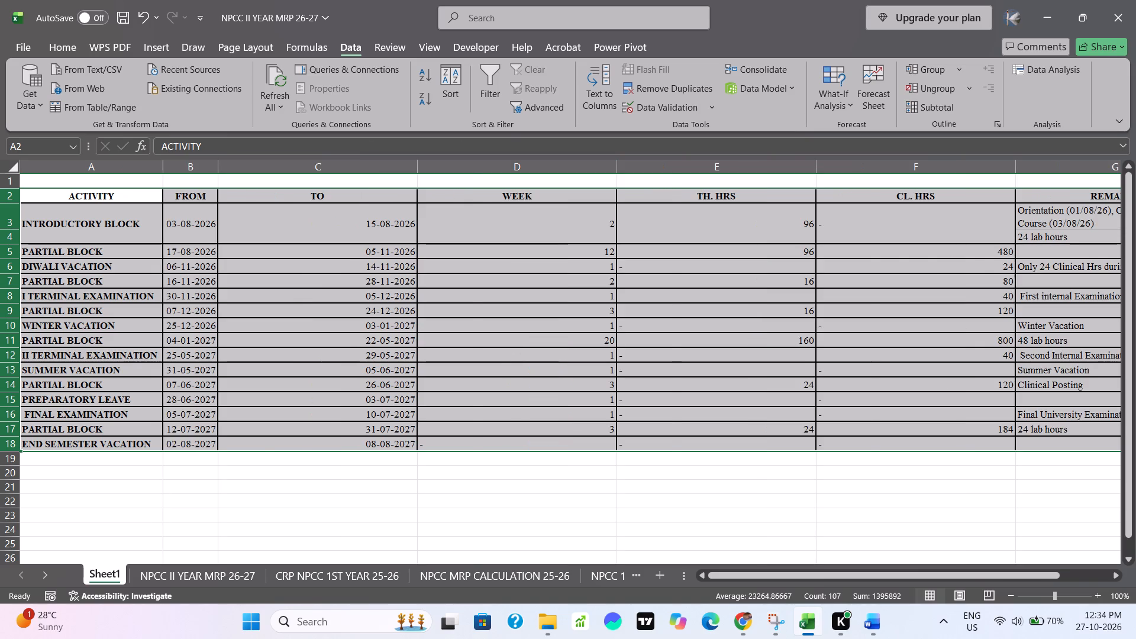
double_click(417, 163)
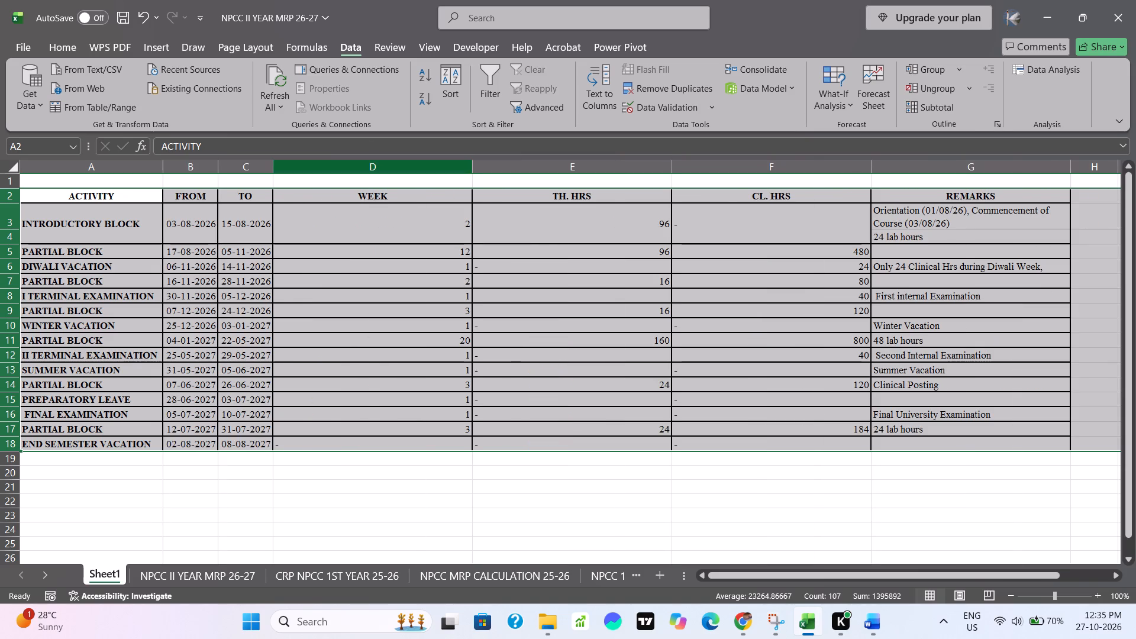
double_click(476, 162)
double_click(507, 168)
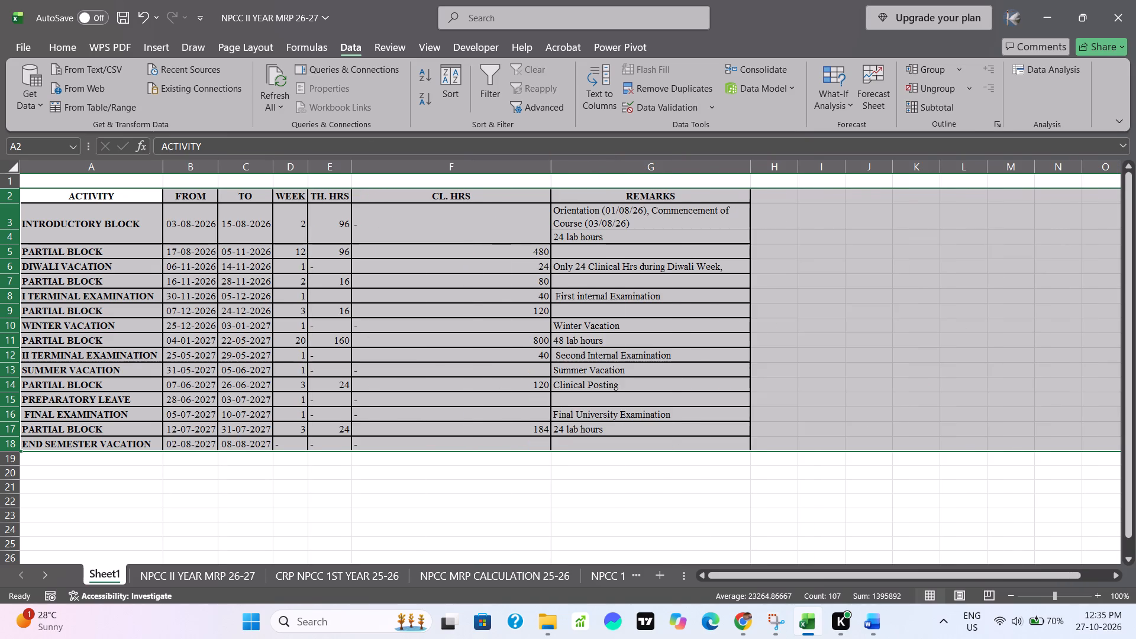
double_click(553, 166)
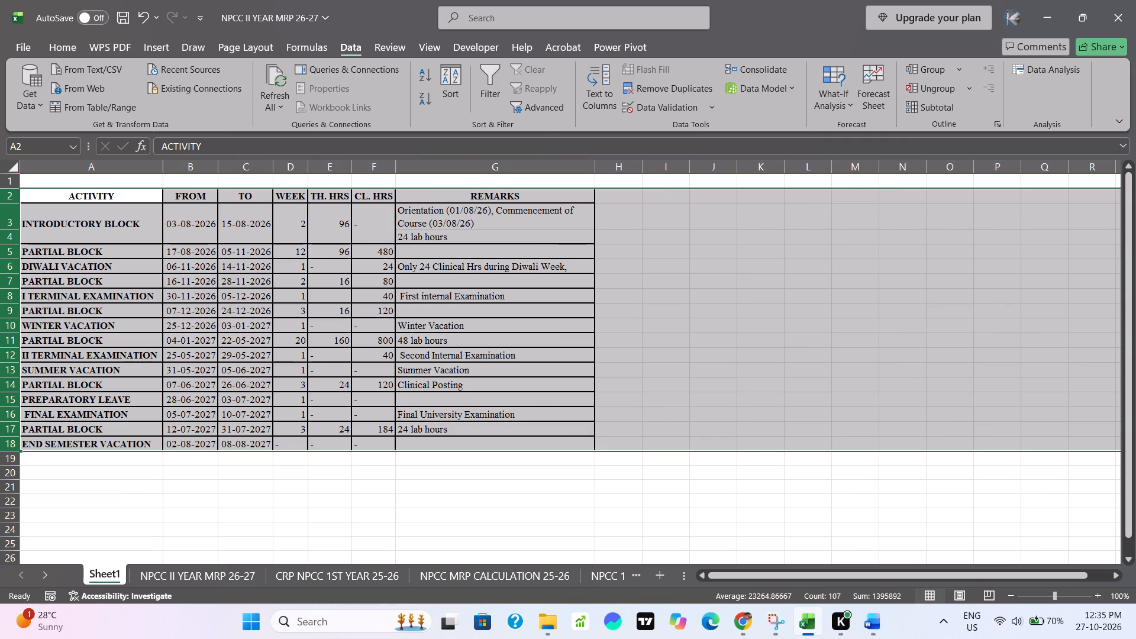
double_click(597, 166)
click(644, 315)
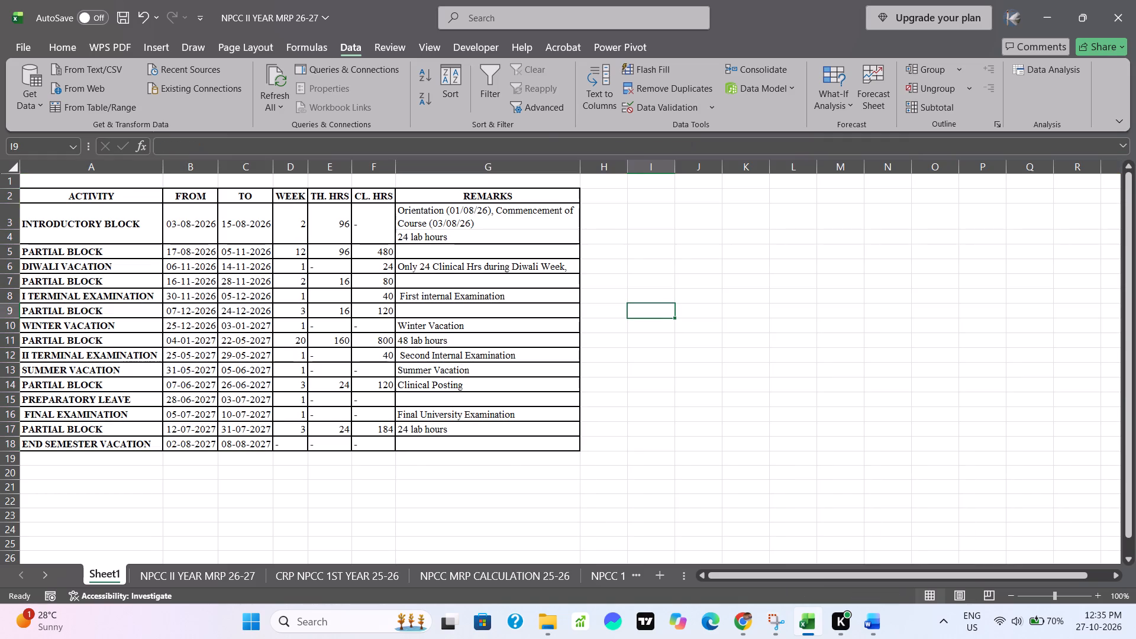
Clear the INTRODUCTORY BLOCK row's entries from ACTIVITY to CL. HRS and the 24 lab hours remark in G4.
scroll(362, 339, up, 1)
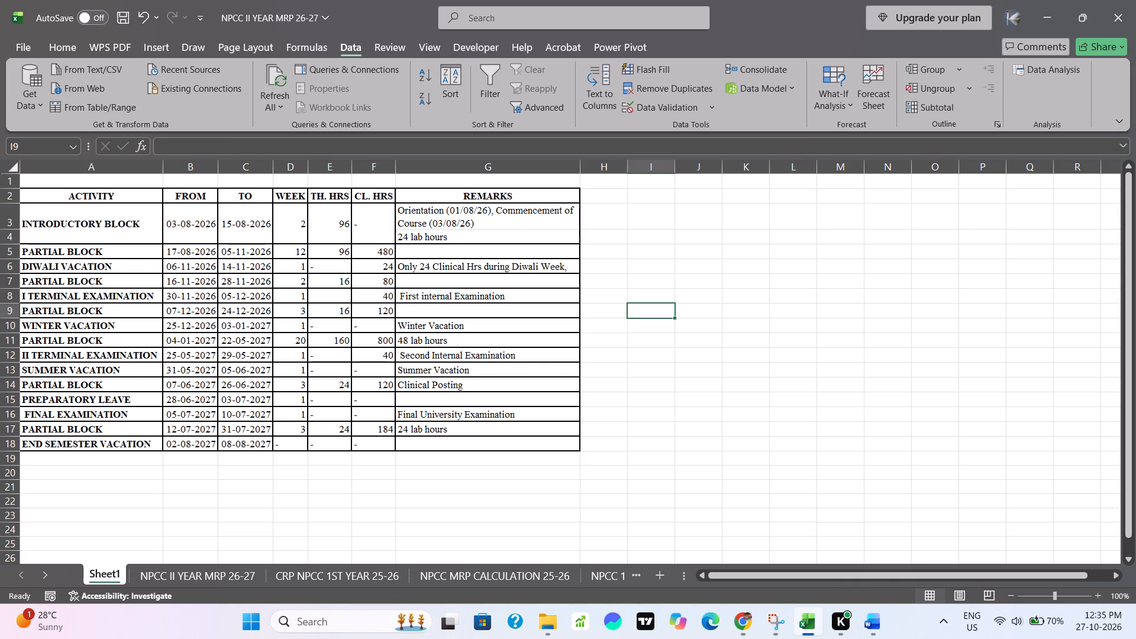
drag(29, 225, 466, 241)
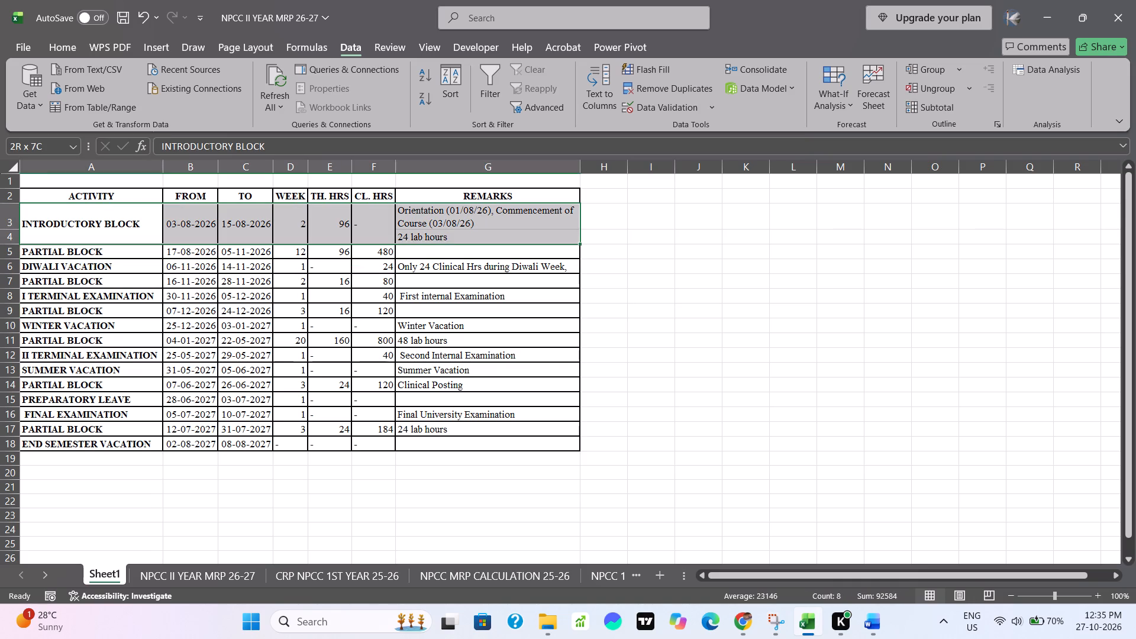
drag(466, 241, 379, 234)
key(Delete)
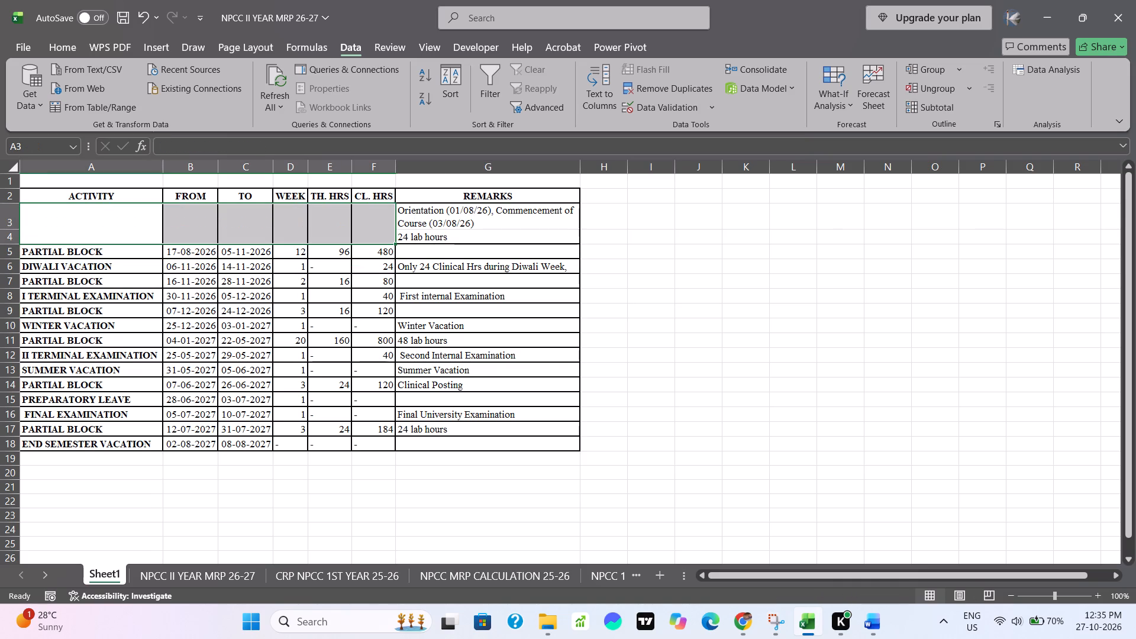
click(709, 286)
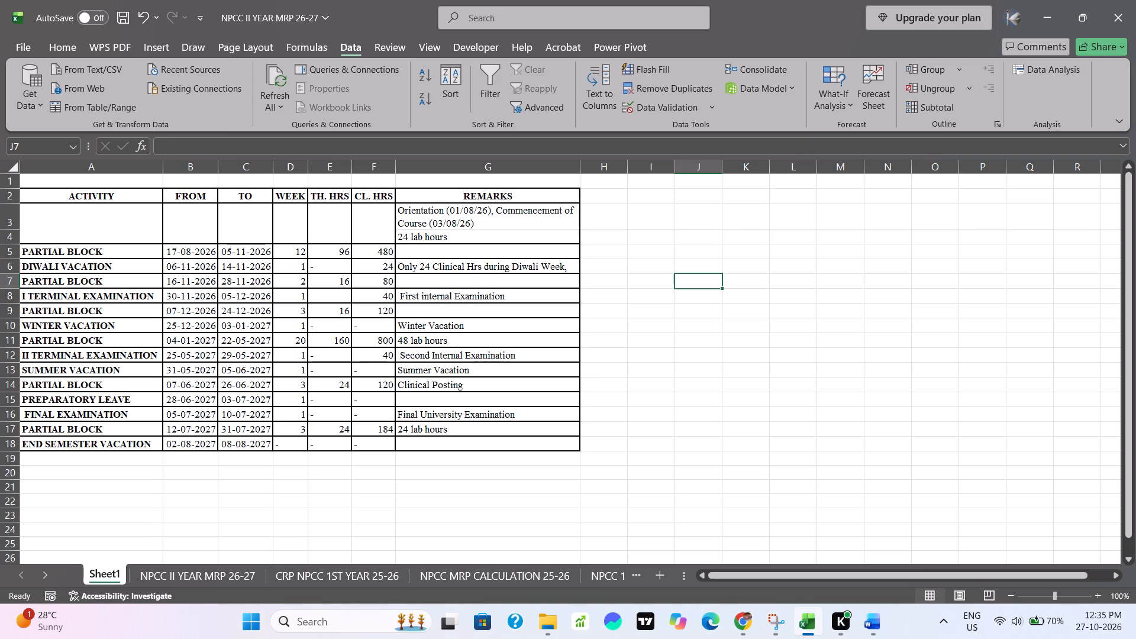
click(421, 237)
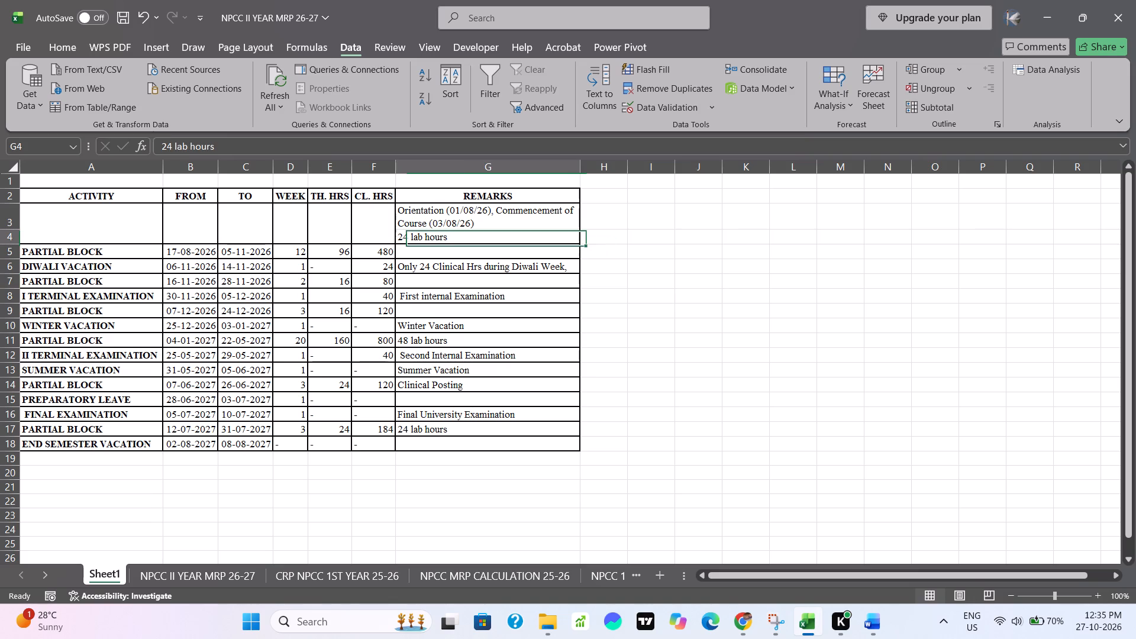
key(Delete)
click(691, 218)
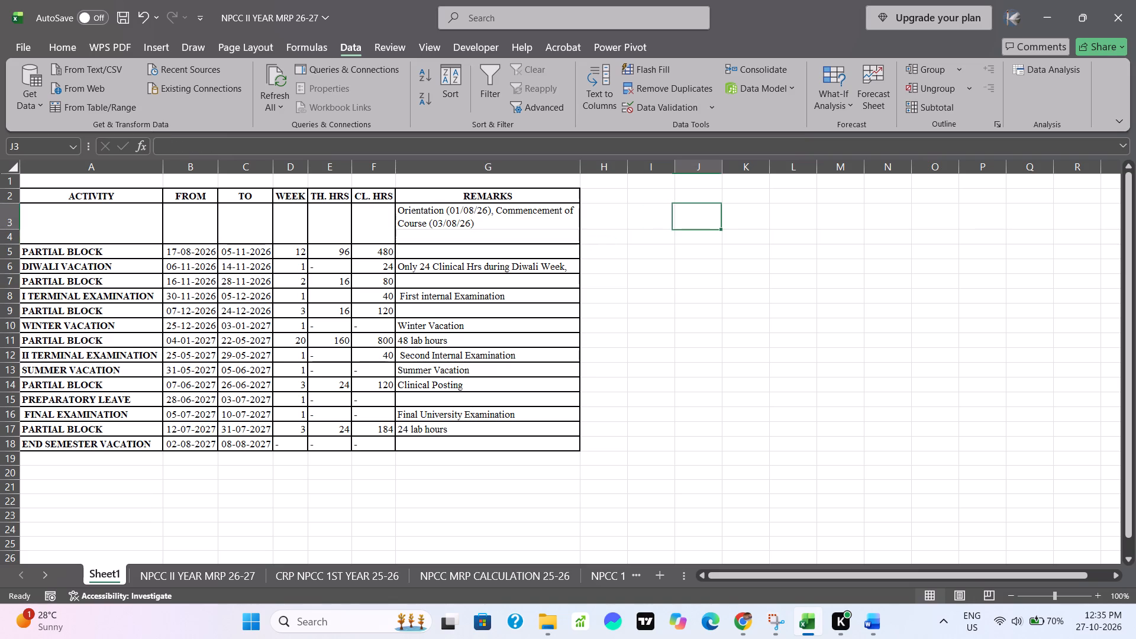
Delete the emptied row 4 from the schedule table.
right_click(9, 236)
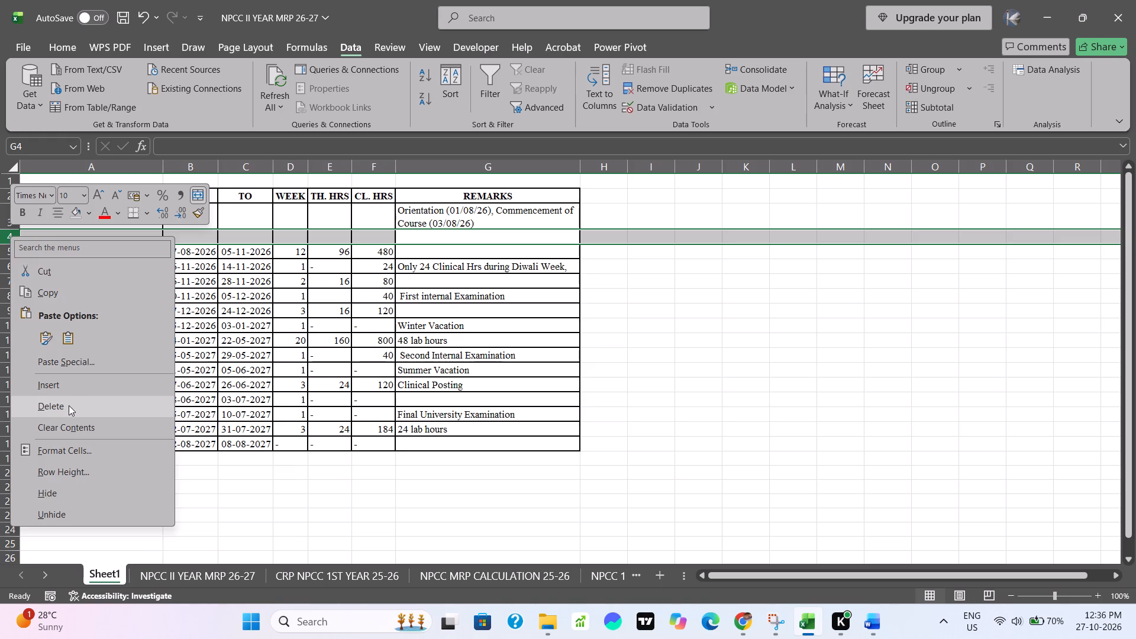
click(69, 405)
click(680, 376)
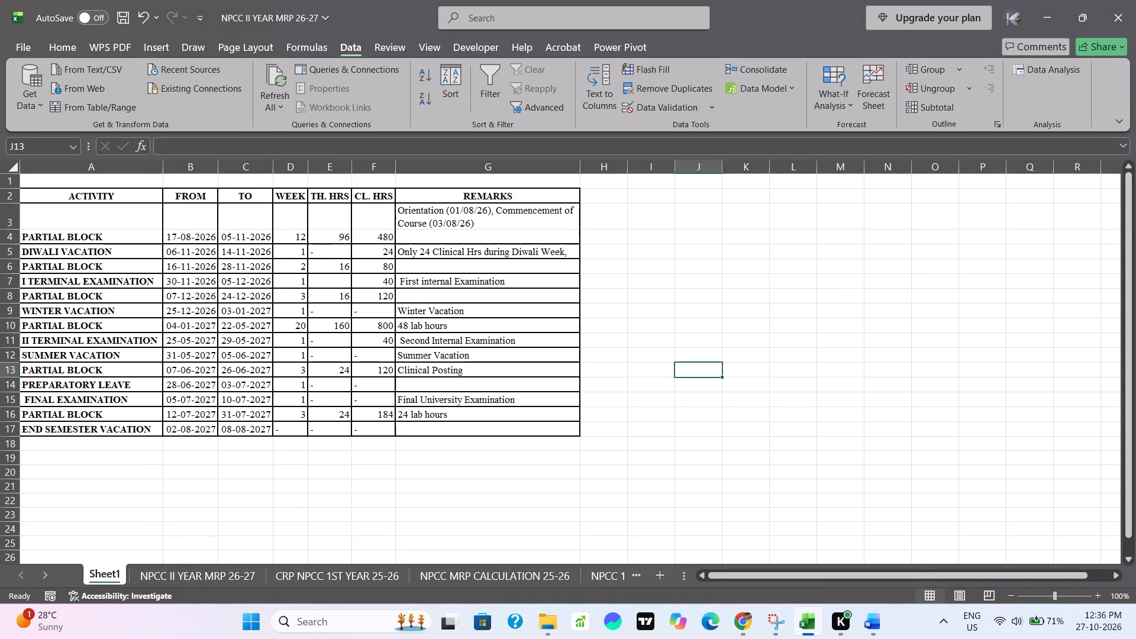
Apply thick outside borders to row 3 of the schedule table, from ACTIVITY through REMARKS.
click(47, 216)
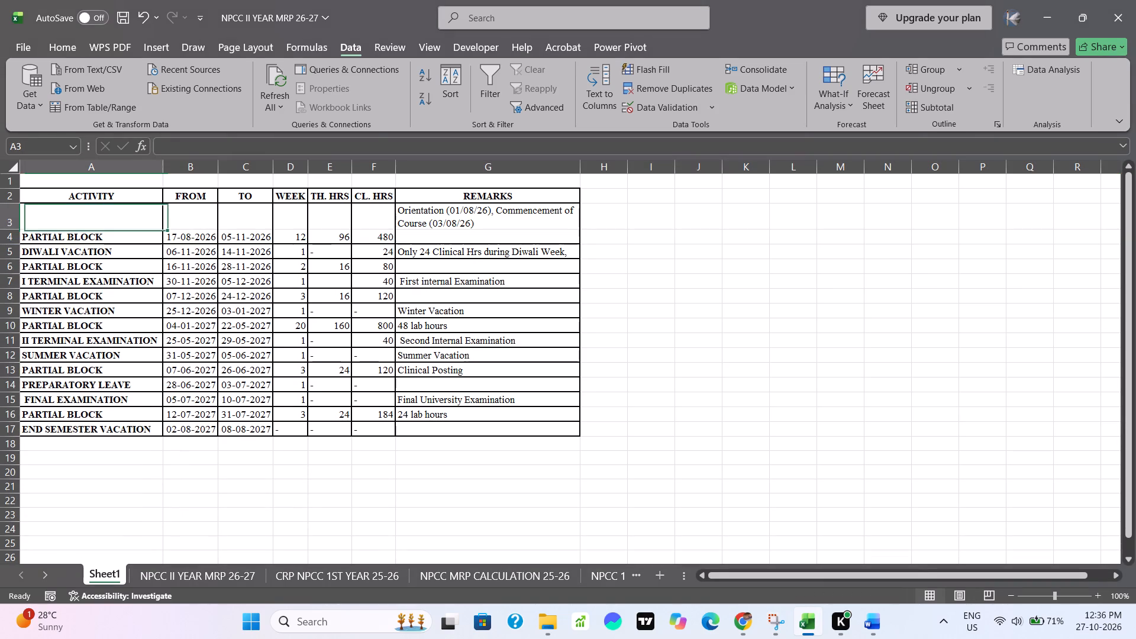
drag(47, 216, 482, 223)
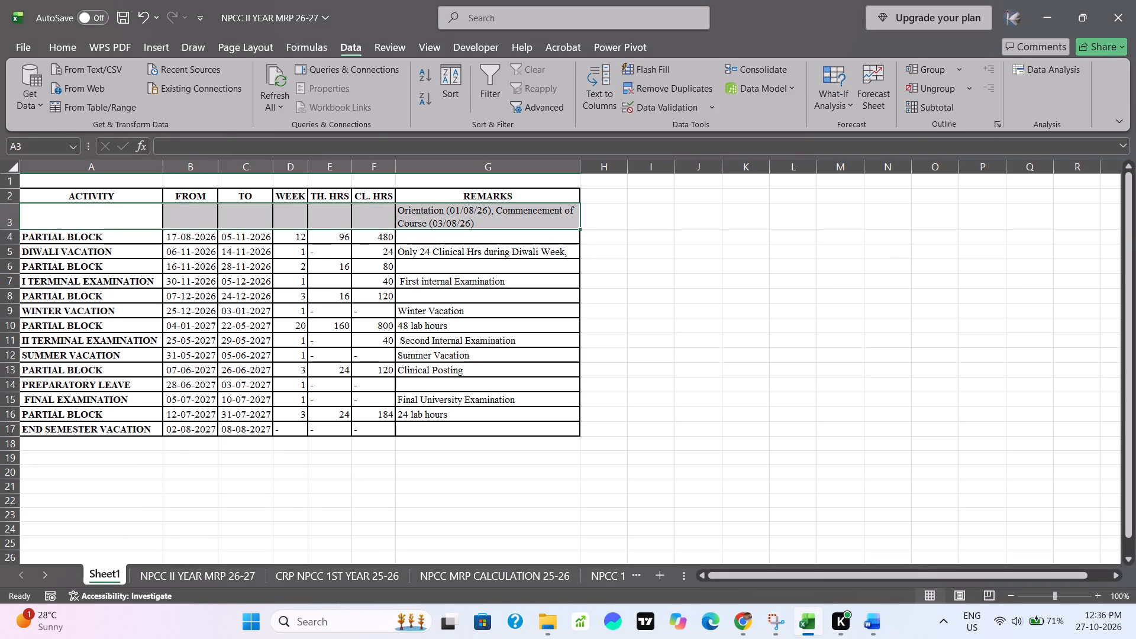
click(72, 42)
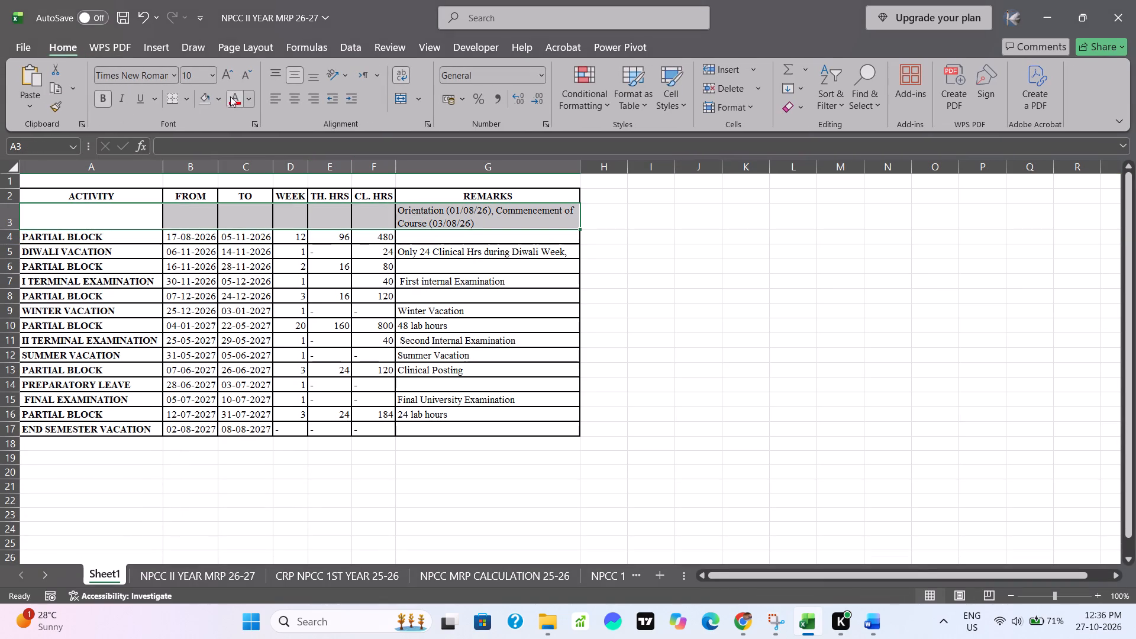
click(188, 98)
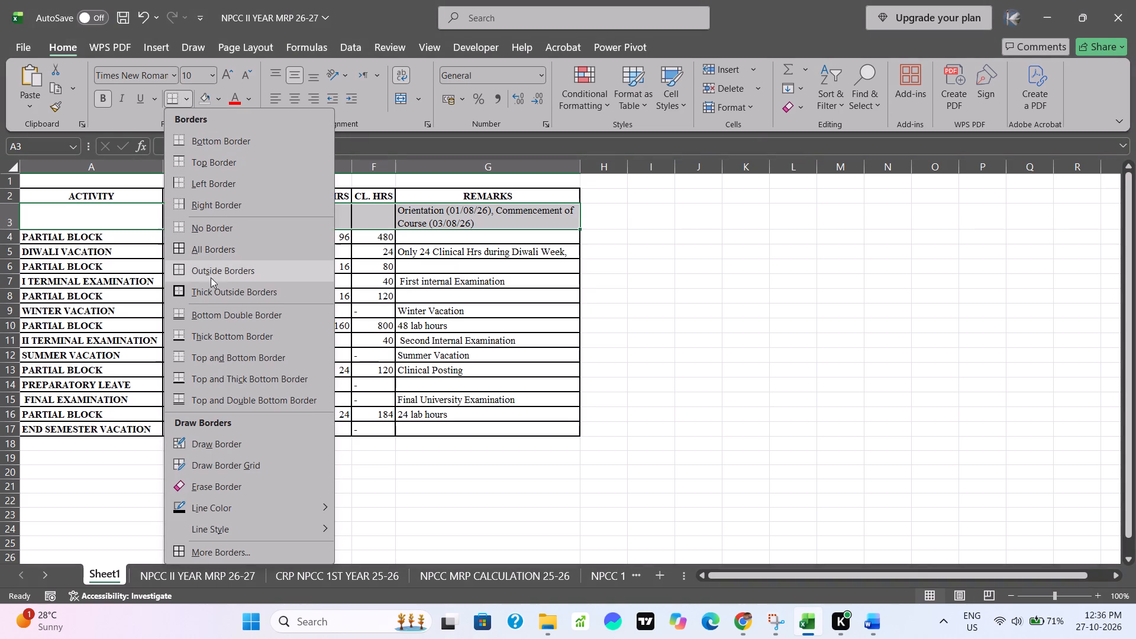
click(208, 293)
click(636, 288)
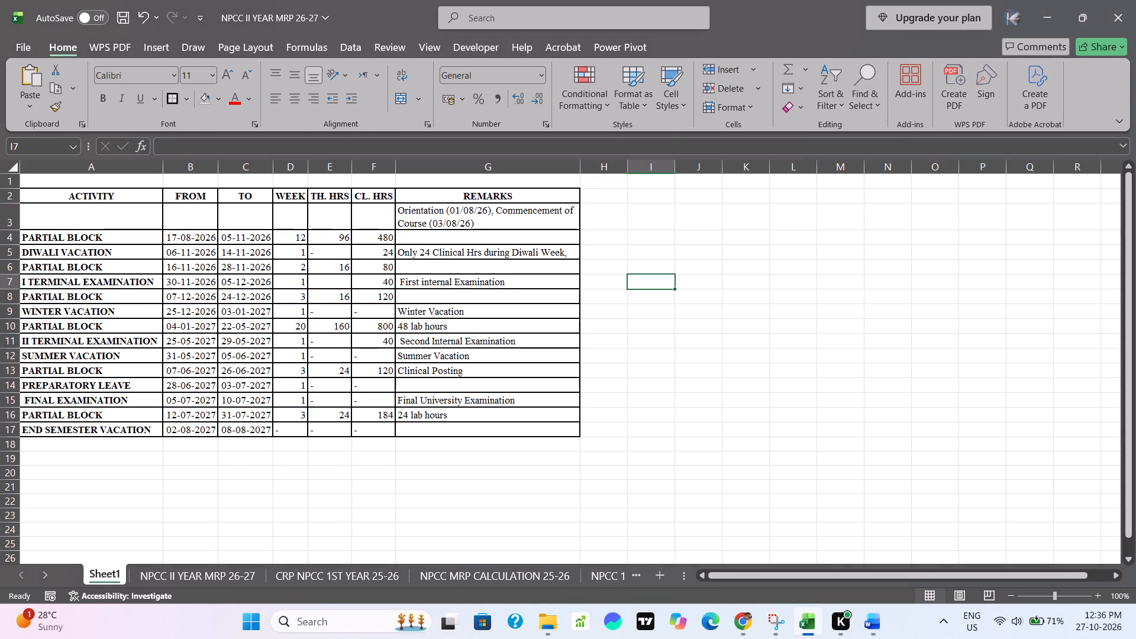
click(720, 360)
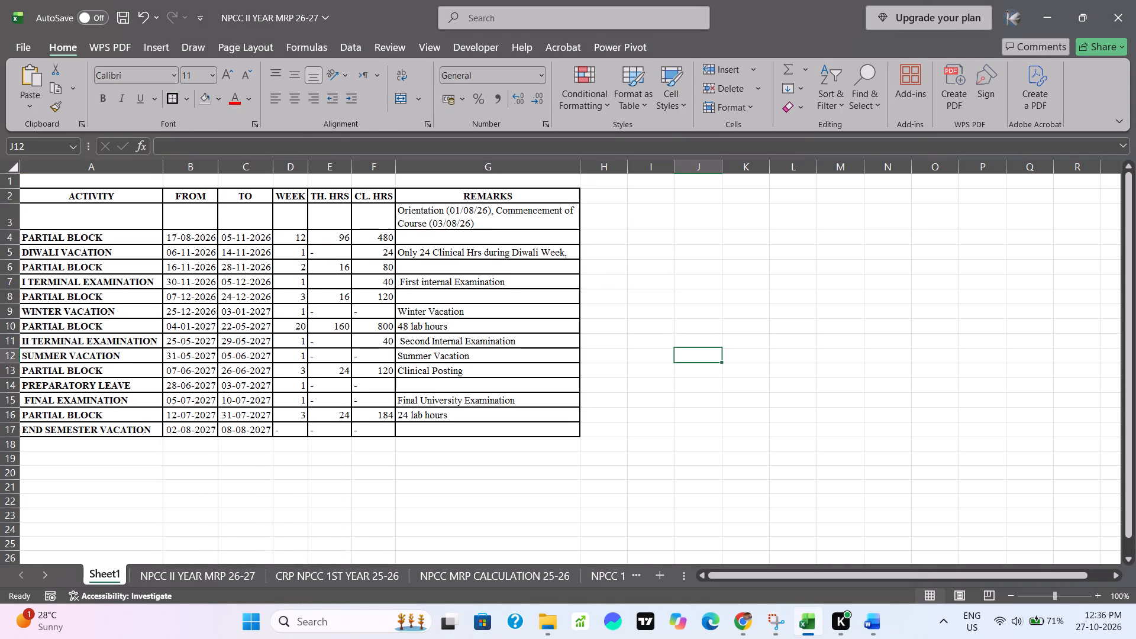
Centre the WEEK, TH. HRS and CL. HRS values in rows 4 to 17 of the schedule table.
drag(296, 236, 382, 424)
click(295, 99)
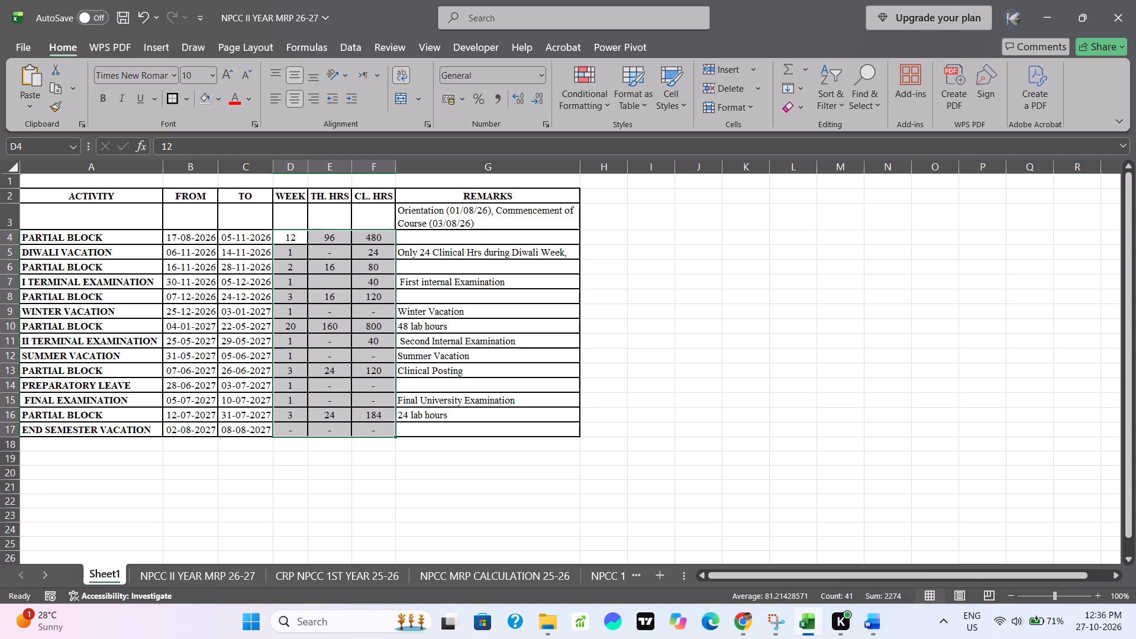
click(708, 355)
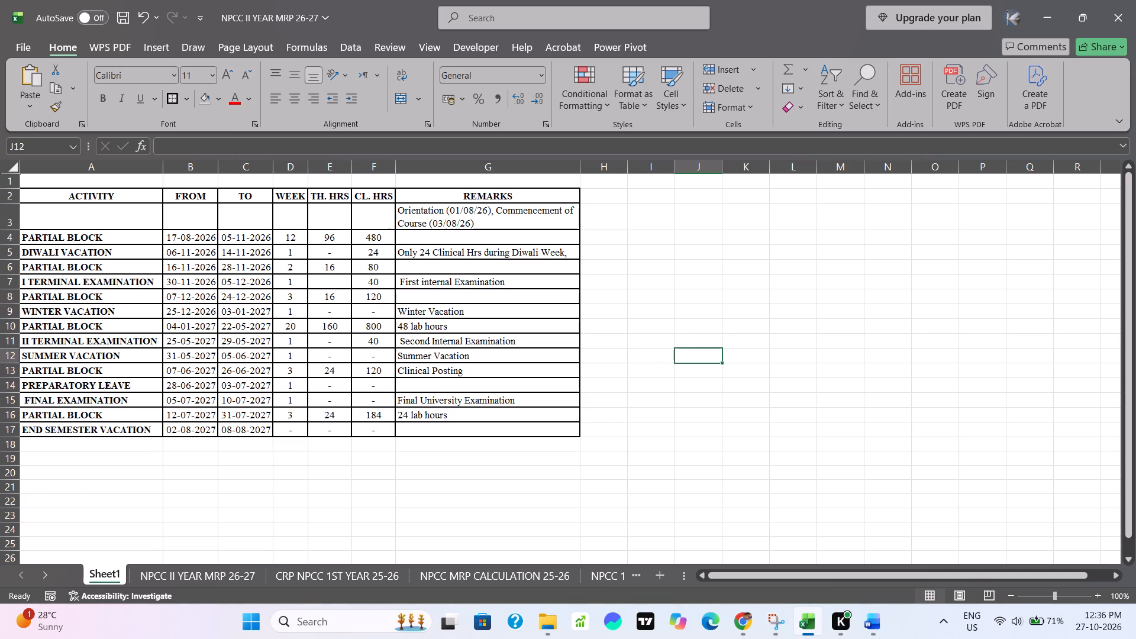
Copy the FROM and TO rows with all weekly dates, labels included, from the NPCC II YEAR MRP 26-27 sheet.
scroll(264, 343, up, 1)
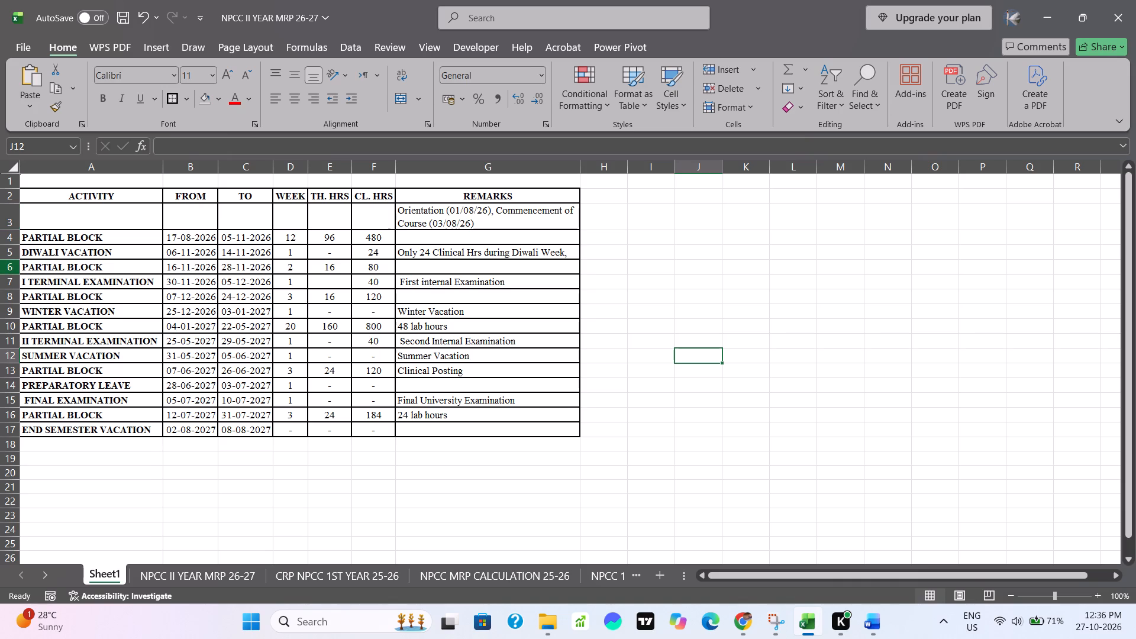
click(172, 584)
scroll(289, 305, up, 1)
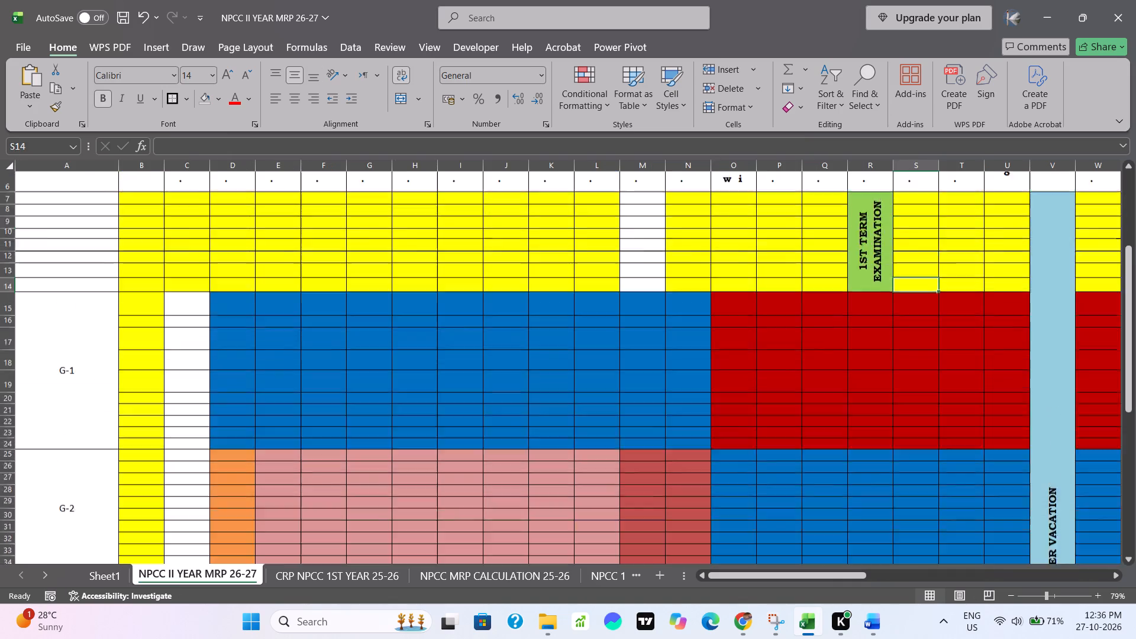
scroll(289, 305, up, 4)
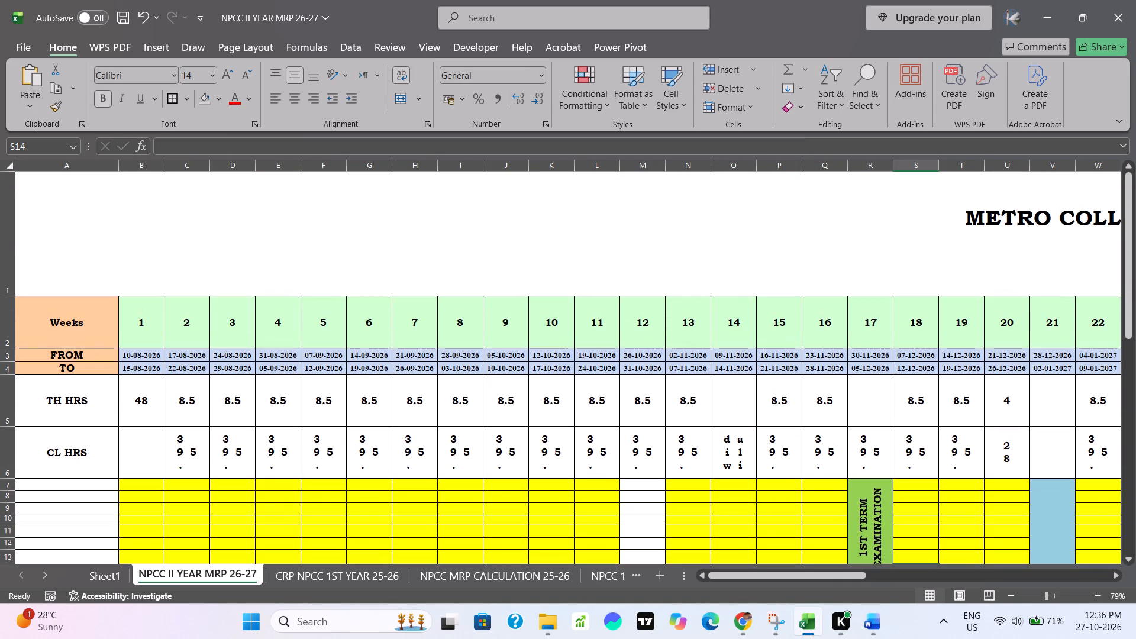
click(82, 355)
key(ctrl+shift+Down)
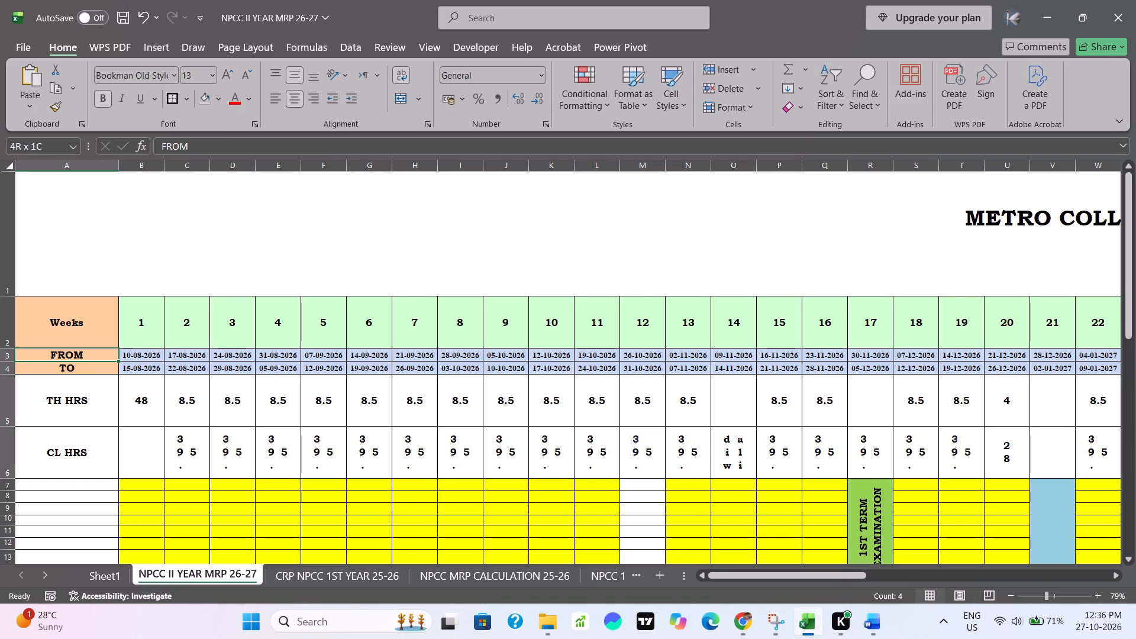
key(ctrl+shift+Right)
scroll(305, 409, right, 3)
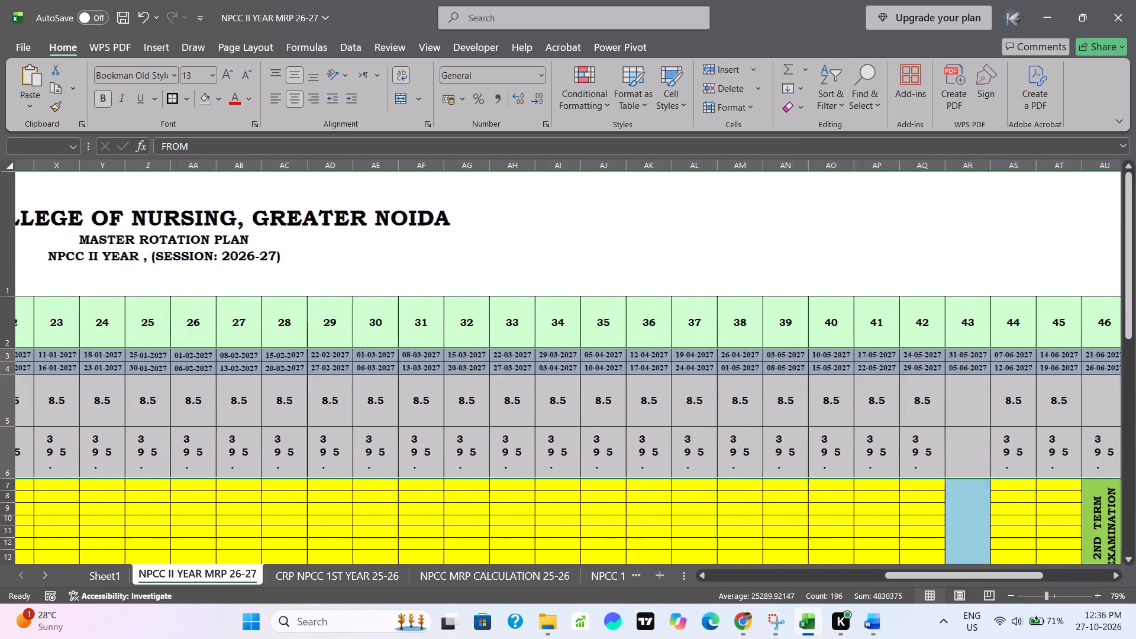
scroll(305, 409, right, 4)
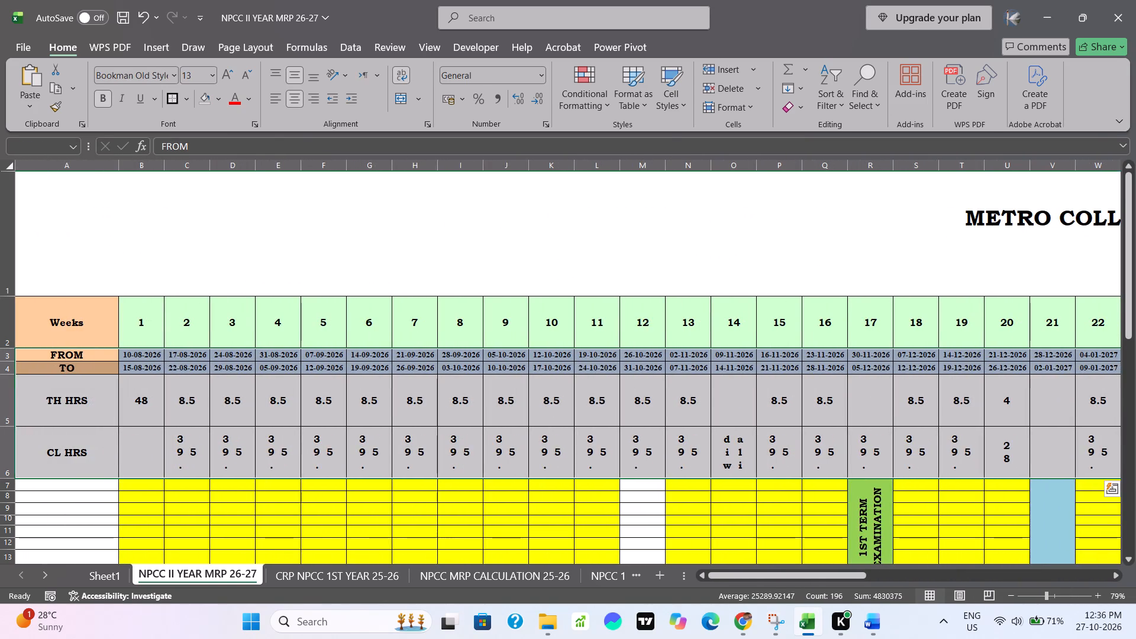
click(86, 355)
drag(86, 355, 86, 370)
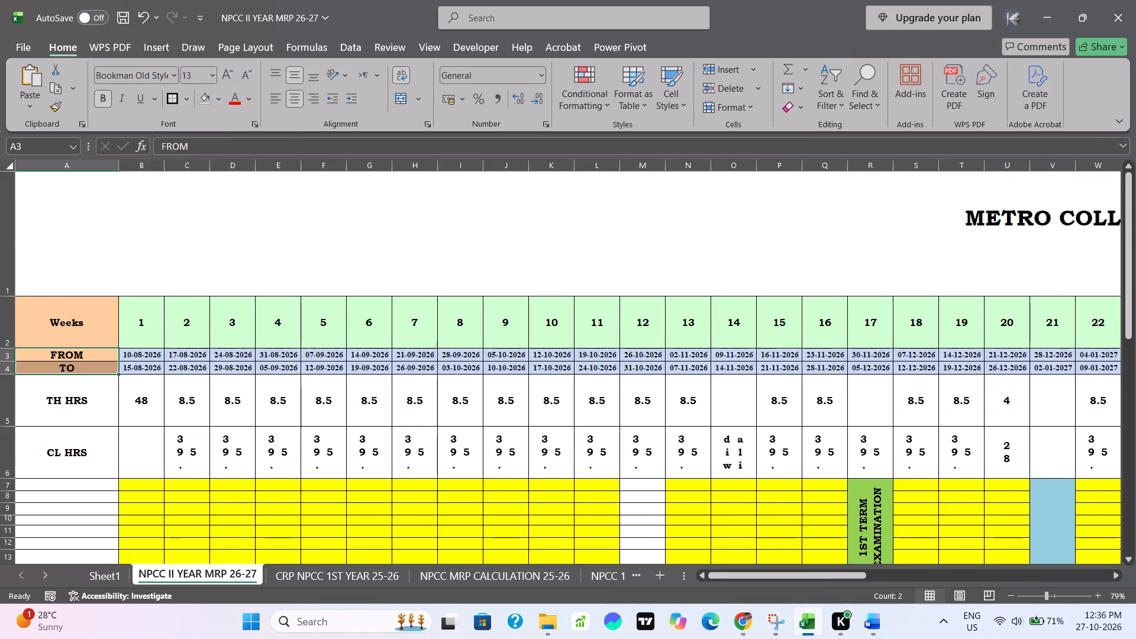
key(ctrl+shift+Right)
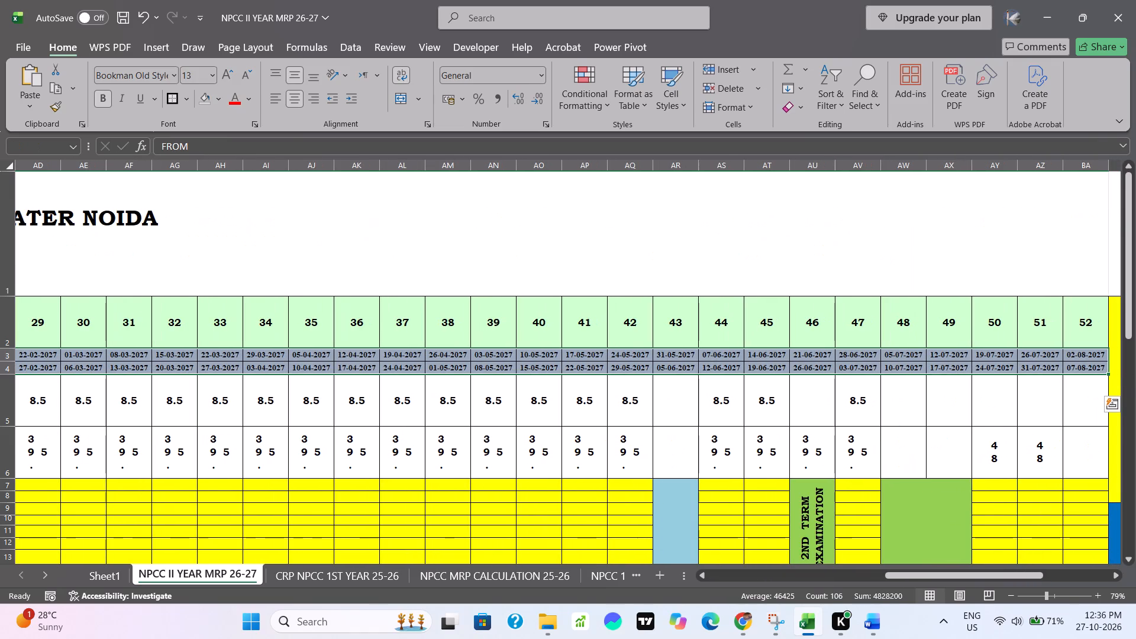
key(ctrl+c)
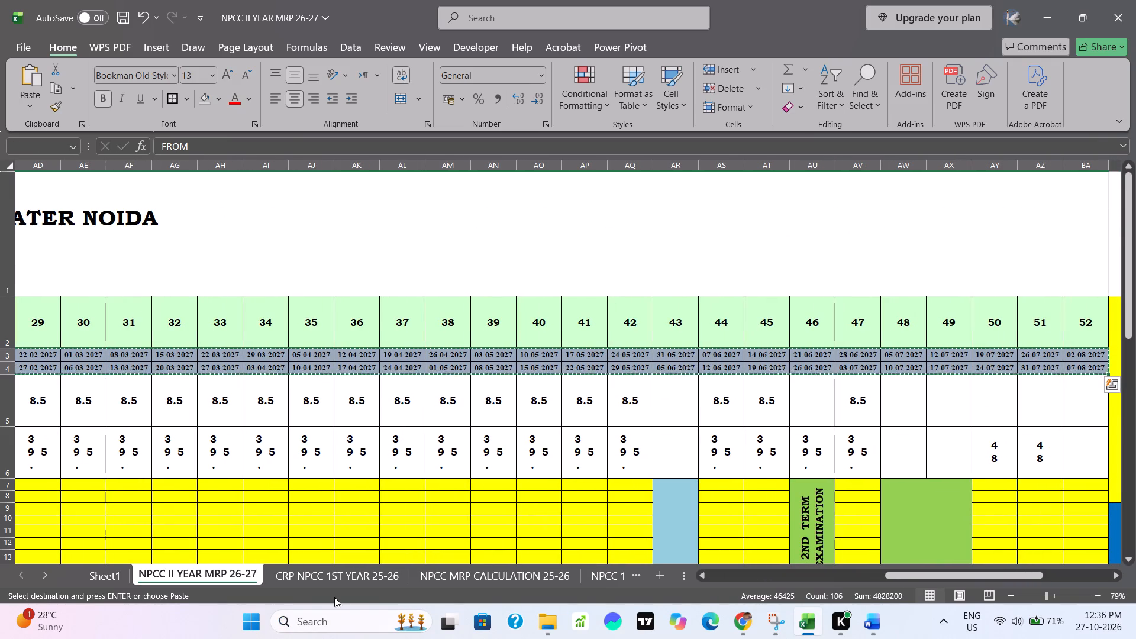
Paste the copied FROM and TO dates transposed into Sheet1, starting at A19 below the schedule table.
click(107, 579)
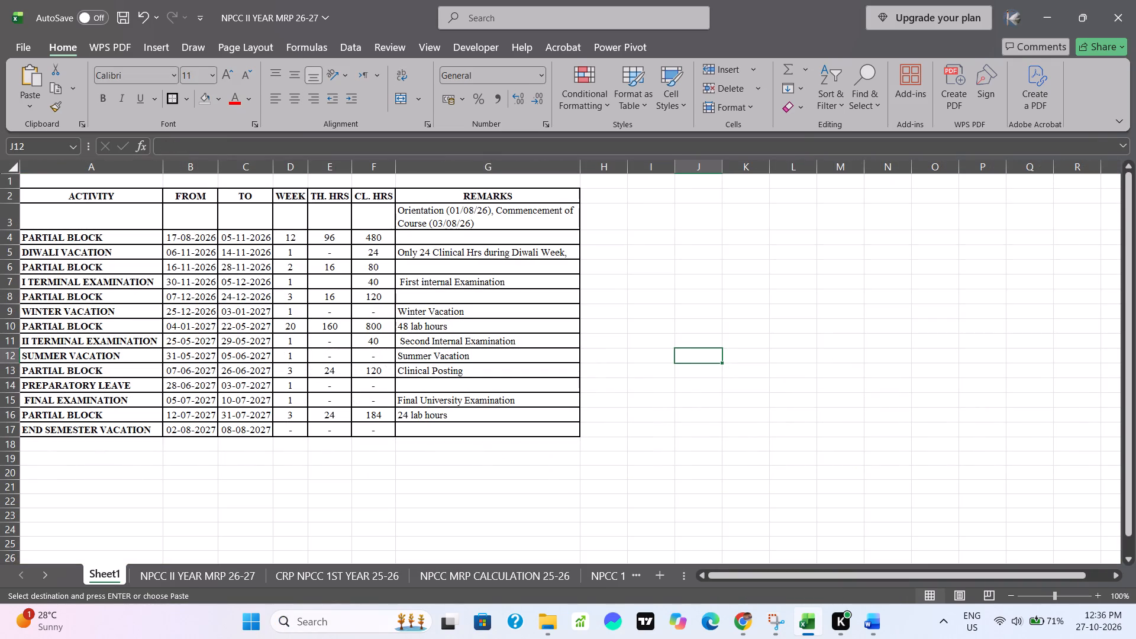
click(49, 457)
right_click(49, 457)
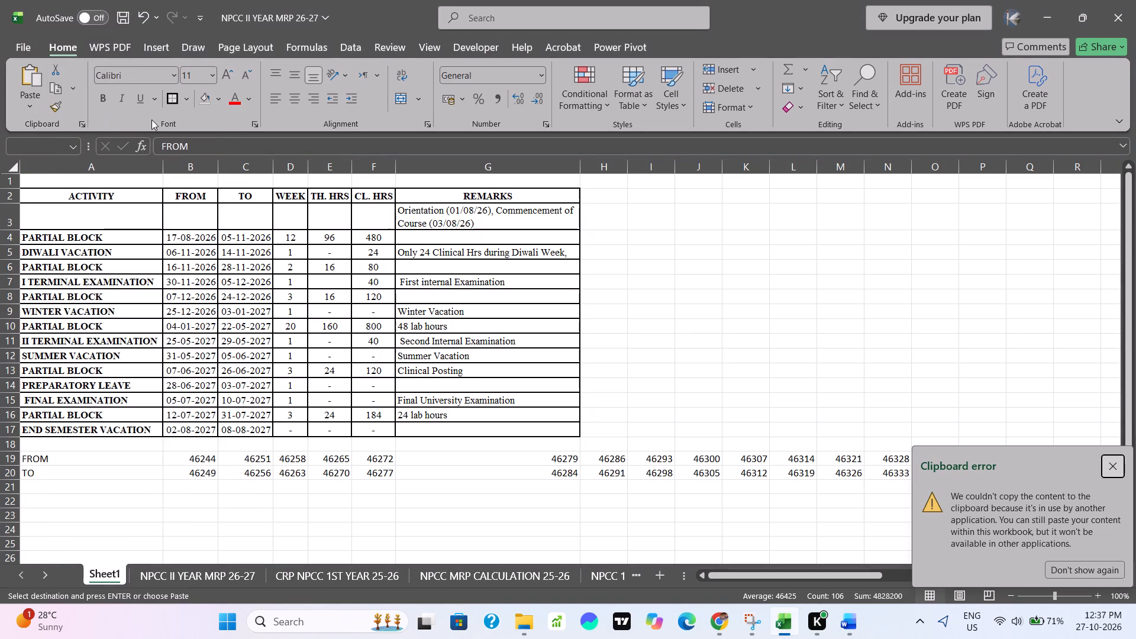
right_click(60, 458)
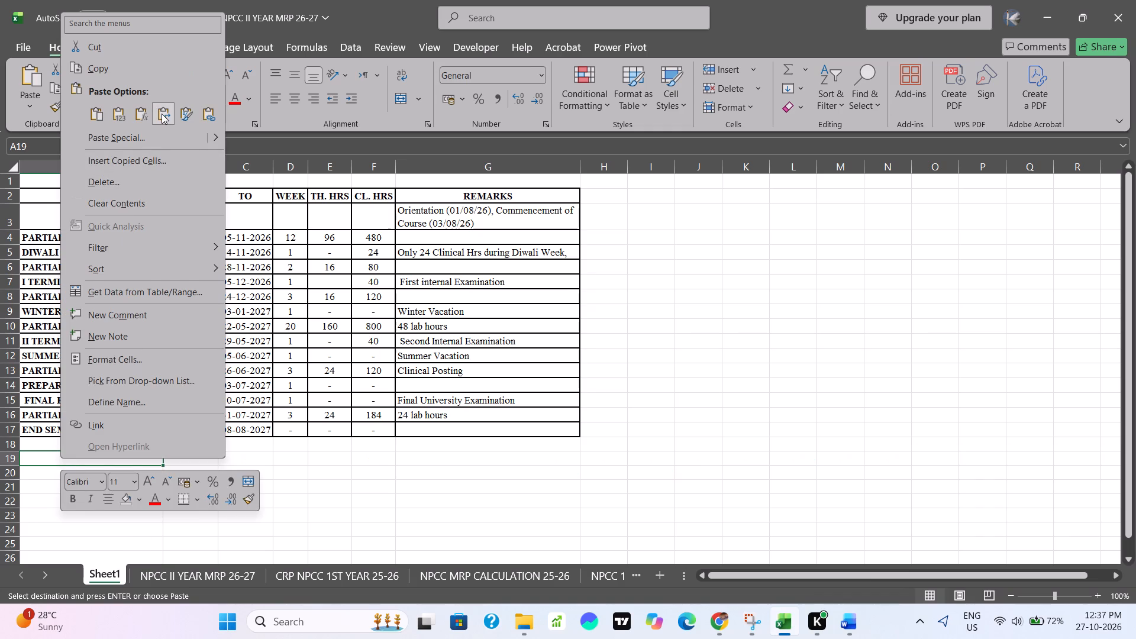
click(162, 114)
click(280, 486)
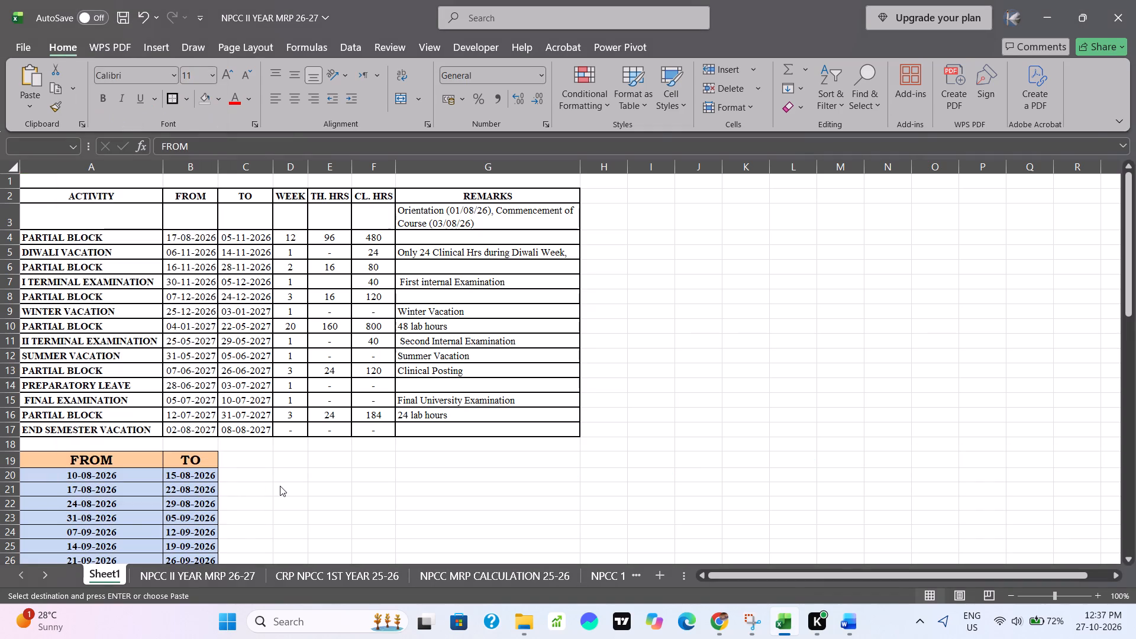
Look over the transposed weekly dates and the schedule table above them.
scroll(280, 486, down, 3)
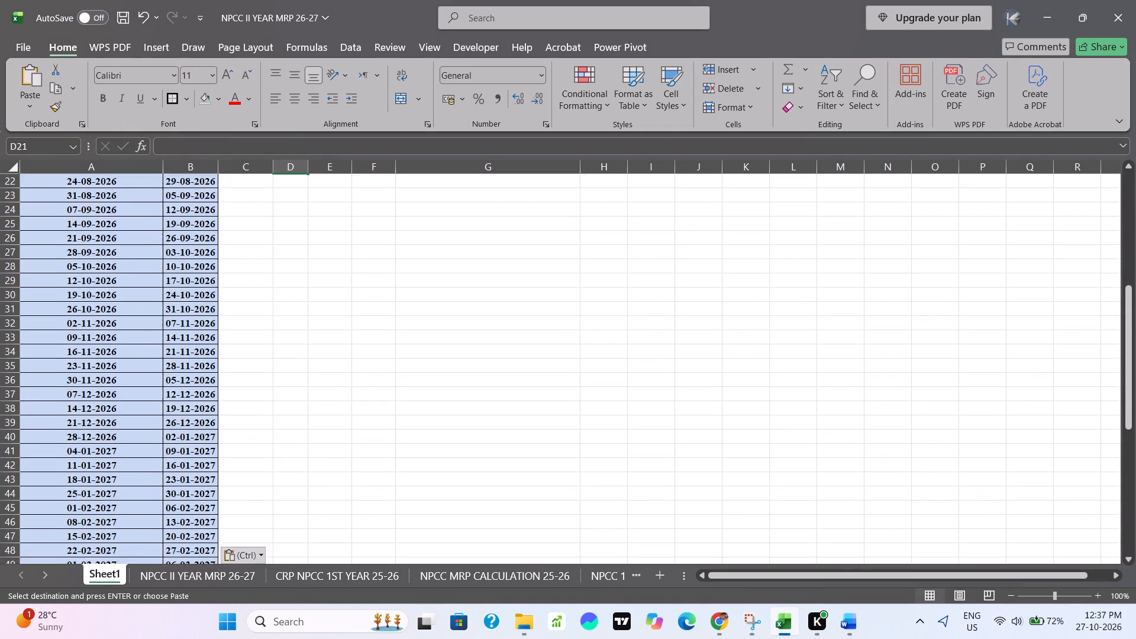
scroll(280, 486, up, 1)
scroll(280, 486, right, 1)
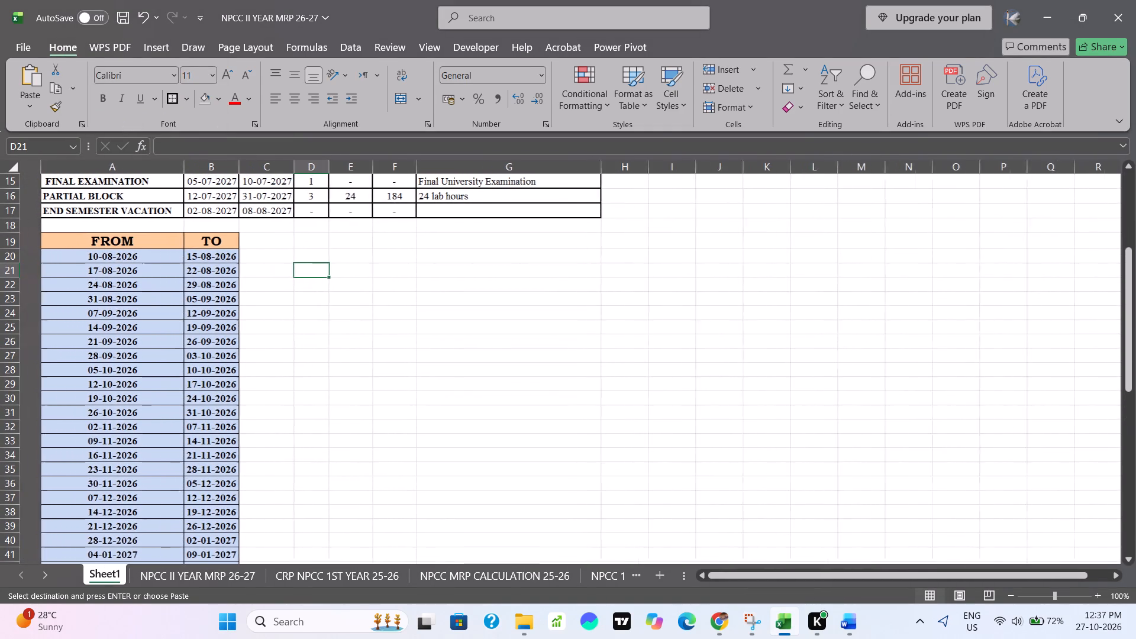
scroll(280, 486, right, 2)
scroll(280, 486, up, 1)
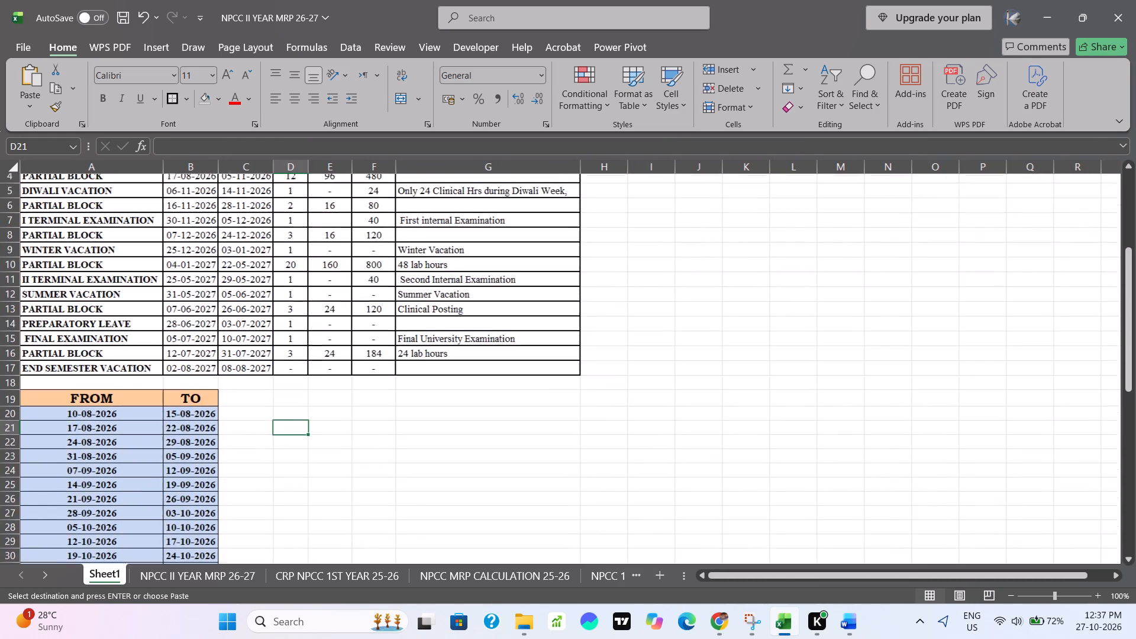
scroll(280, 486, up, 3)
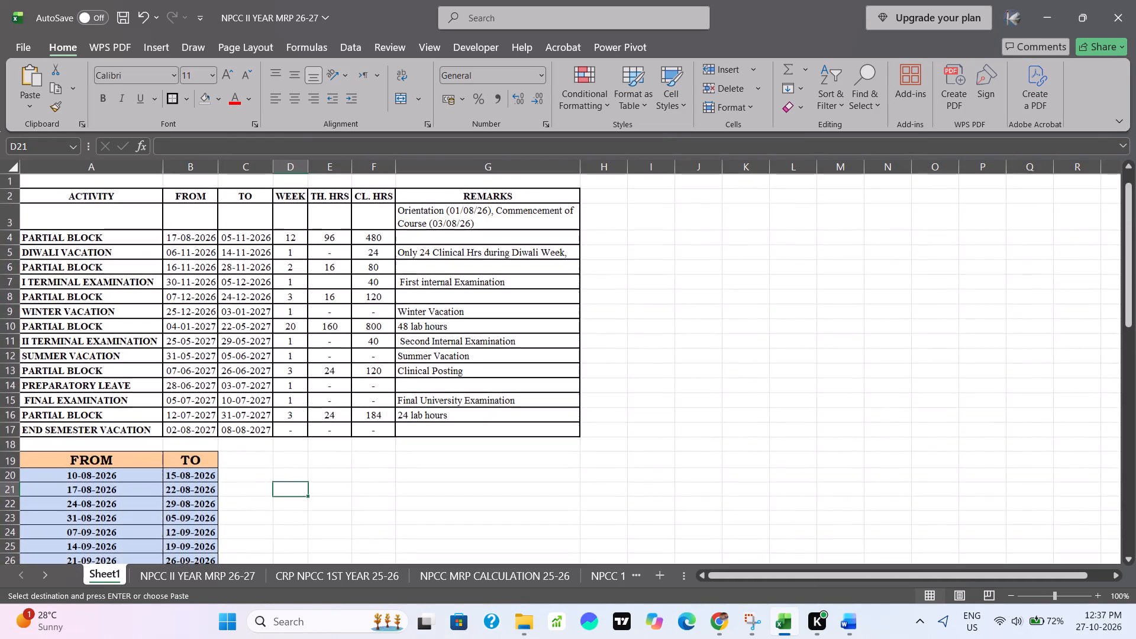
scroll(280, 486, up, 1)
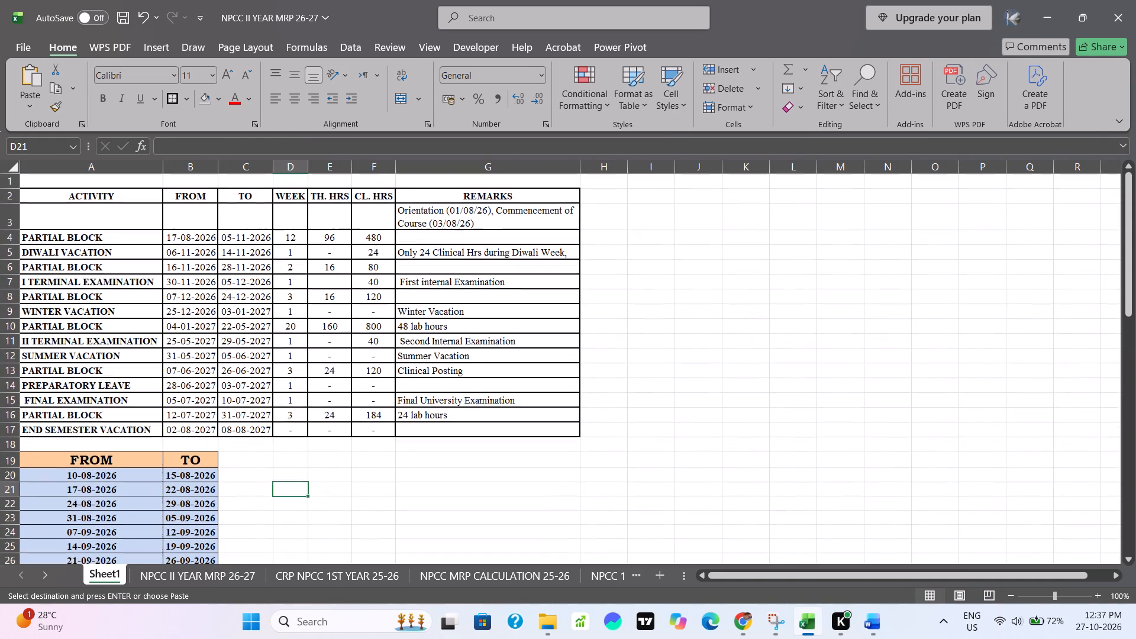
Copy the whole FROM and TO date list starting at A19 and paste it over the schedule's date columns from B2.
drag(97, 457, 173, 461)
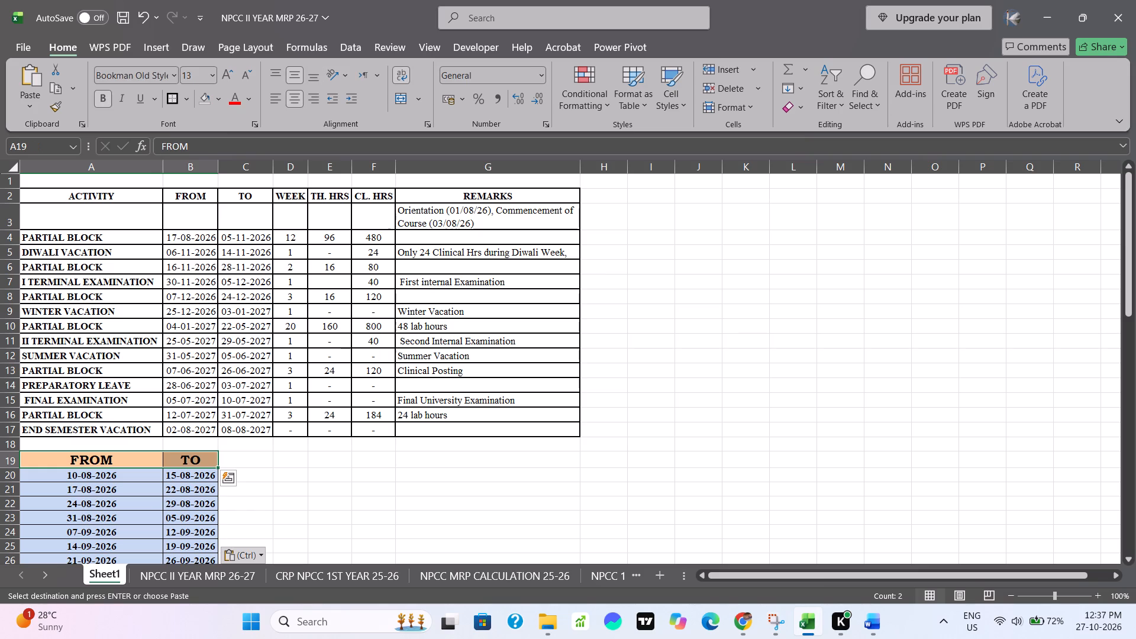
click(286, 488)
drag(108, 460, 138, 461)
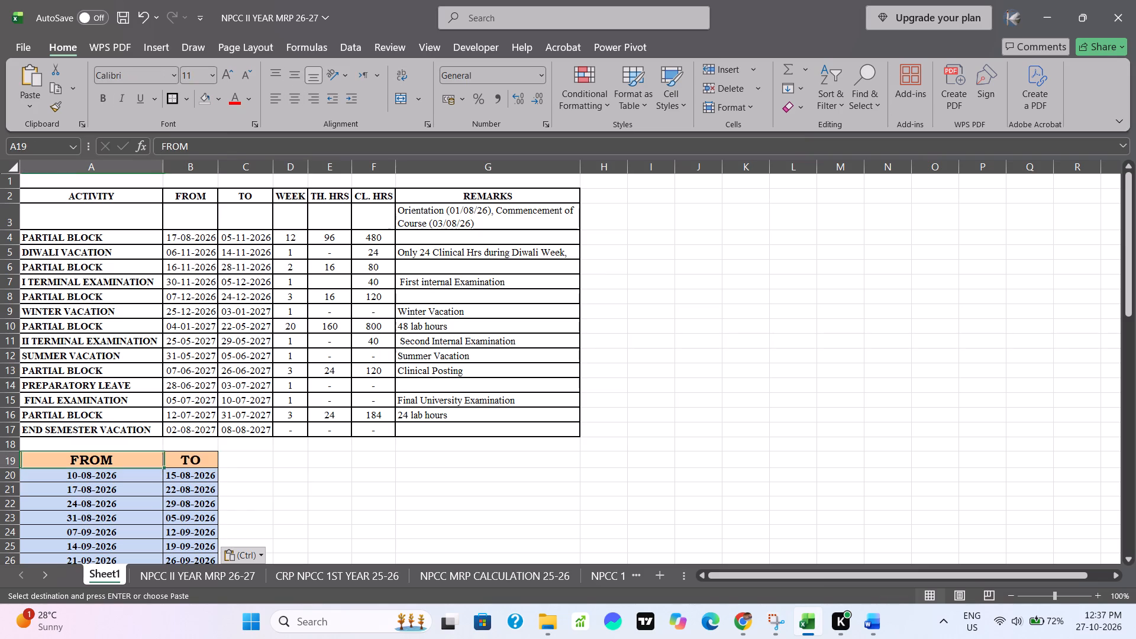
drag(138, 461, 170, 461)
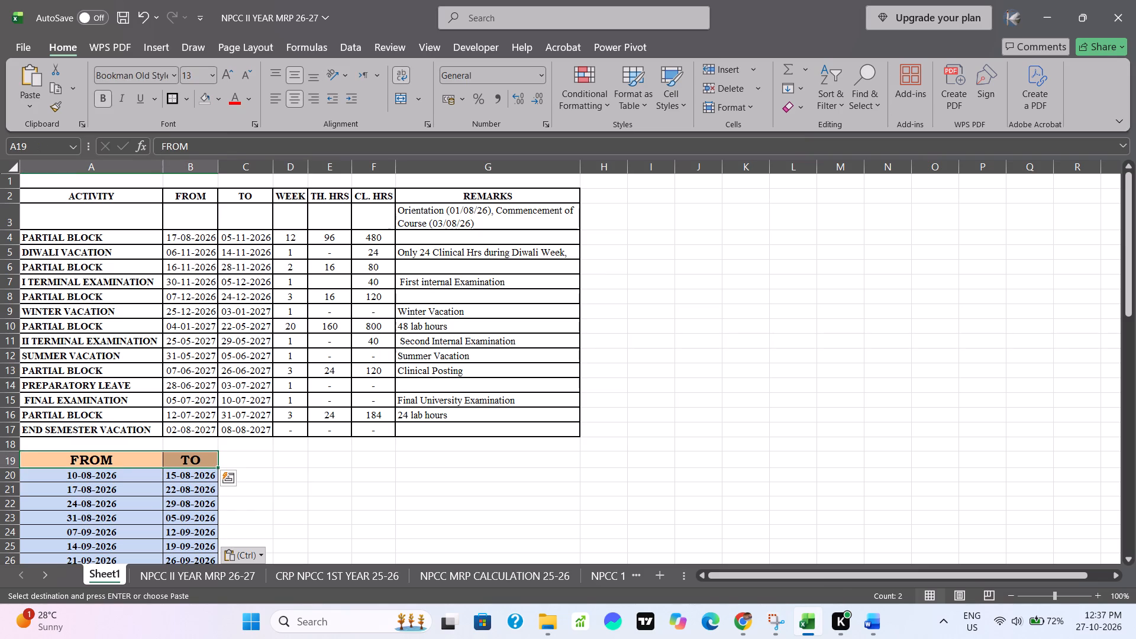
key(ctrl+shift+Down)
key(ctrl+c)
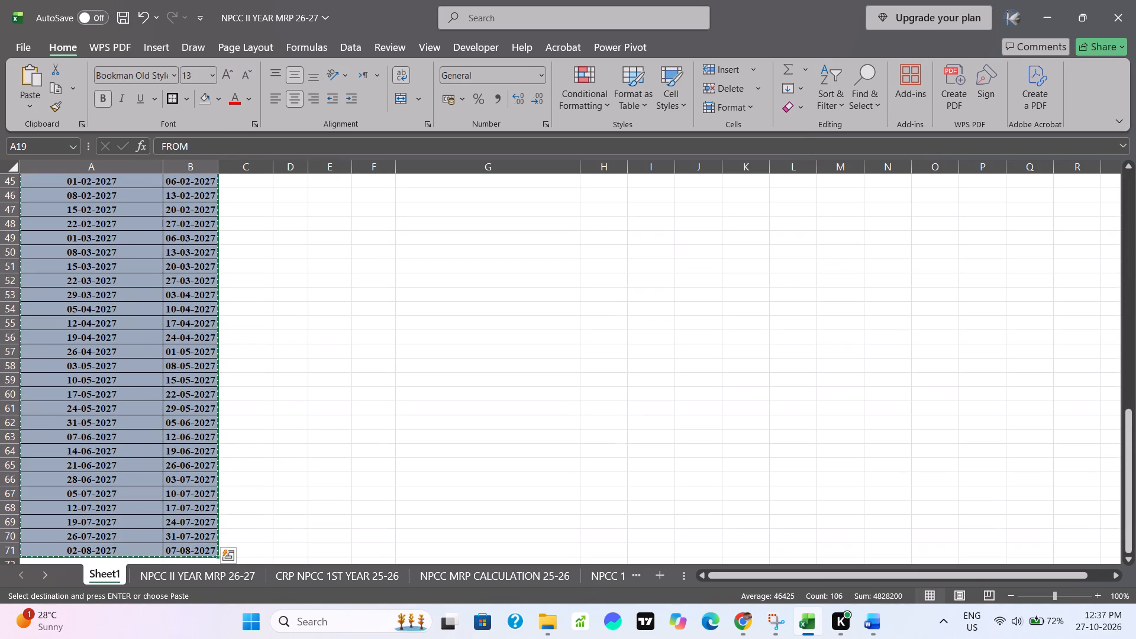
scroll(313, 415, up, 8)
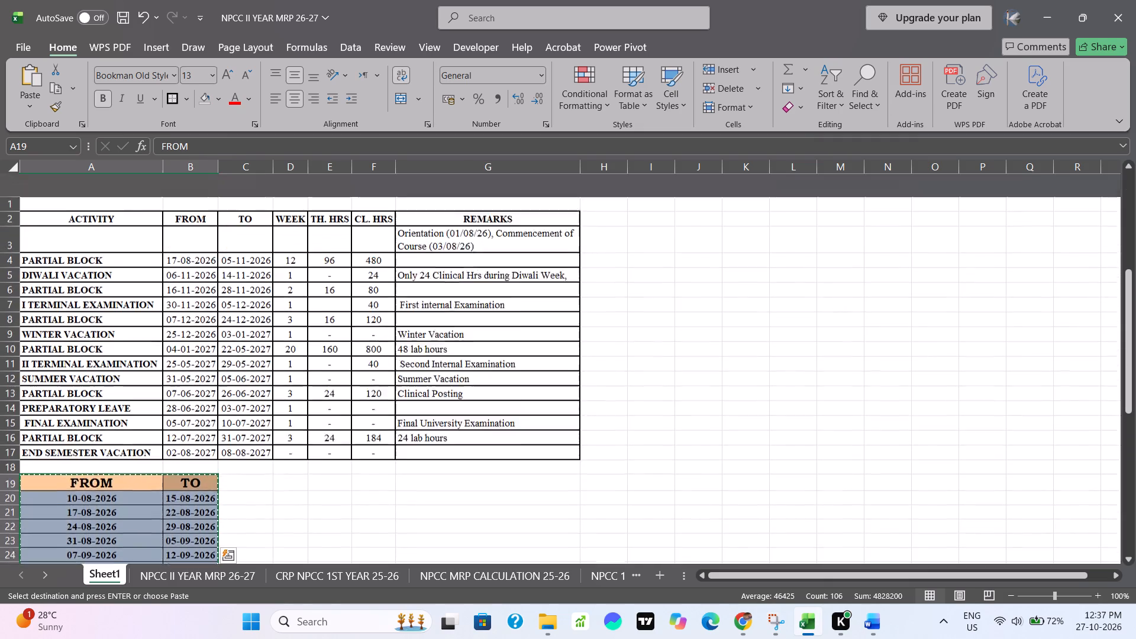
scroll(313, 415, up, 1)
click(191, 196)
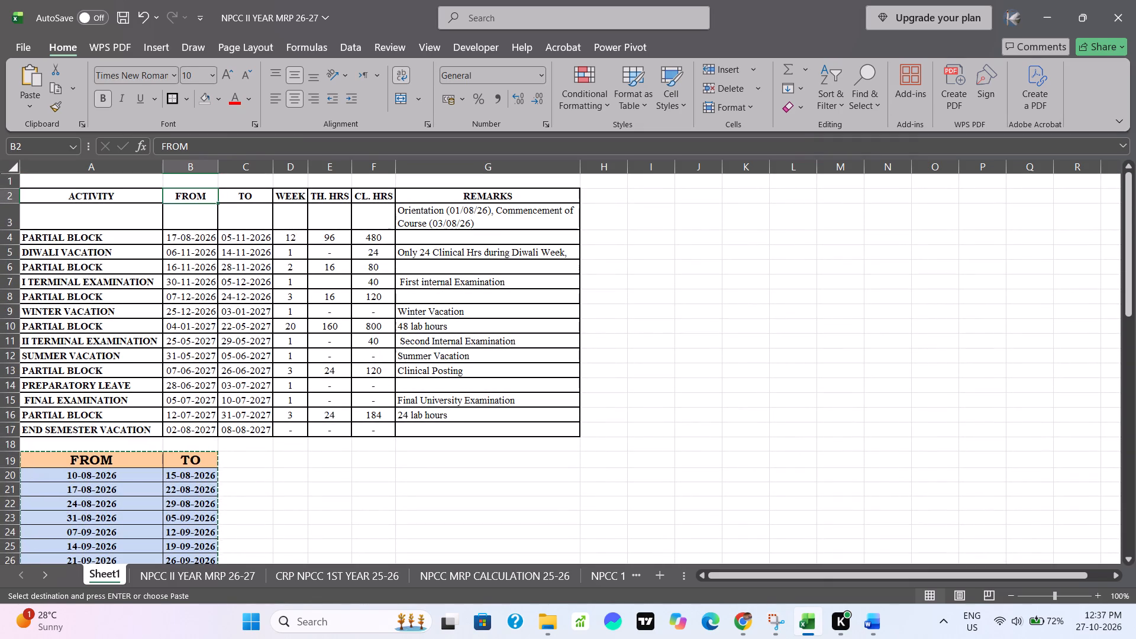
key(ctrl+v)
click(472, 515)
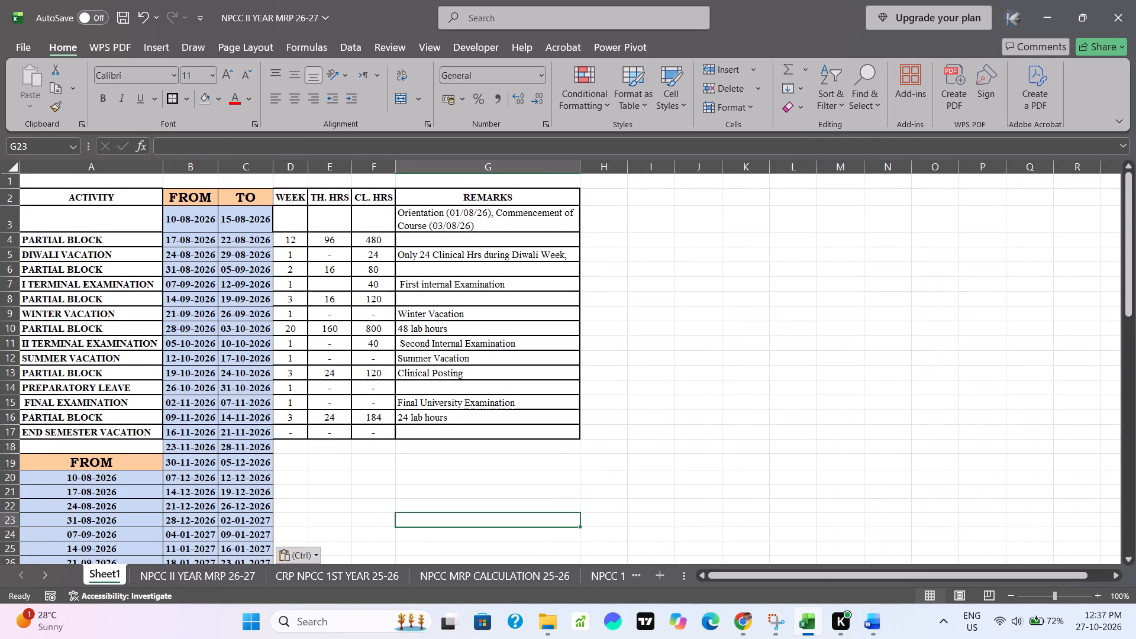
Clear the leftover FROM heading and dates in column A from A19 downward.
click(108, 461)
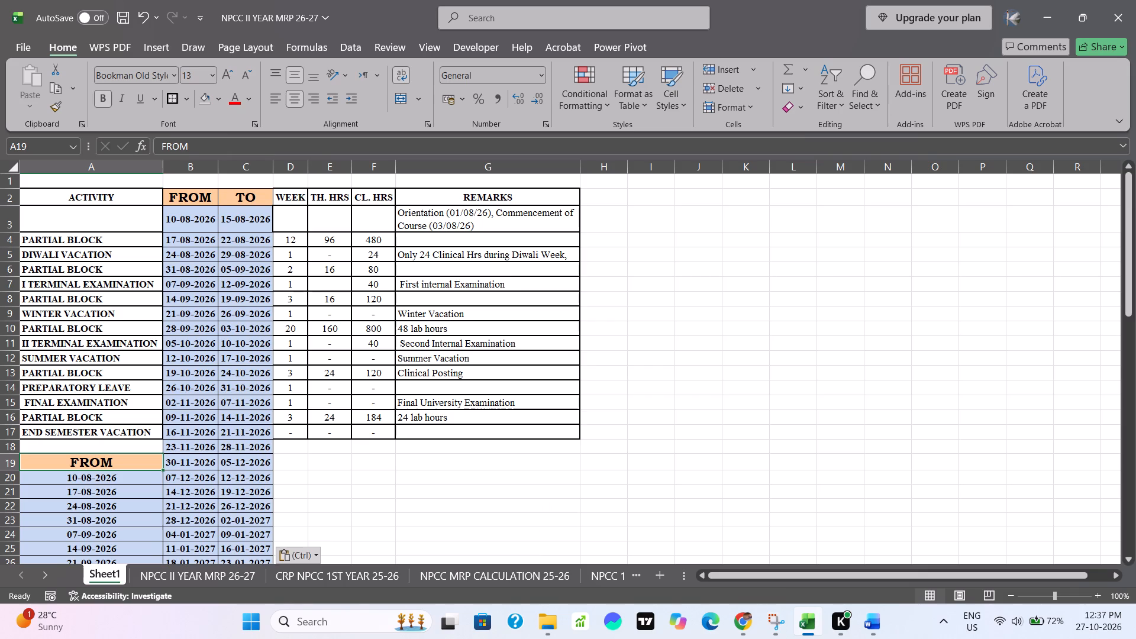
key(ctrl+shift+Down)
key(Delete)
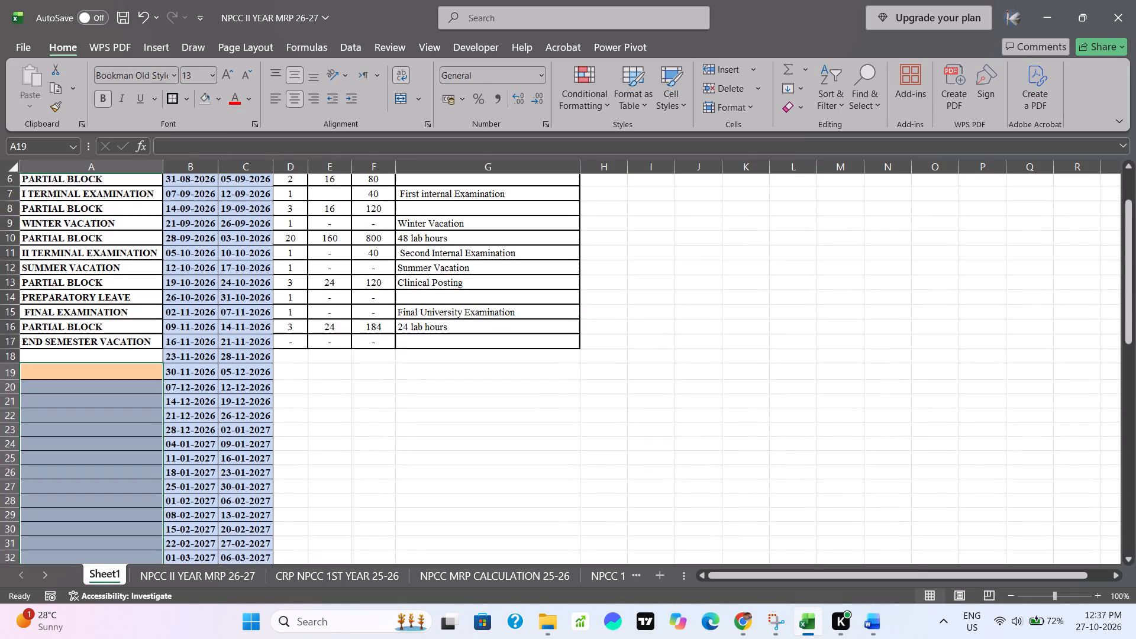
Delete the emptied cells in column A from A19 downward, shifting the remaining cells up.
right_click(89, 379)
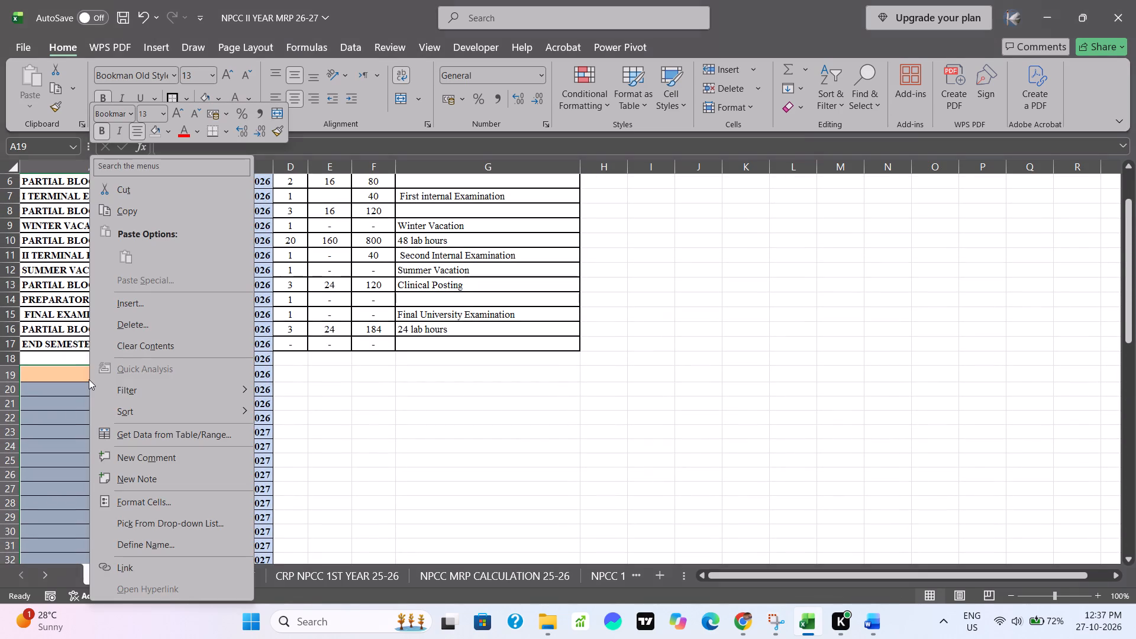
click(149, 317)
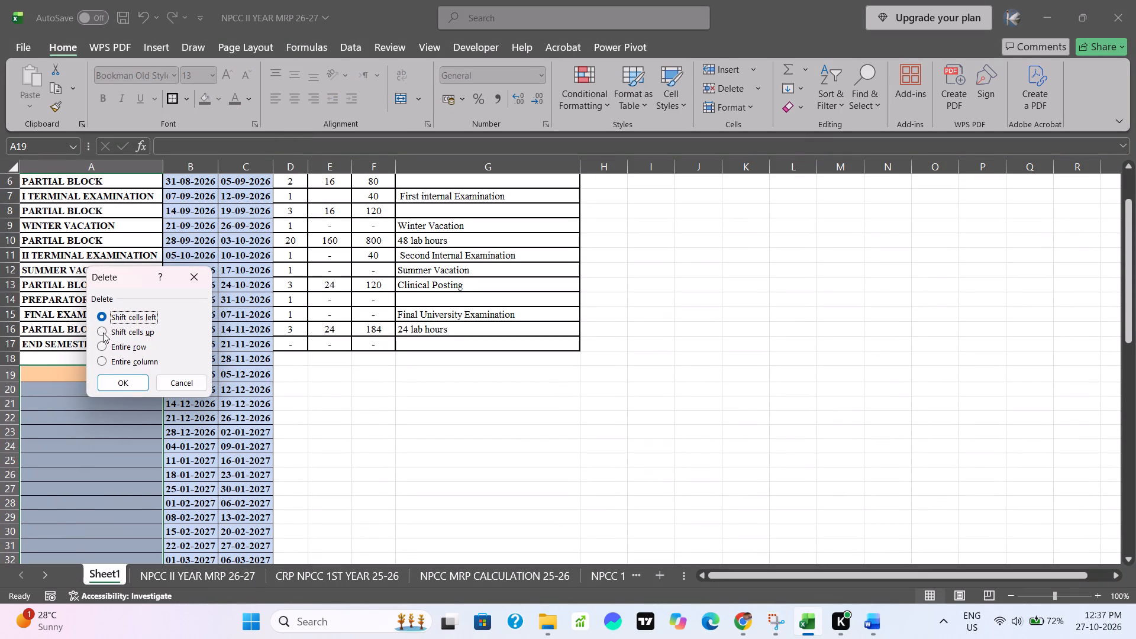
click(102, 333)
click(114, 385)
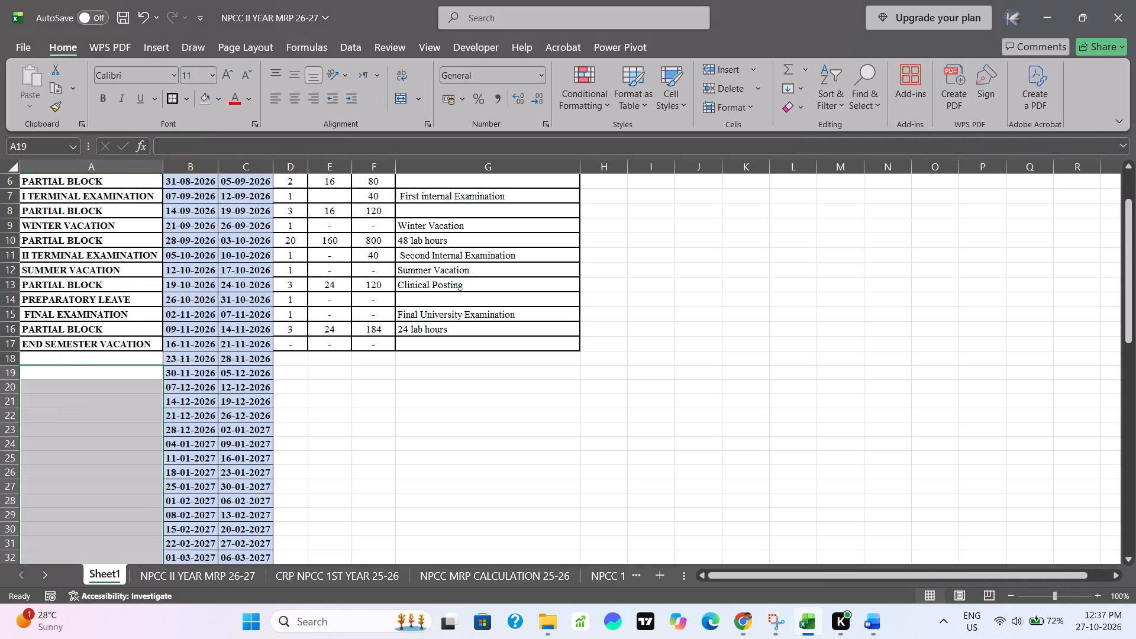
click(331, 433)
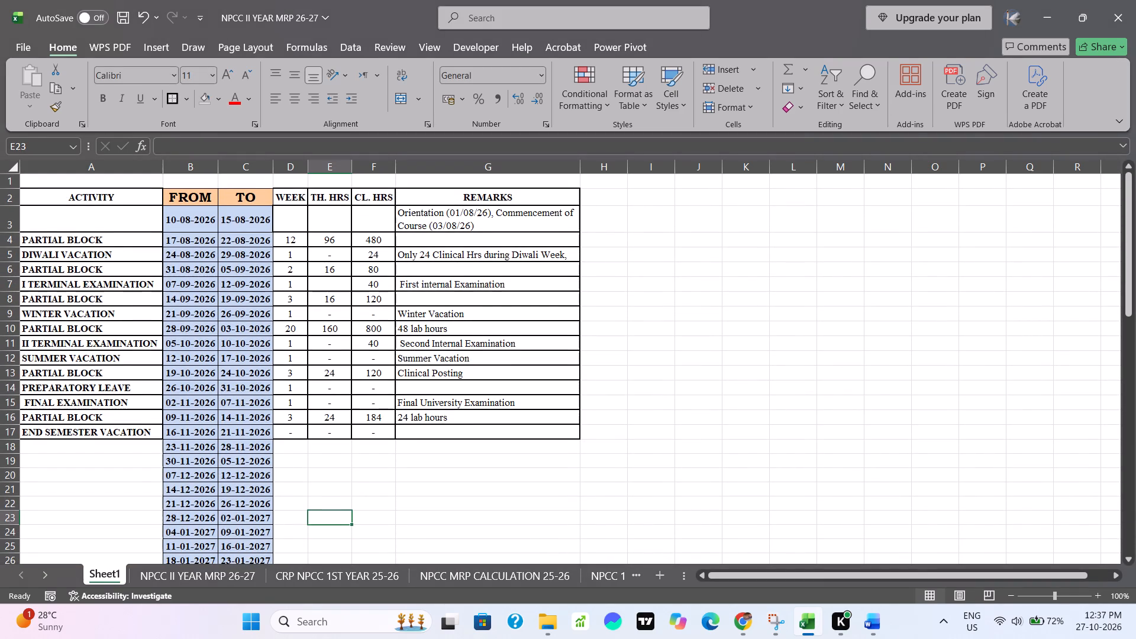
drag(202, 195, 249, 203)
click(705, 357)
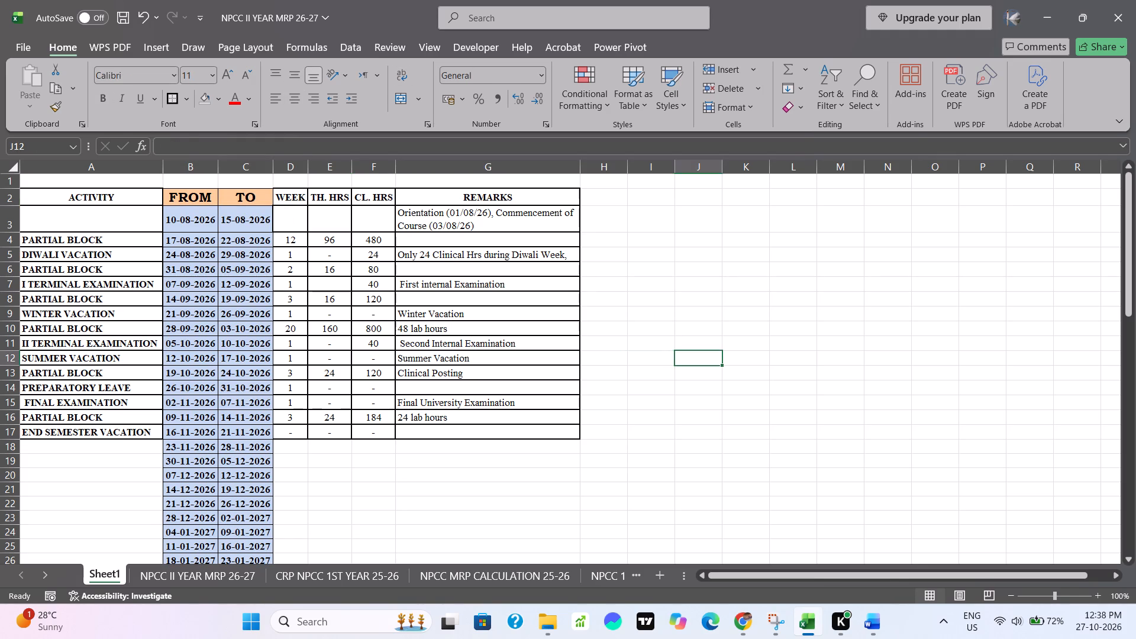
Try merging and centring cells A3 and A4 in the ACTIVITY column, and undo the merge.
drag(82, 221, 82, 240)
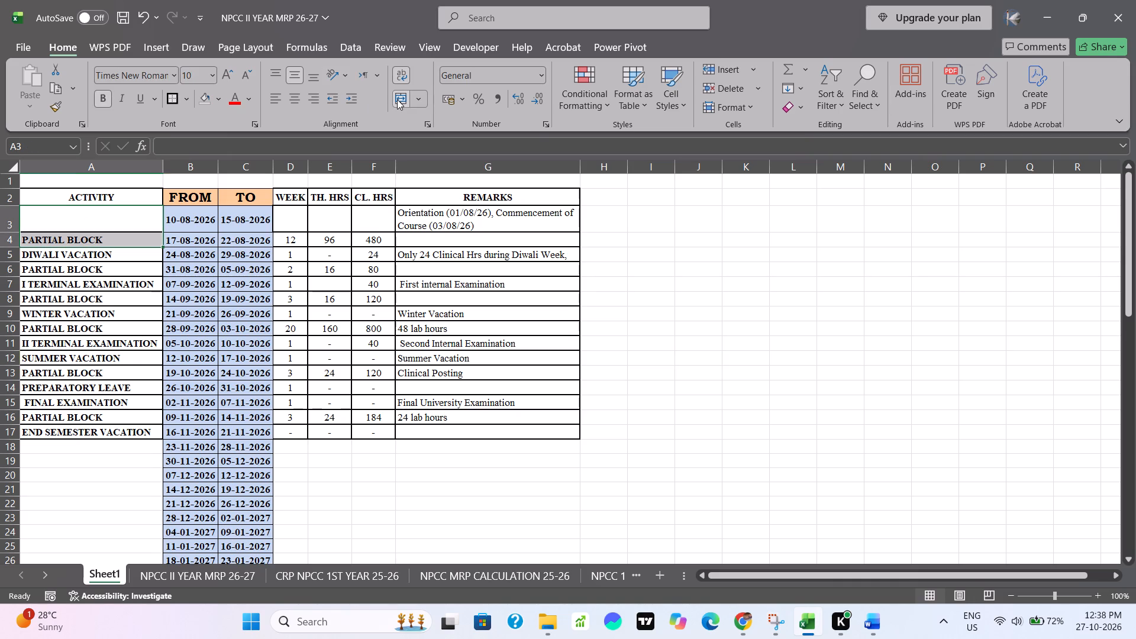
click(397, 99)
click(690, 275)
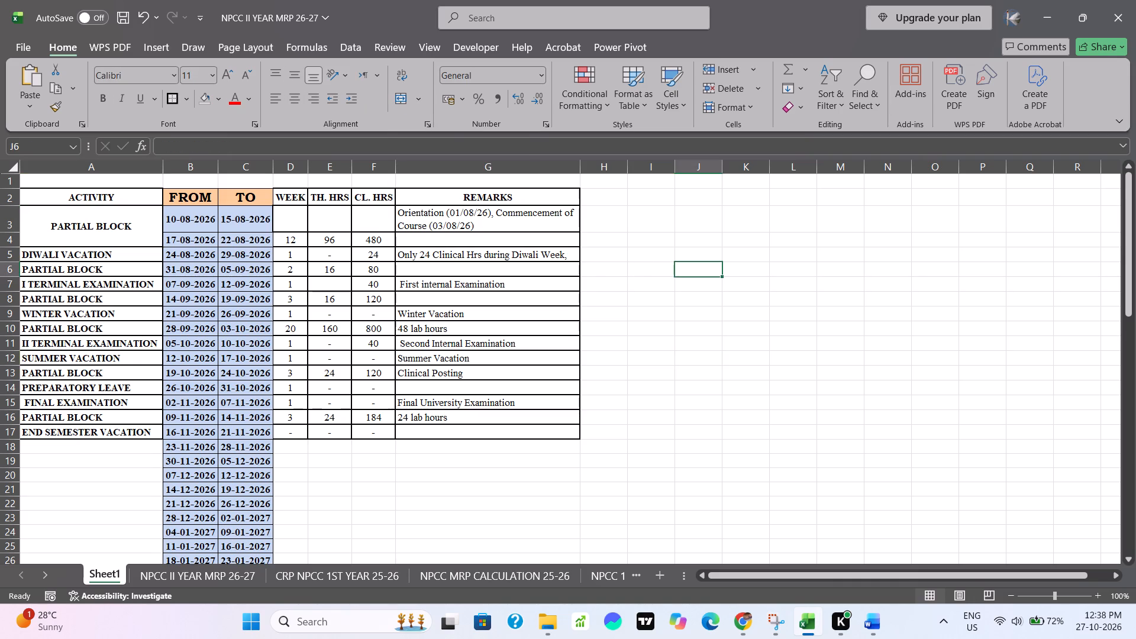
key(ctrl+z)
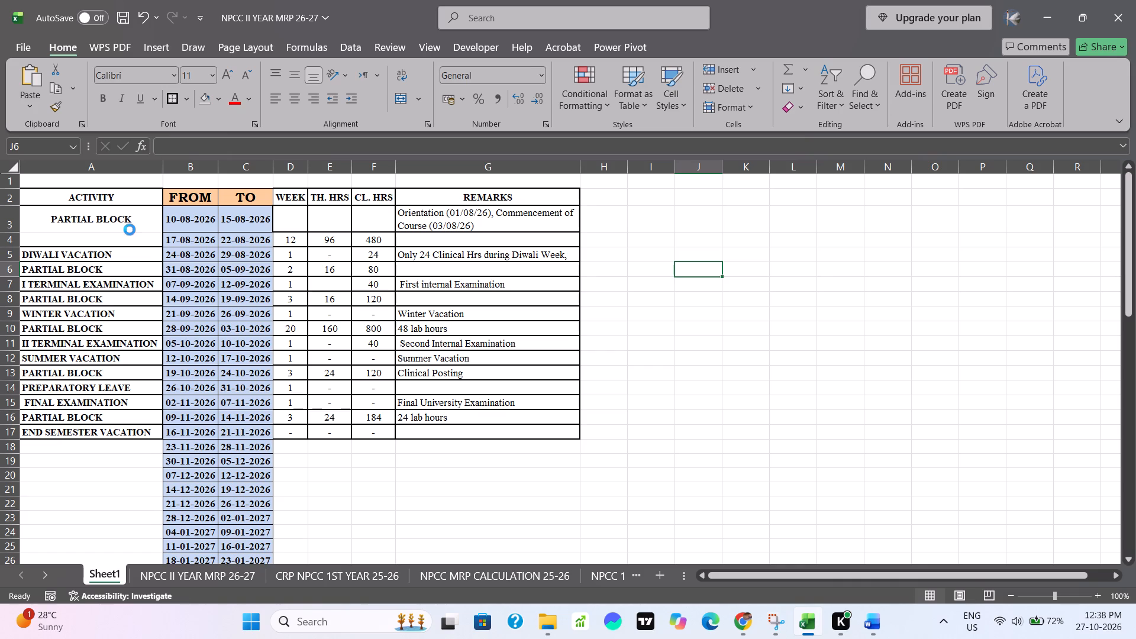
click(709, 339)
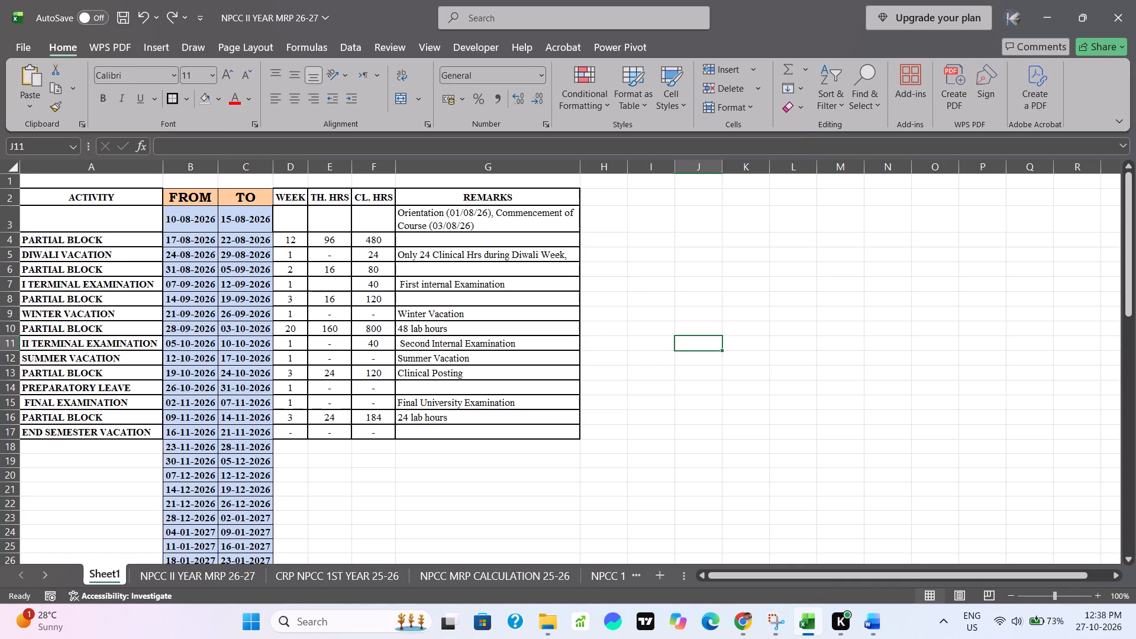
Move the activity list from A3:A17 to column L starting at L5, and widen column L so the activity names fit.
drag(110, 225, 120, 430)
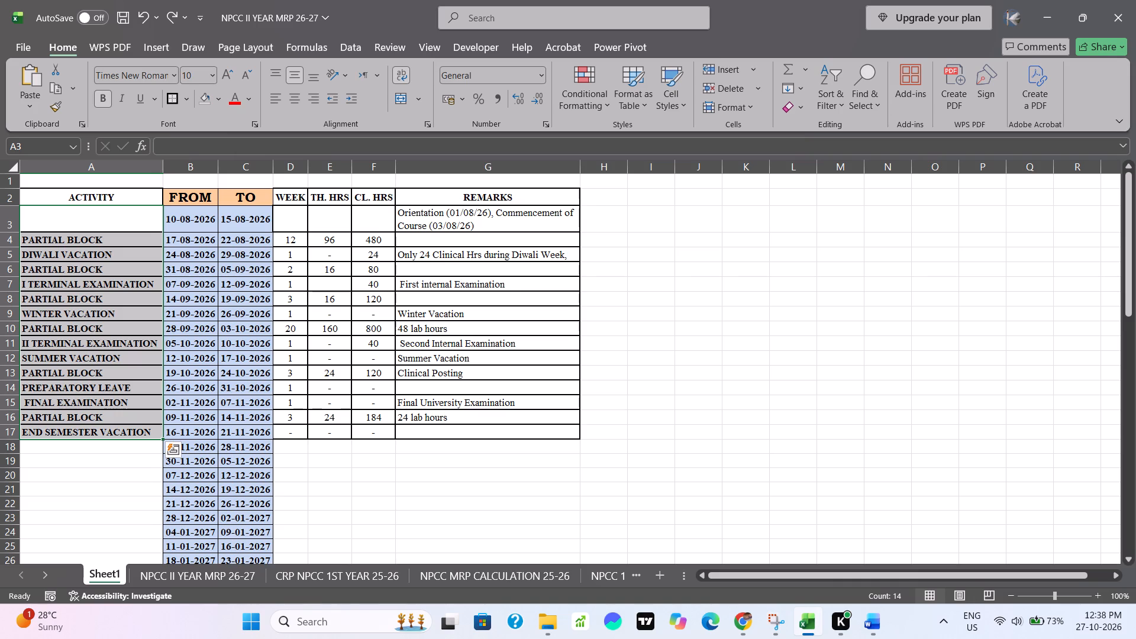
key(ctrl+x)
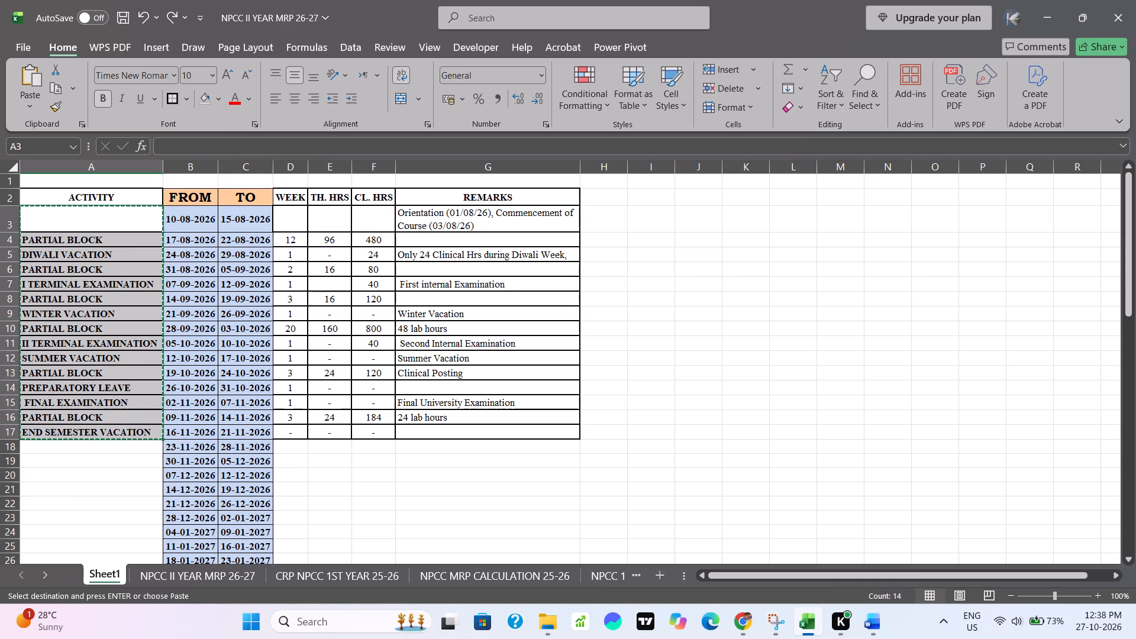
click(790, 250)
key(ctrl+v)
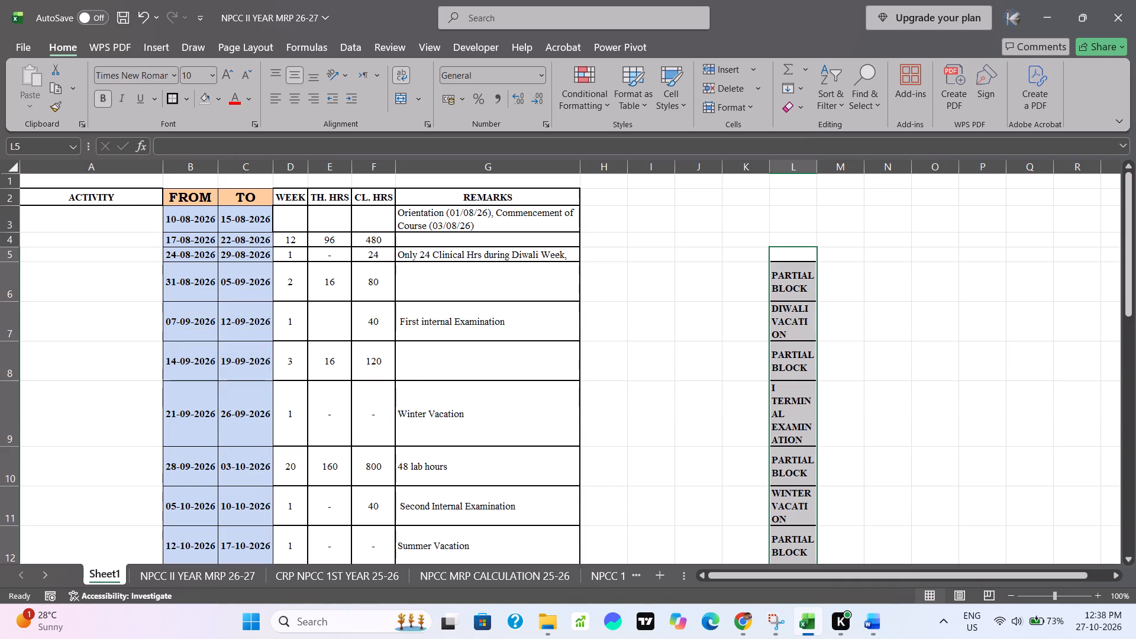
drag(818, 167, 926, 167)
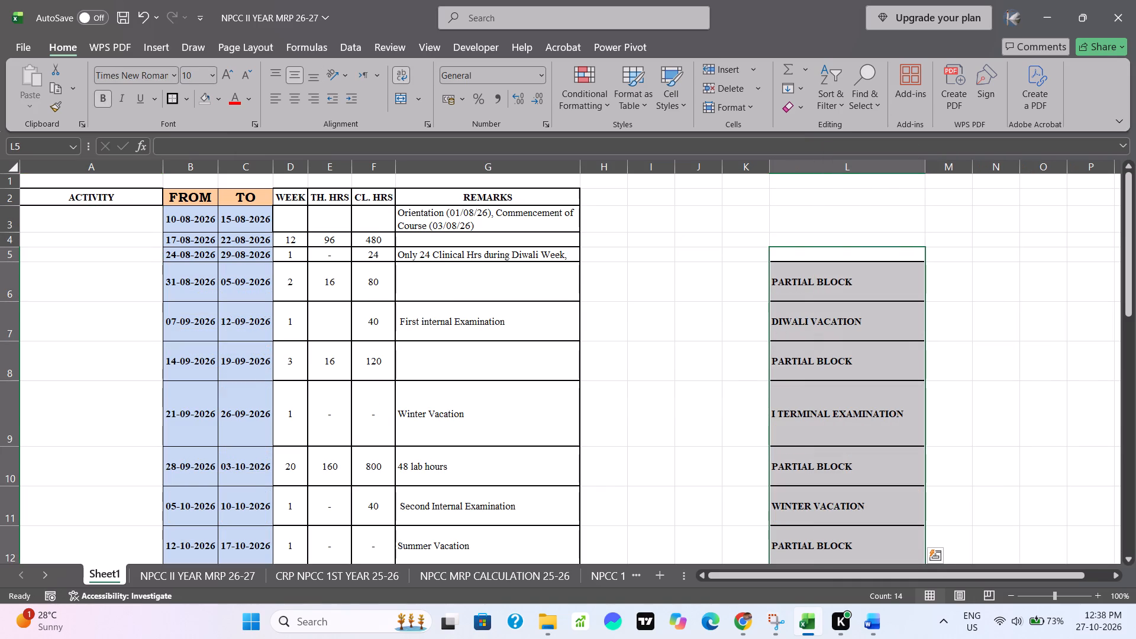
click(683, 318)
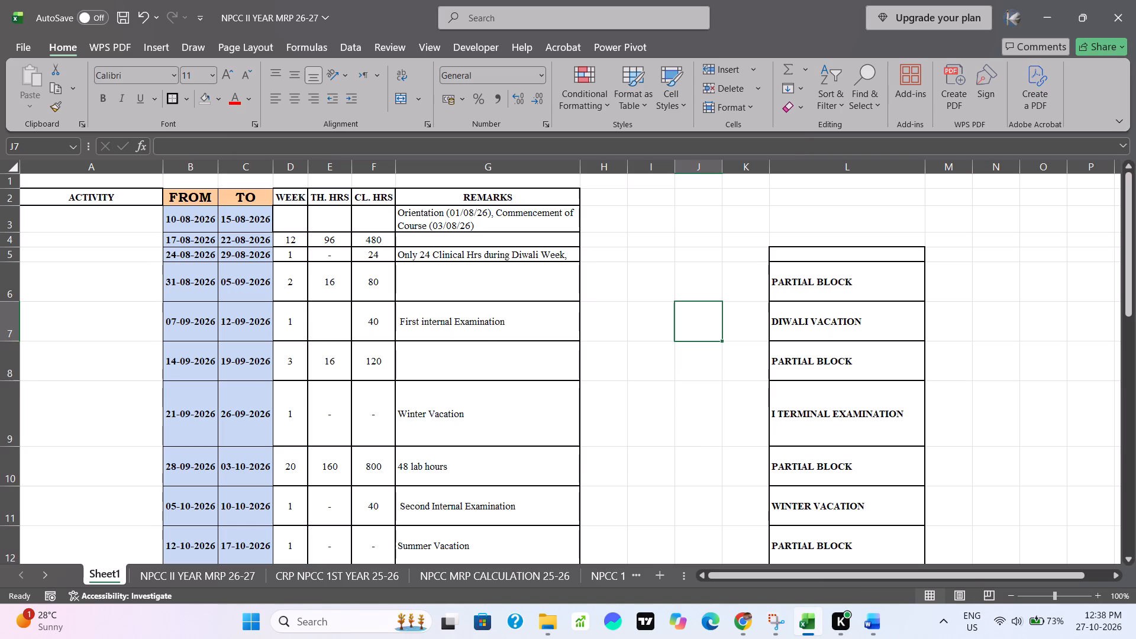
Copy the PARTIAL BLOCK entry from L6 into A3, the first row of the ACTIVITY column.
click(843, 285)
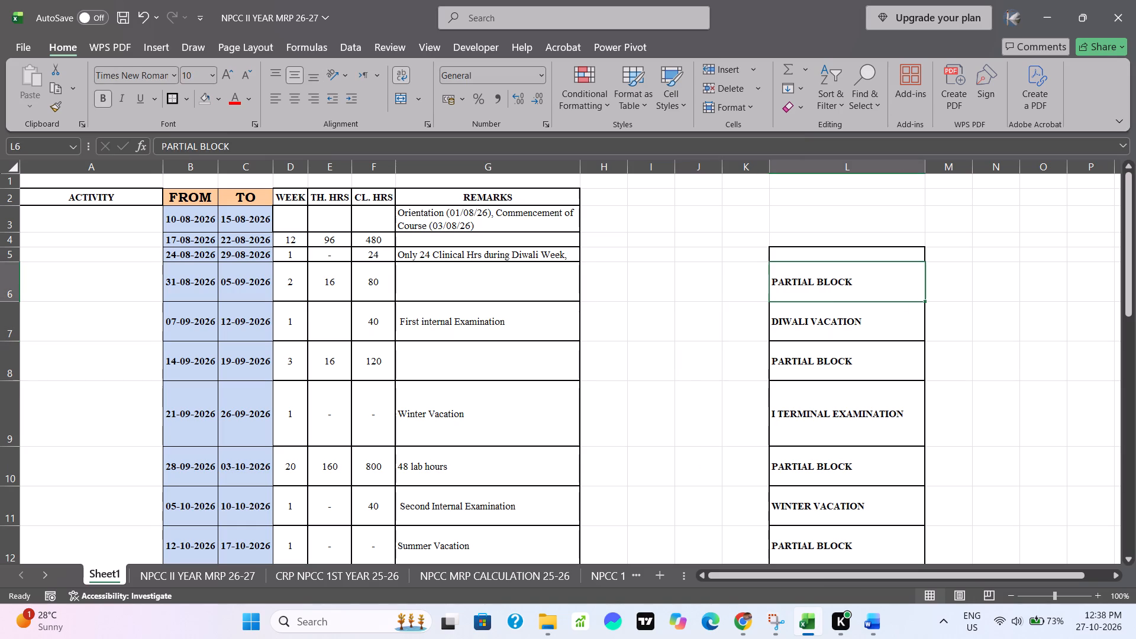
key(ctrl+c)
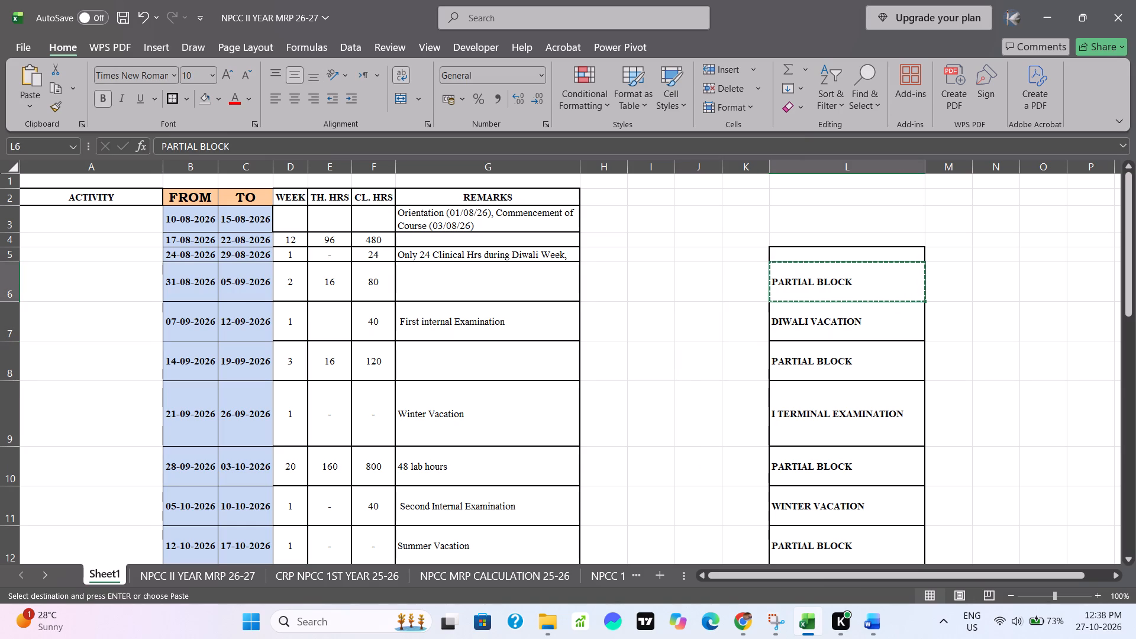
click(119, 225)
key(ctrl+v)
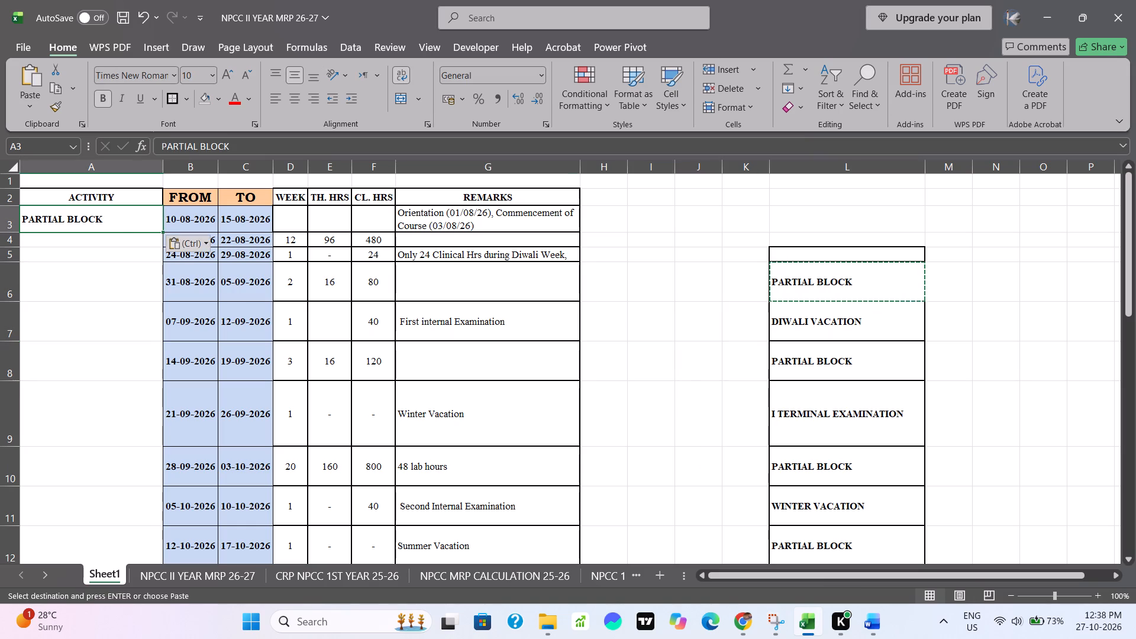
click(648, 314)
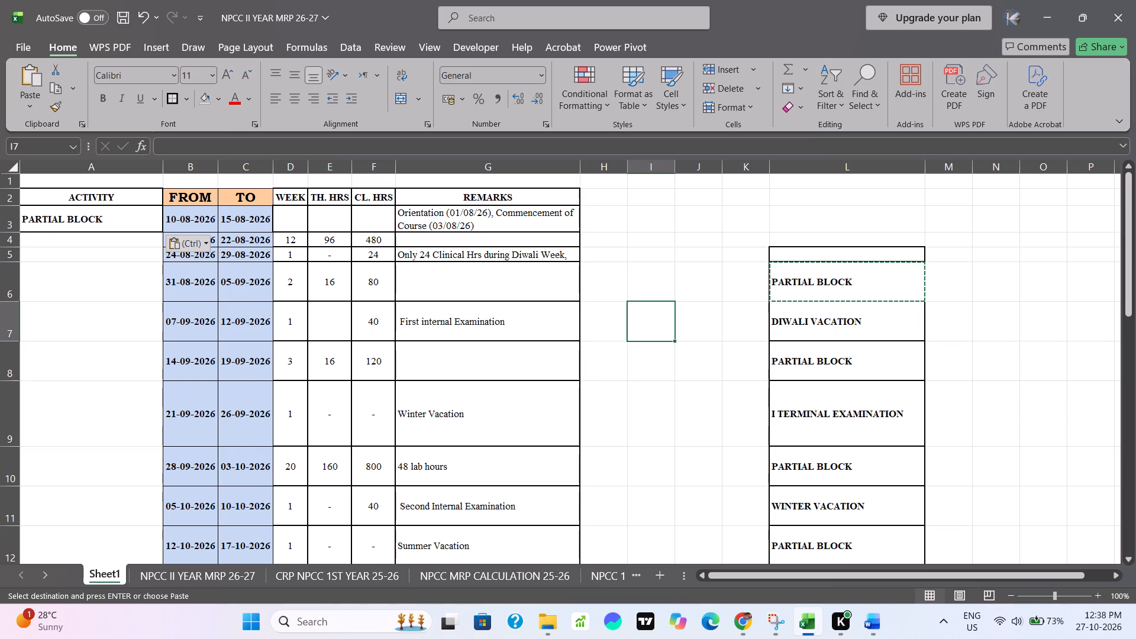
Merge and centre A3:A15 so PARTIAL BLOCK spans the weeks from 10-08-2026 through the week starting 02-11-2026.
scroll(264, 484, down, 2)
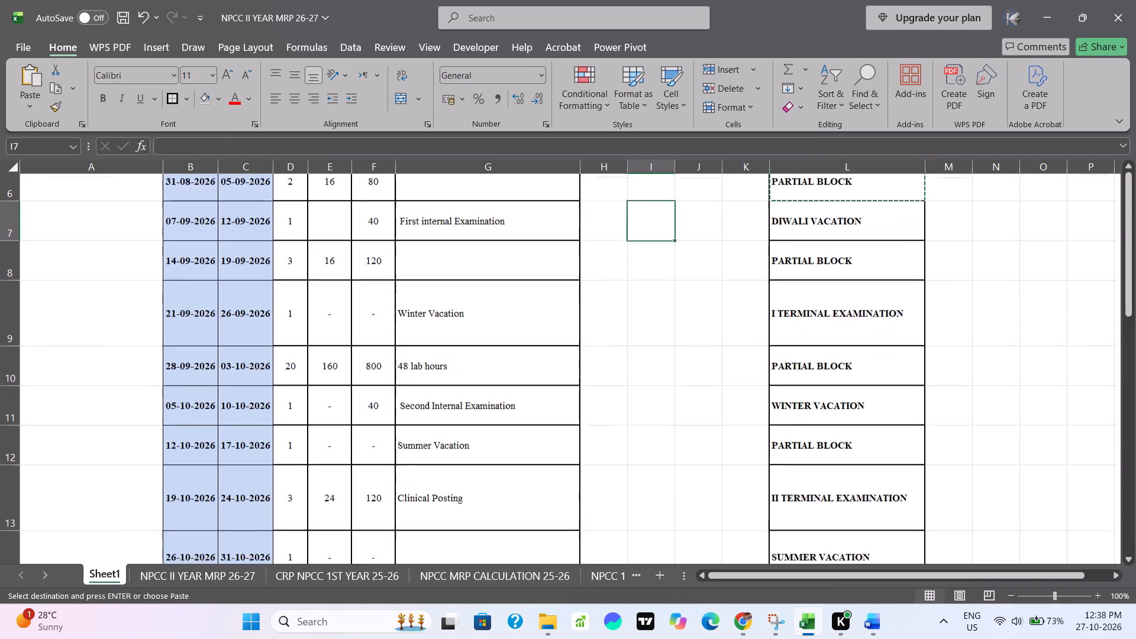
scroll(264, 484, down, 4)
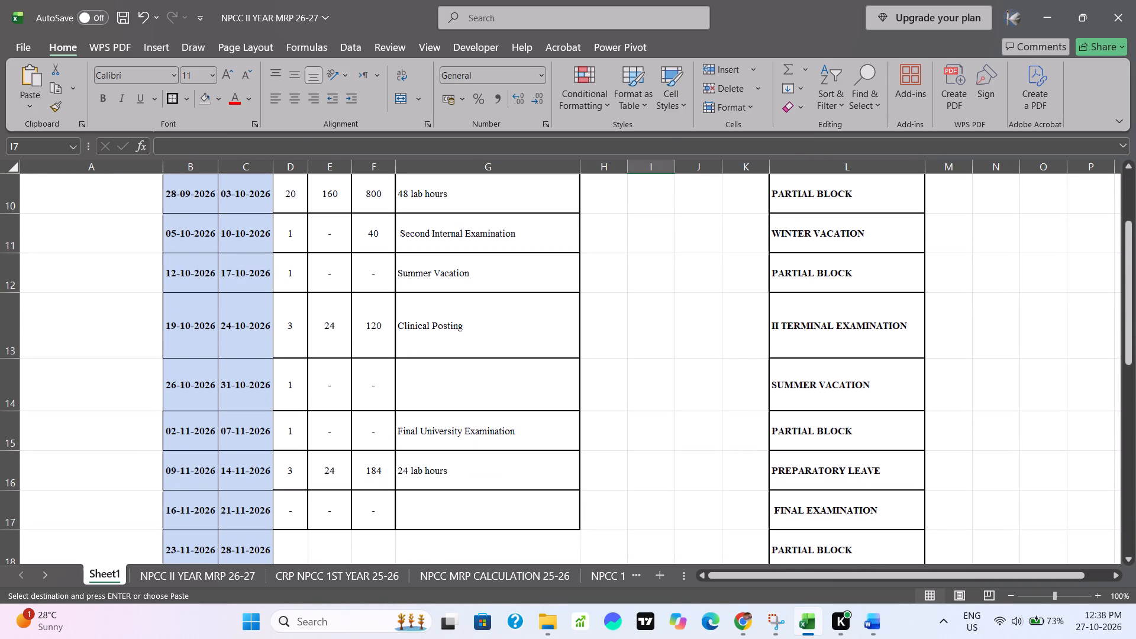
scroll(264, 484, down, 1)
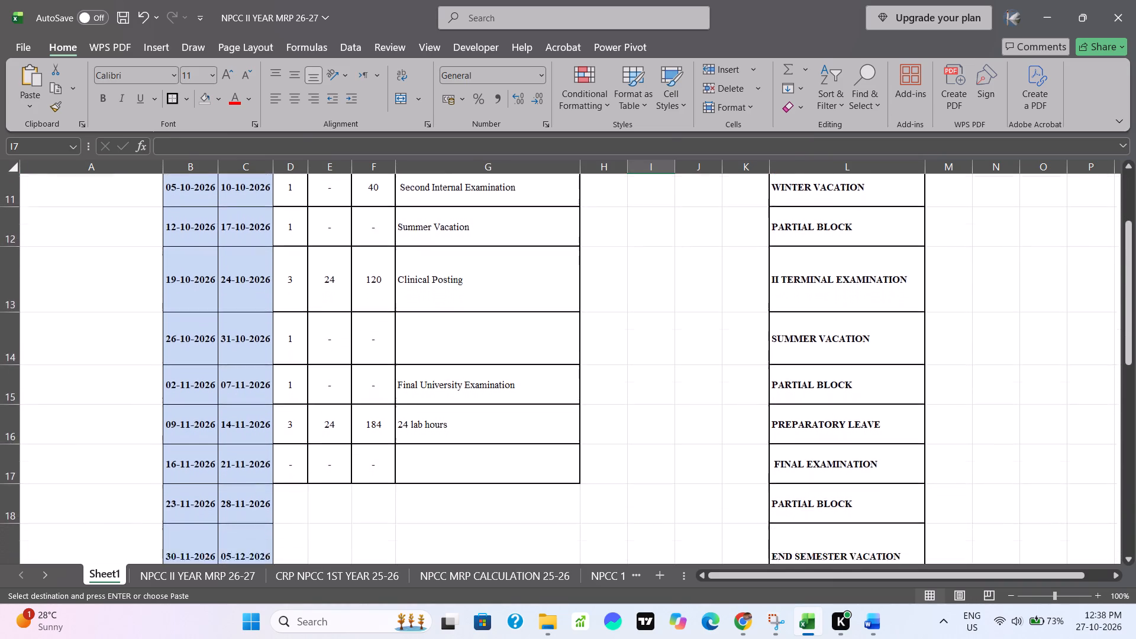
scroll(264, 484, down, 2)
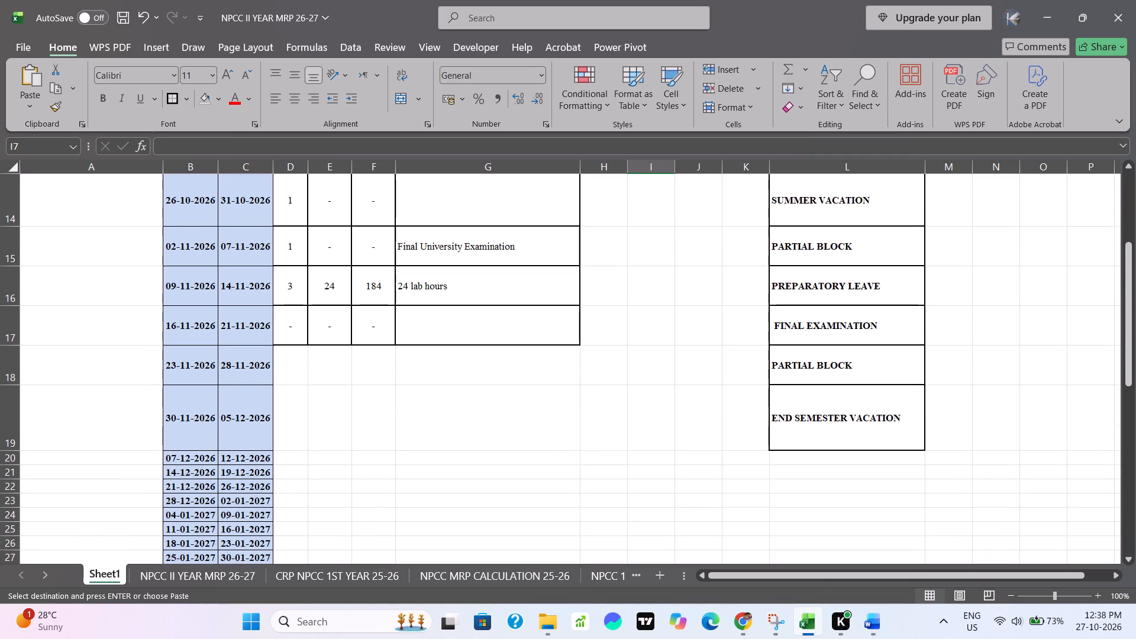
scroll(209, 369, up, 1)
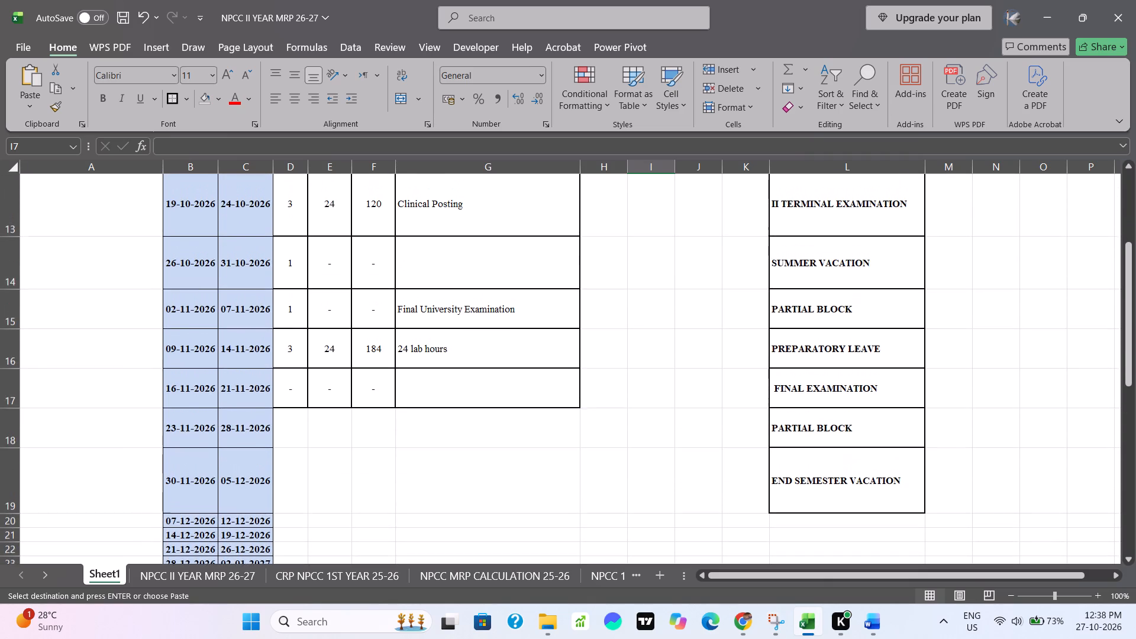
scroll(209, 369, up, 1)
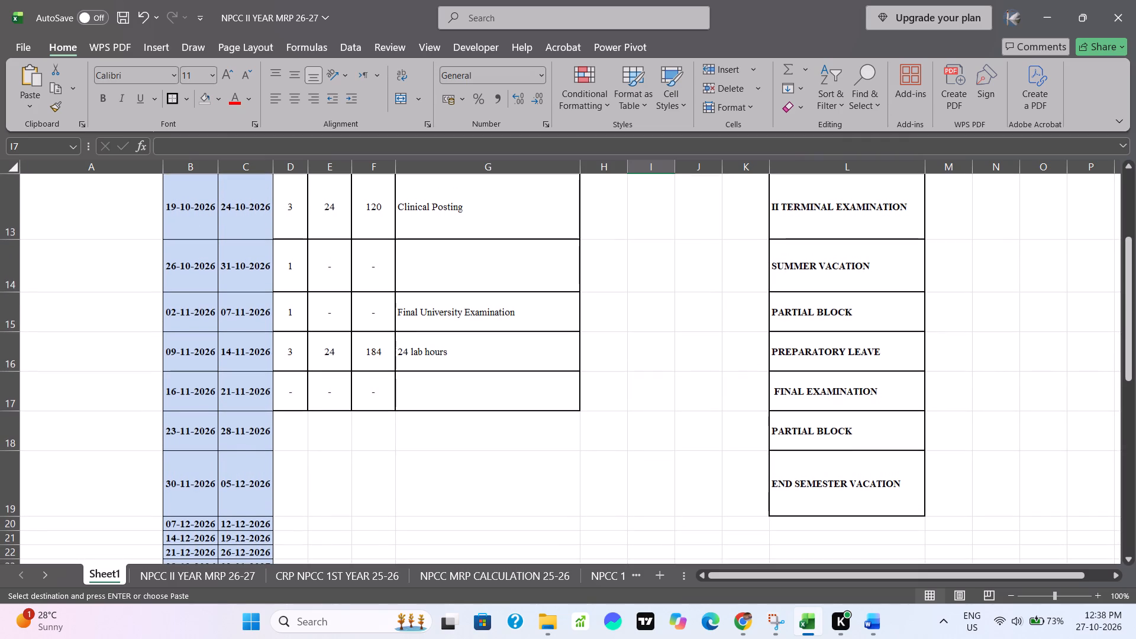
click(121, 319)
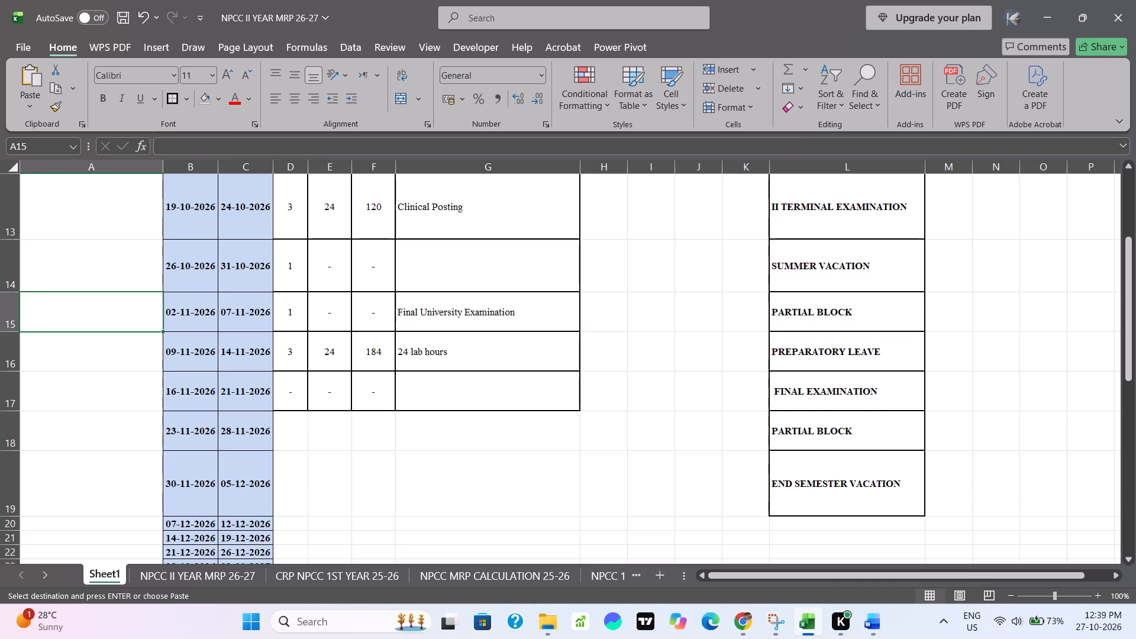
drag(120, 315, 114, 150)
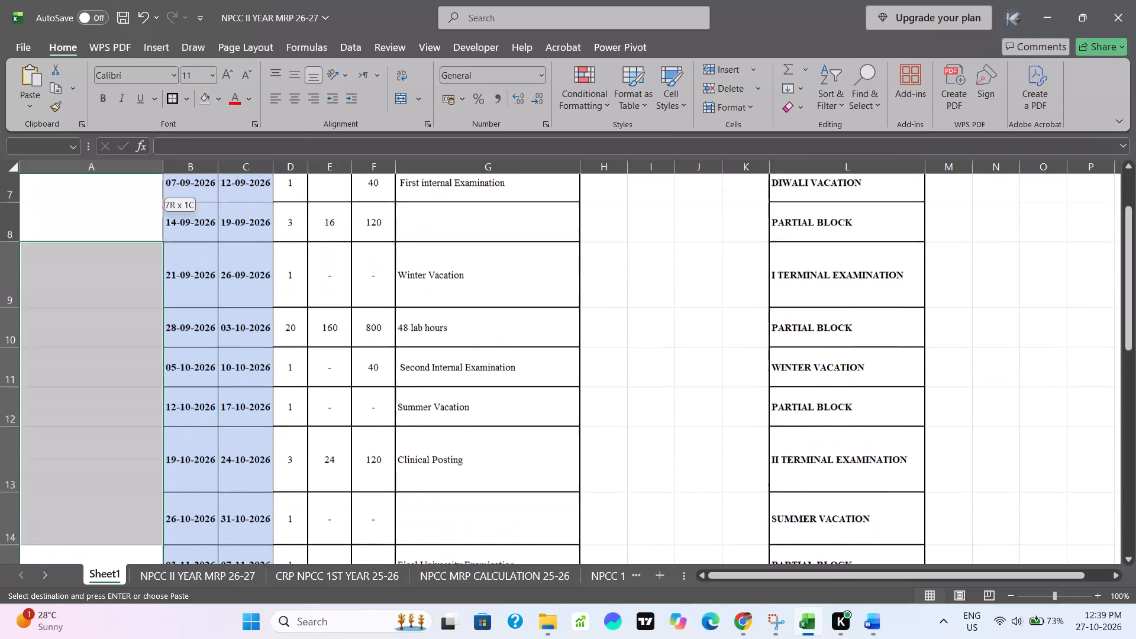
drag(114, 150, 111, 192)
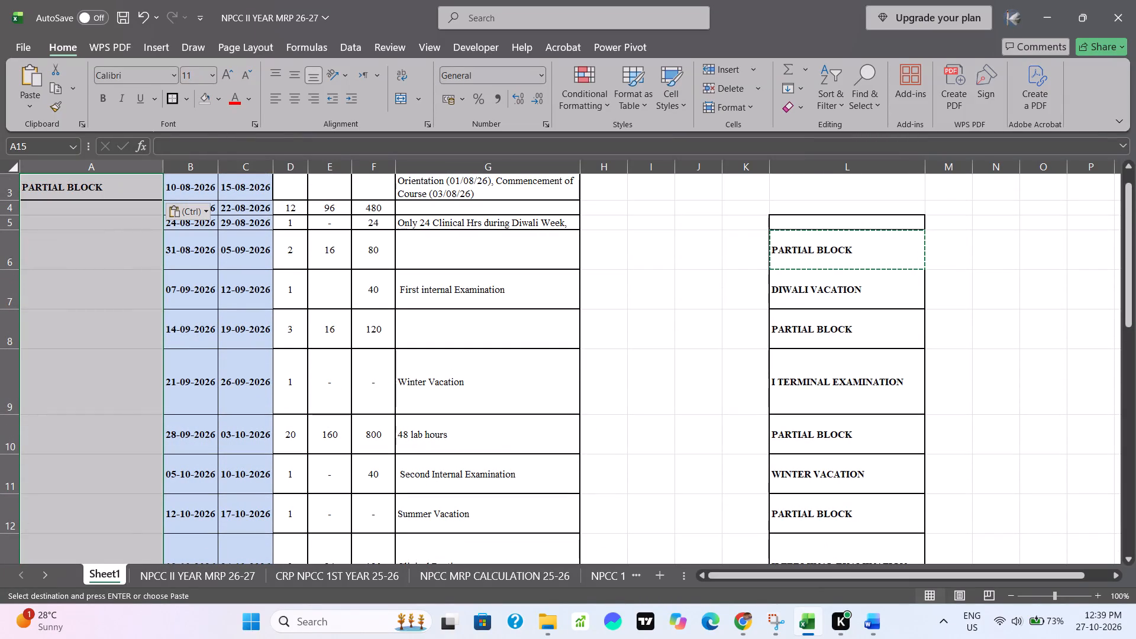
click(400, 100)
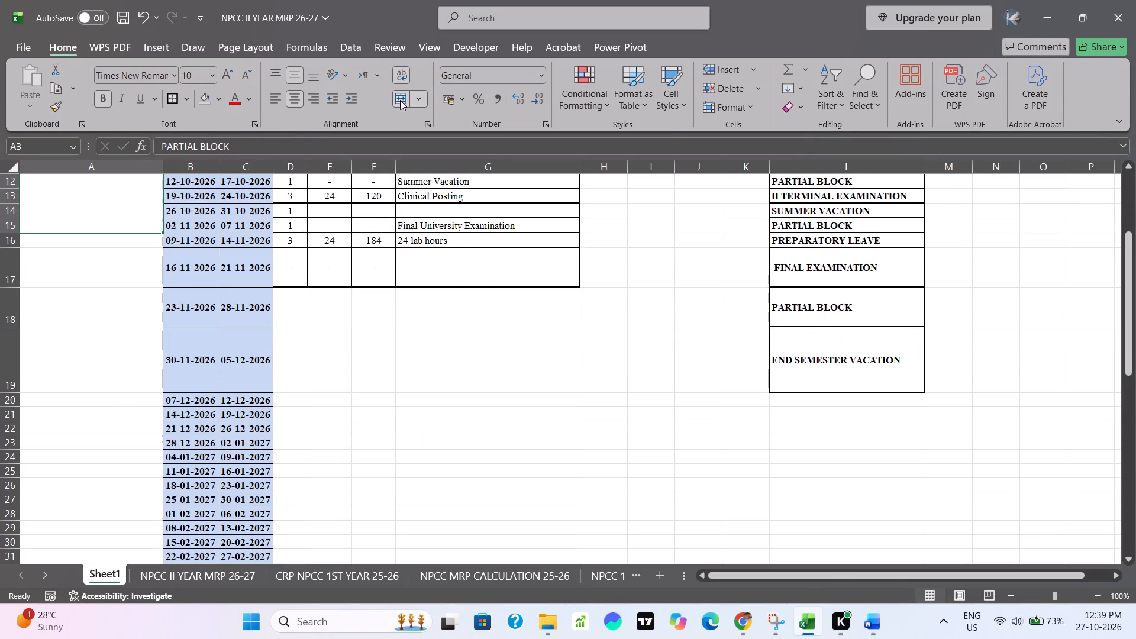
click(440, 347)
scroll(440, 347, up, 2)
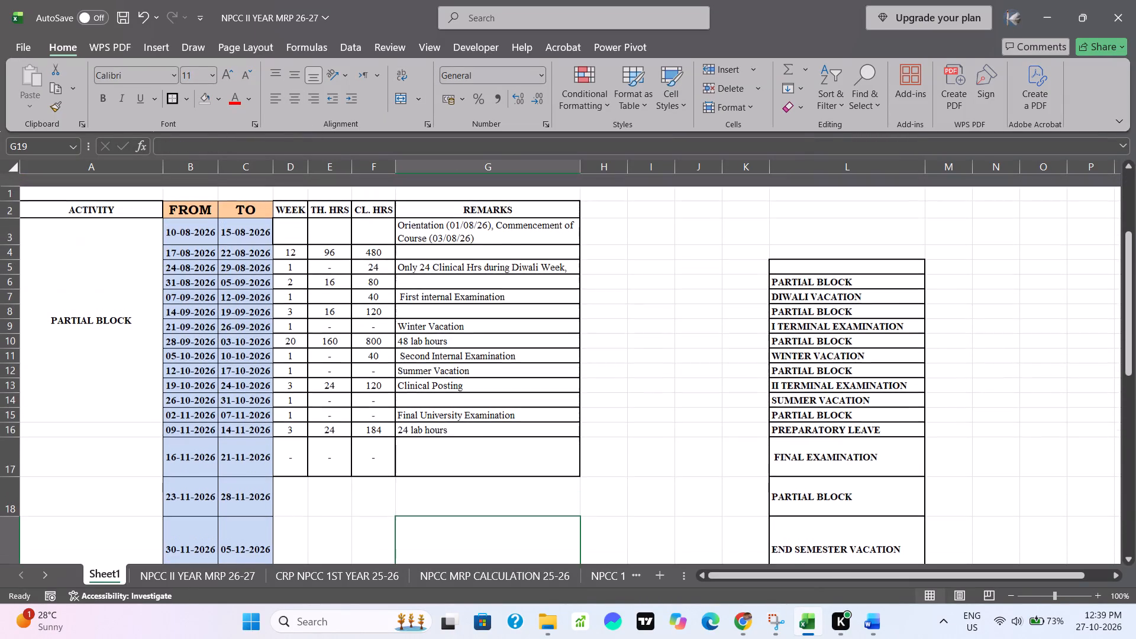
scroll(440, 347, up, 1)
Apply a border to the merged PARTIAL BLOCK cell in the ACTIVITY column.
click(109, 250)
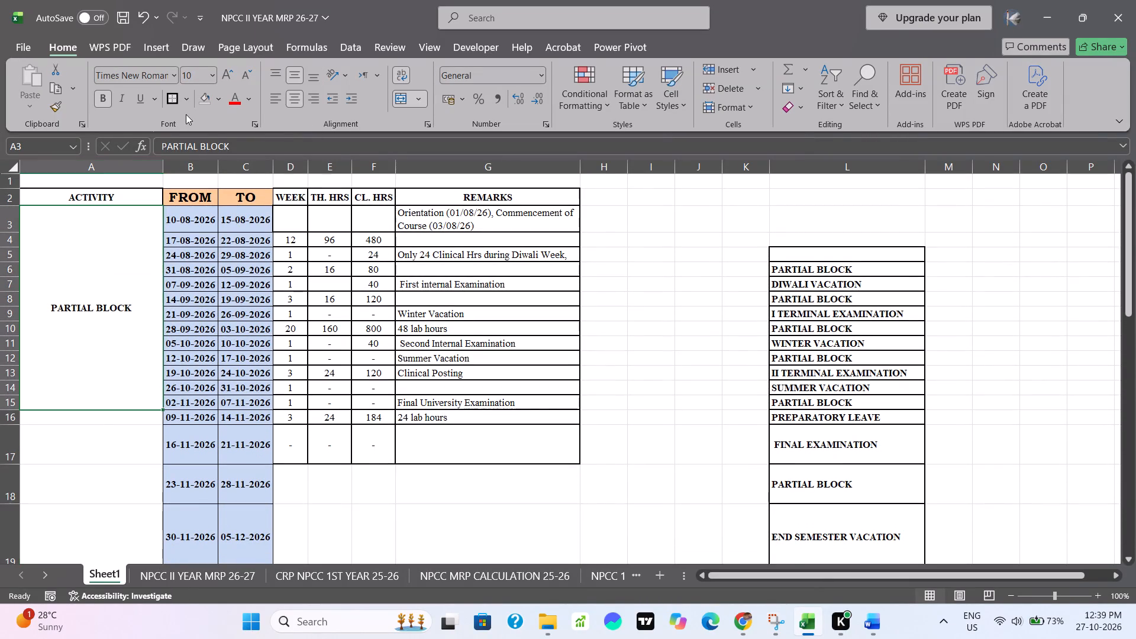
click(173, 98)
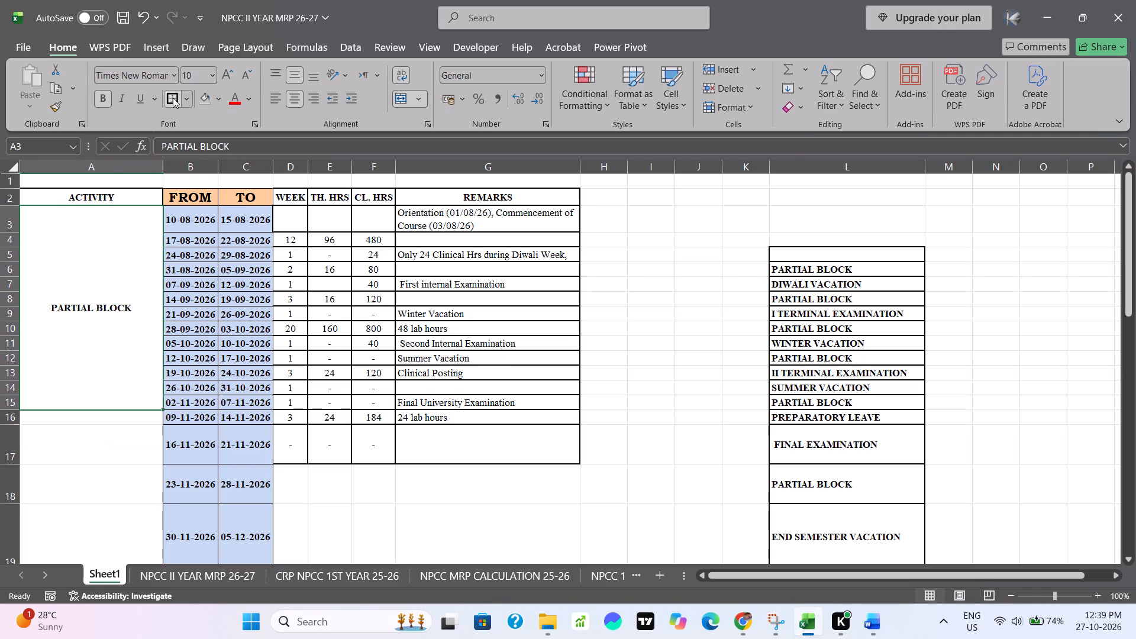
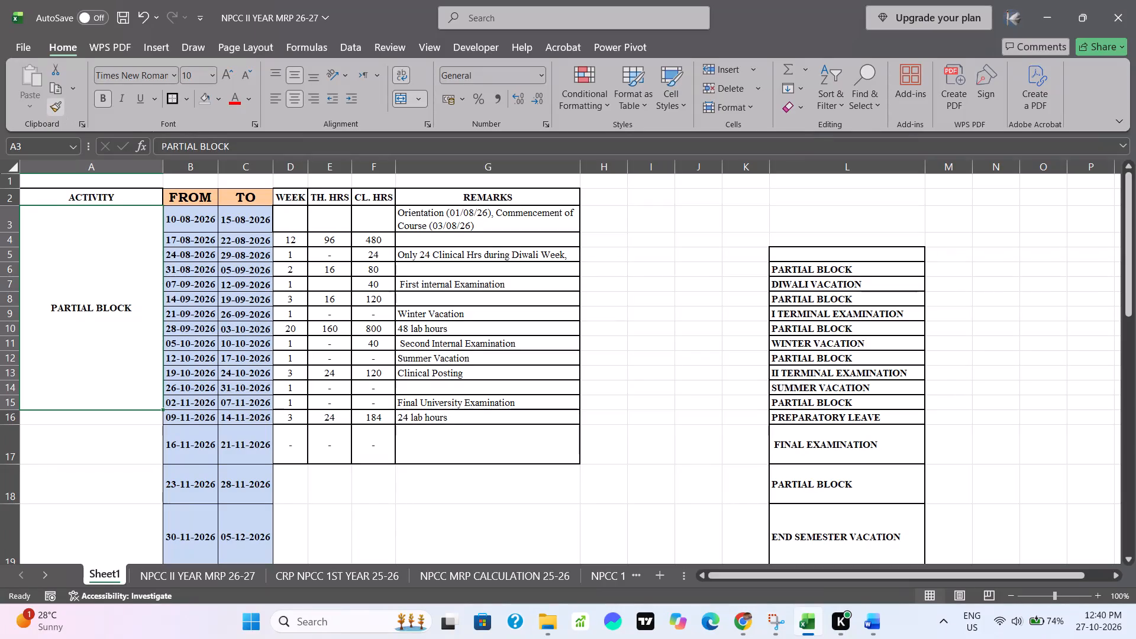
Copy the DIWALI VACATION entry from L7 into A16 for the week starting 09-11-2026.
click(222, 309)
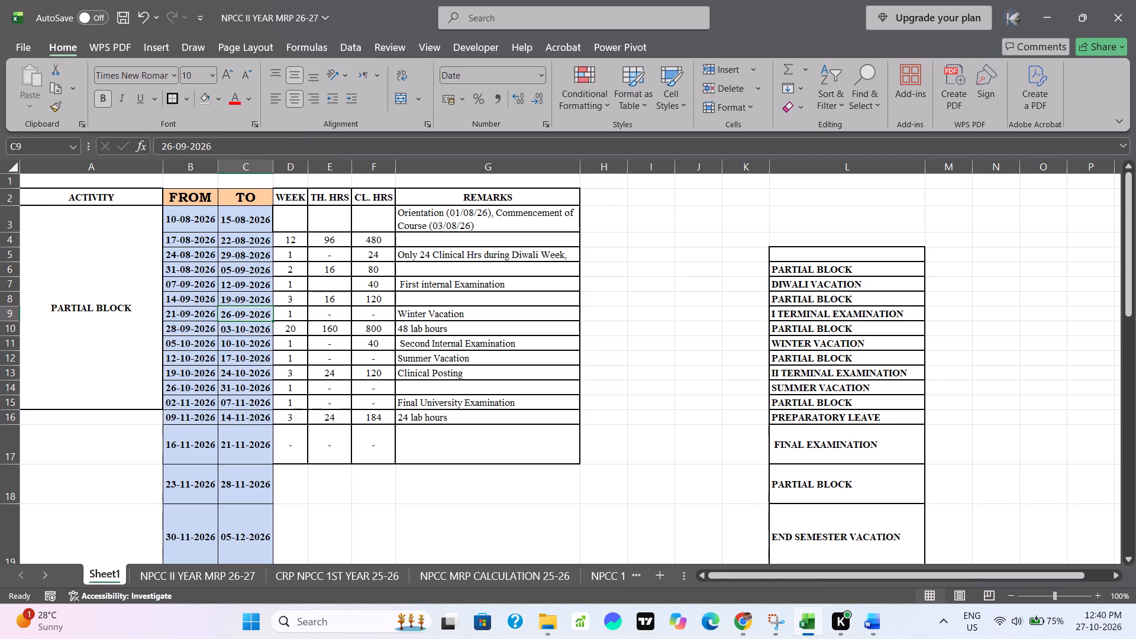
scroll(120, 417, down, 1)
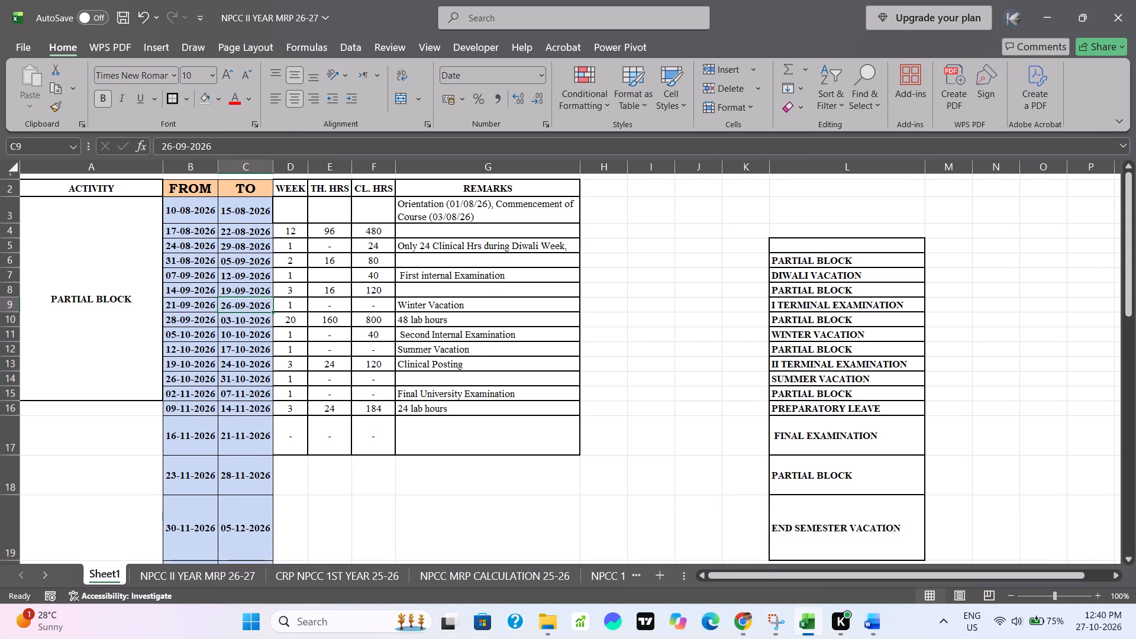
scroll(120, 417, down, 3)
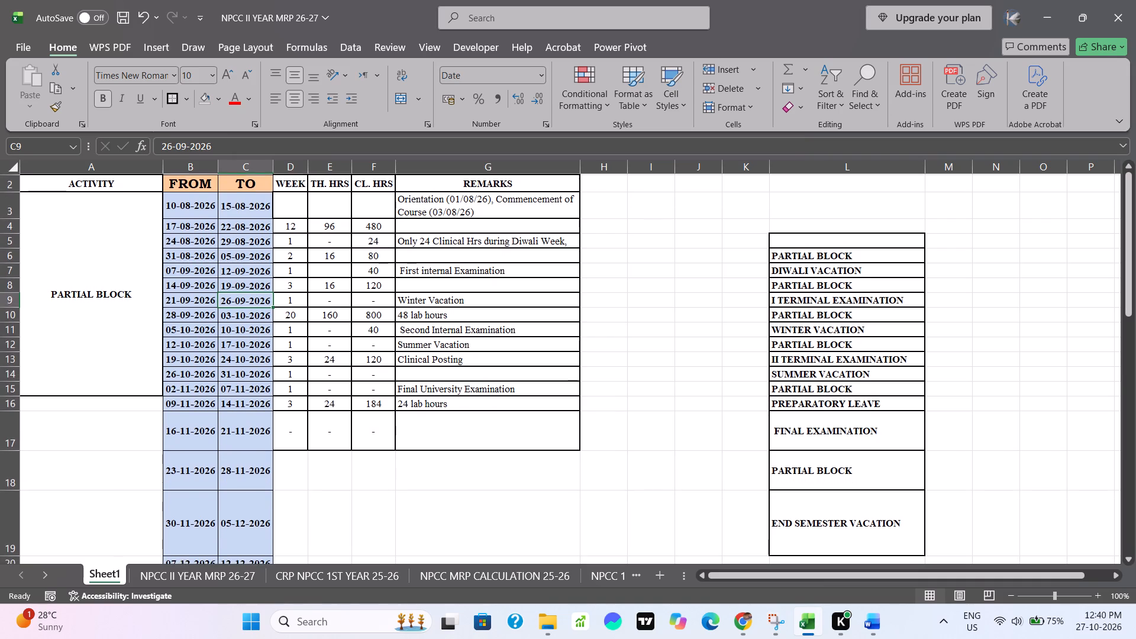
scroll(120, 417, down, 1)
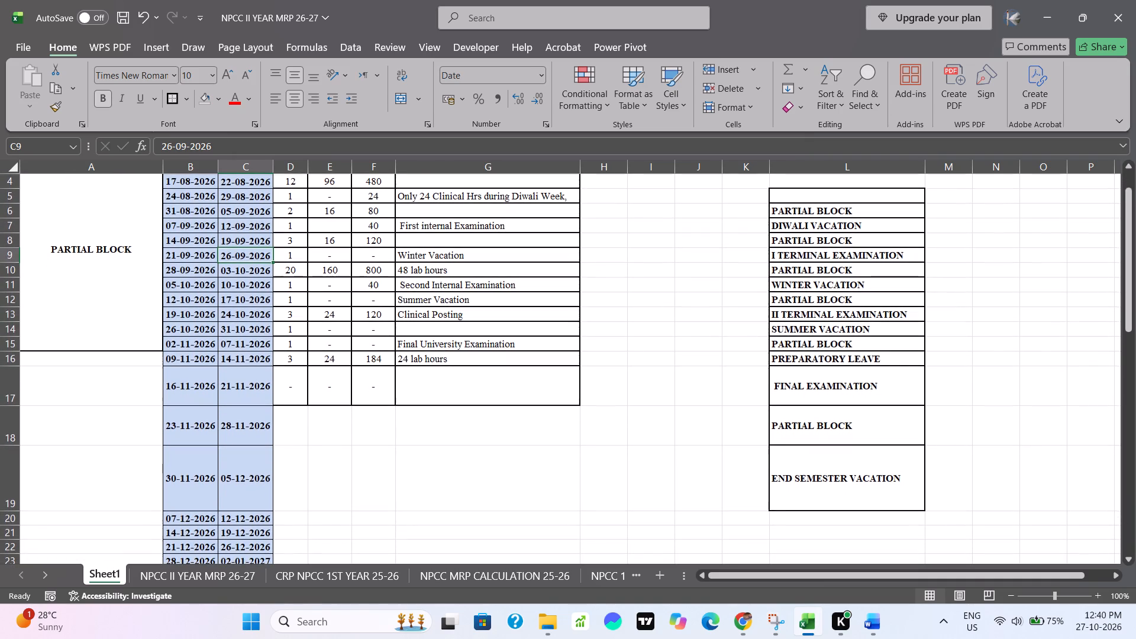
click(99, 361)
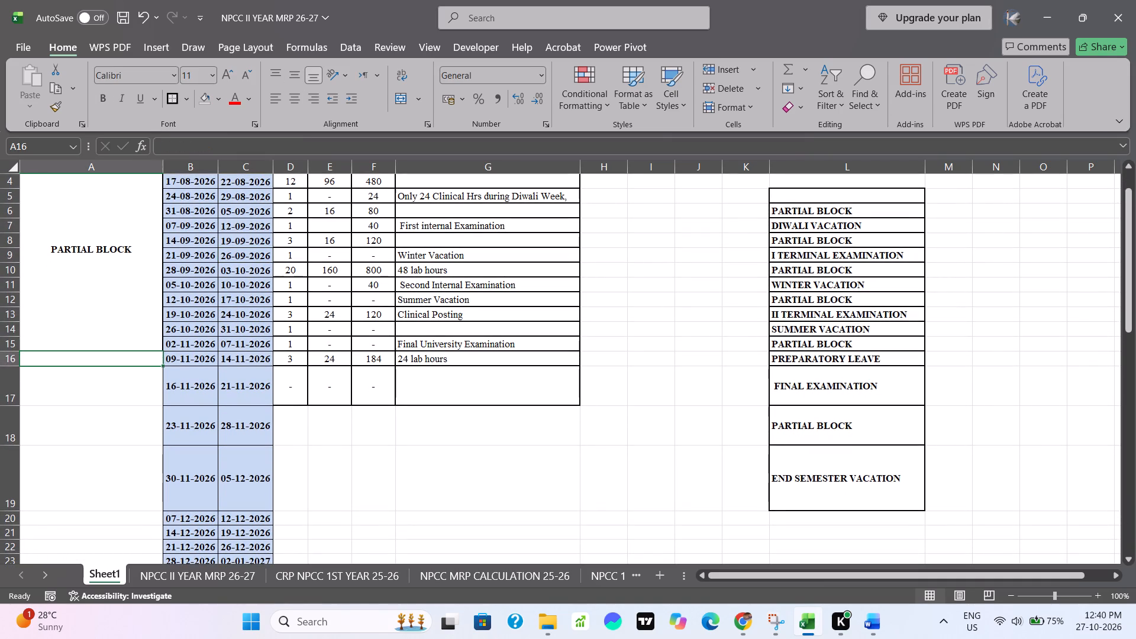
click(851, 228)
key(ctrl+c)
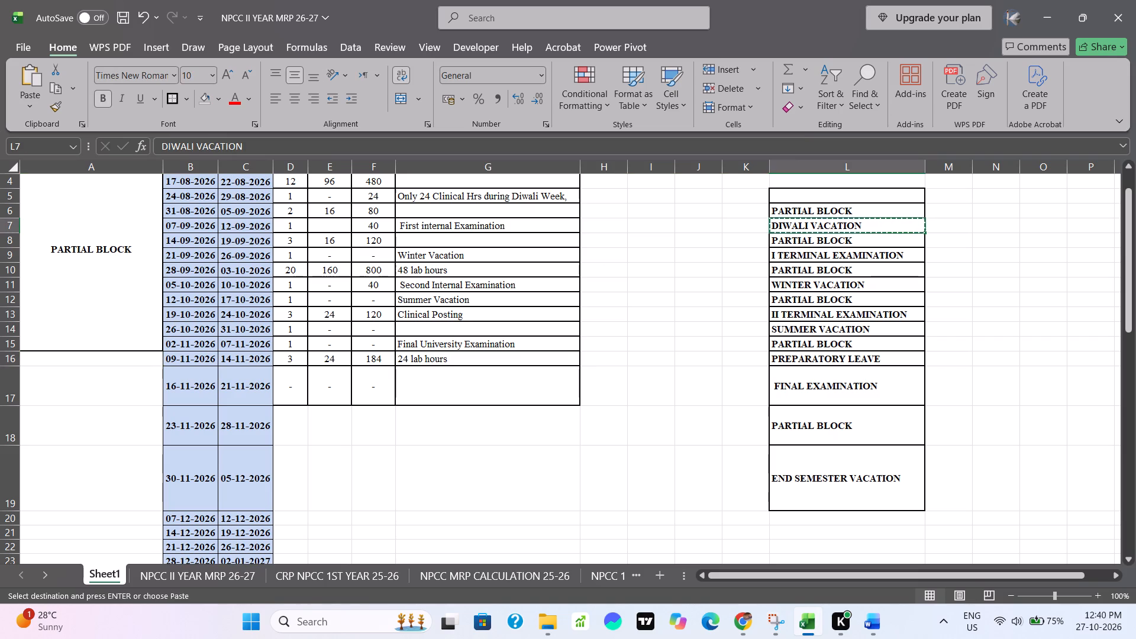
click(97, 358)
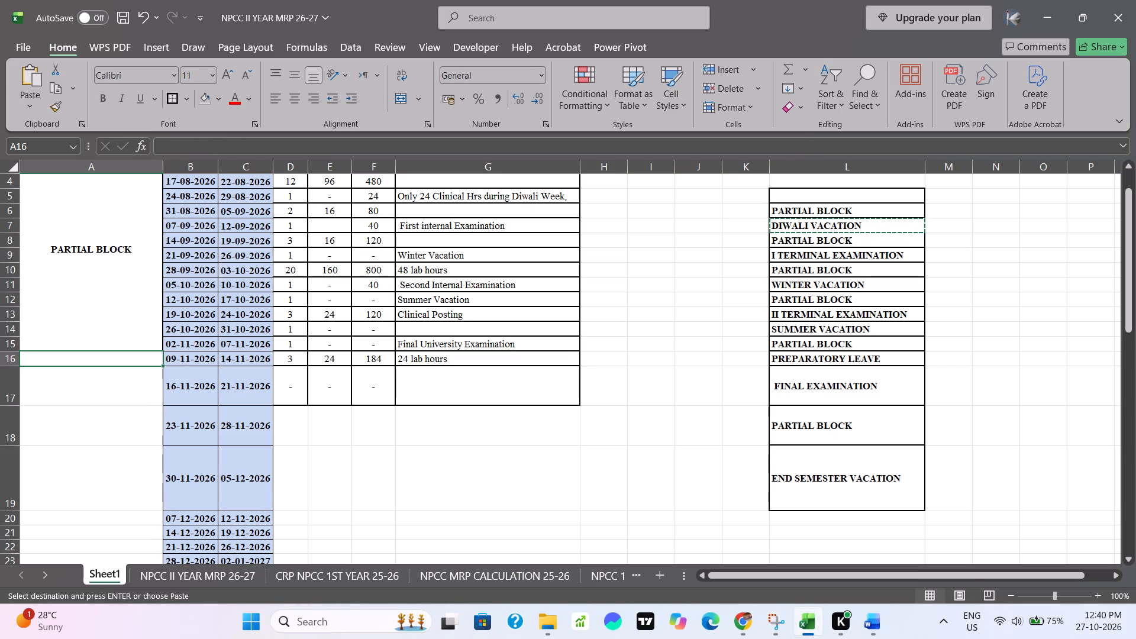
key(ctrl+v)
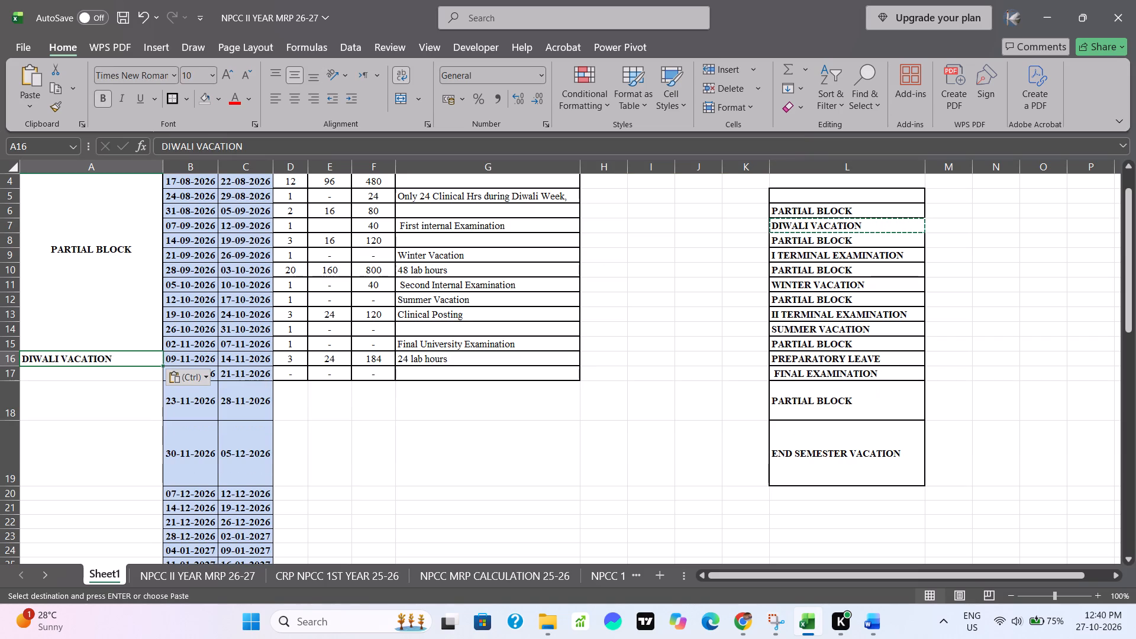
click(333, 457)
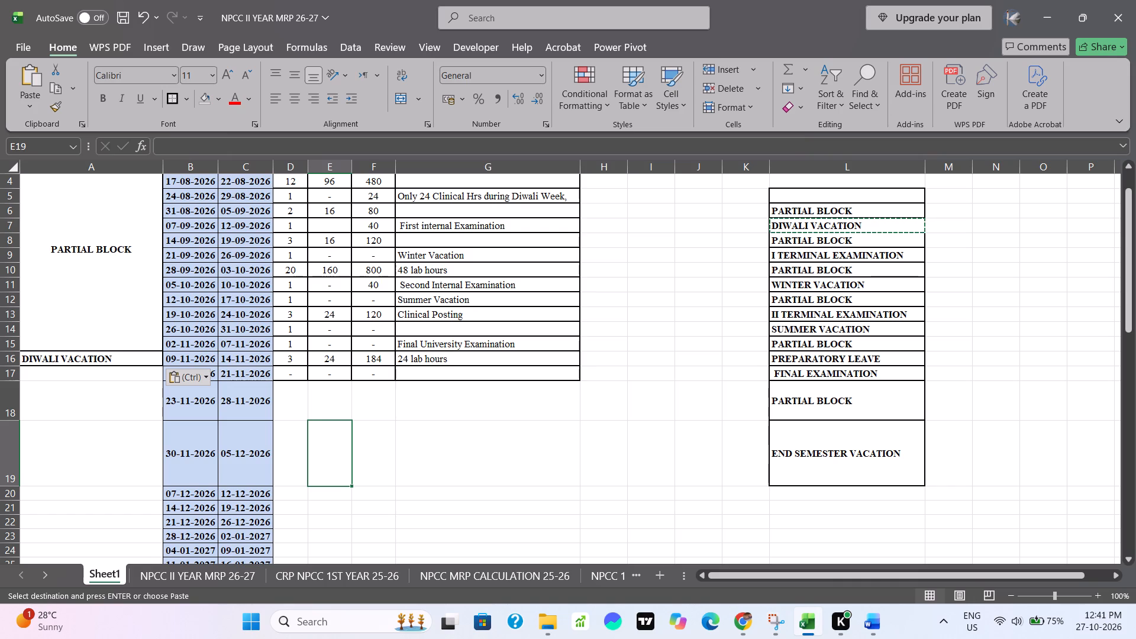
click(405, 402)
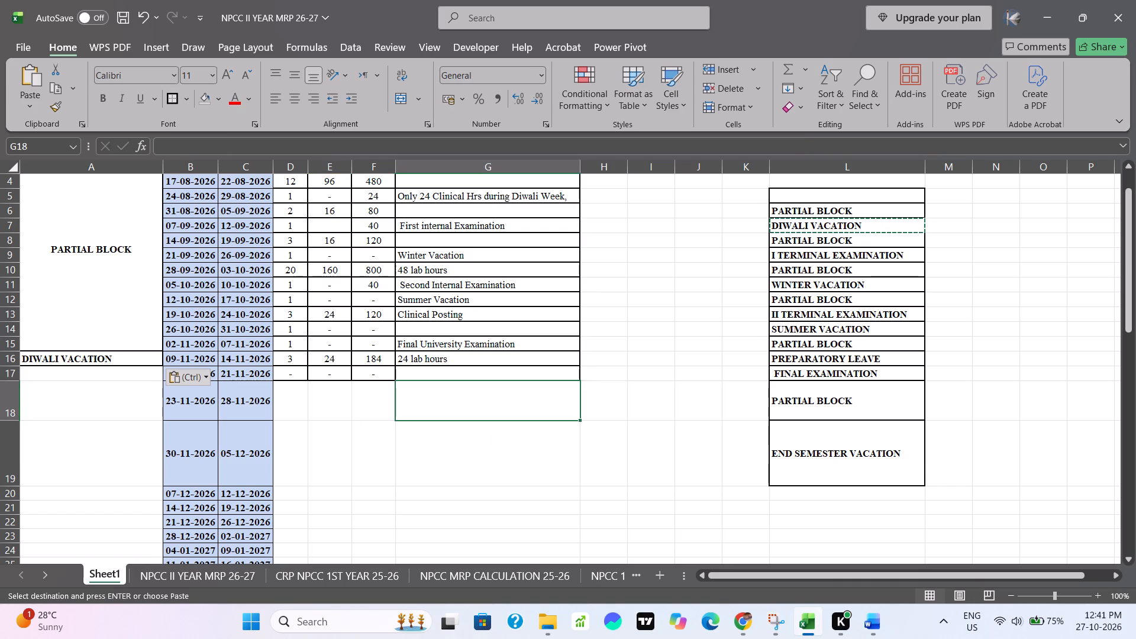
Copy PARTIAL BLOCK from L8 into A17, then merge and centre A17:A18 to span the weeks starting 16-11-2026 and 23-11-2026.
click(821, 246)
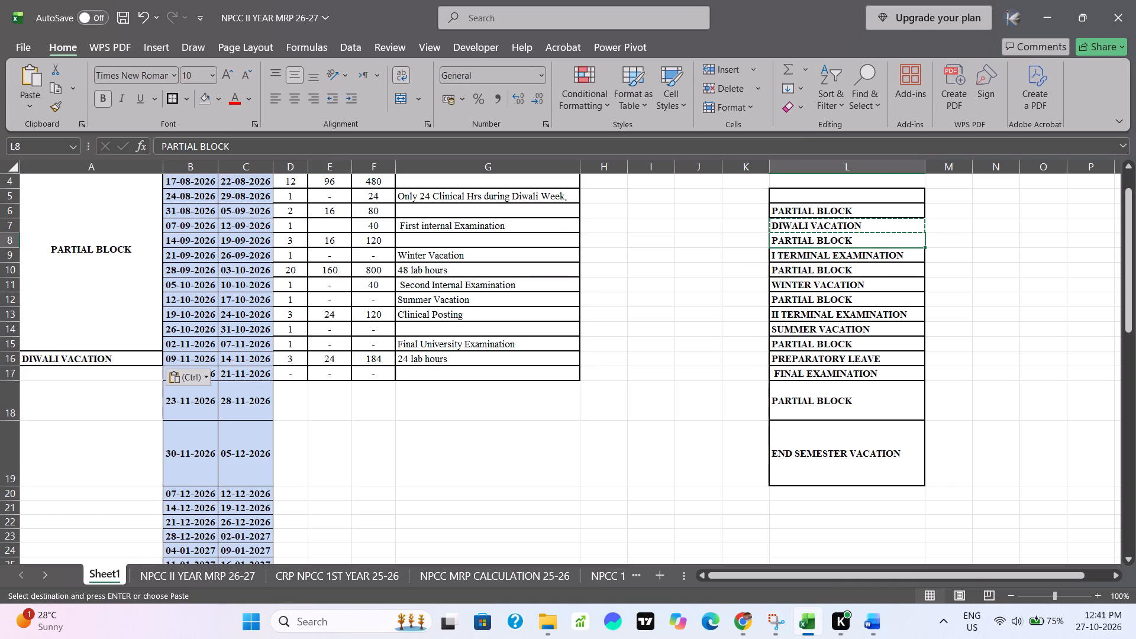
key(ctrl+c)
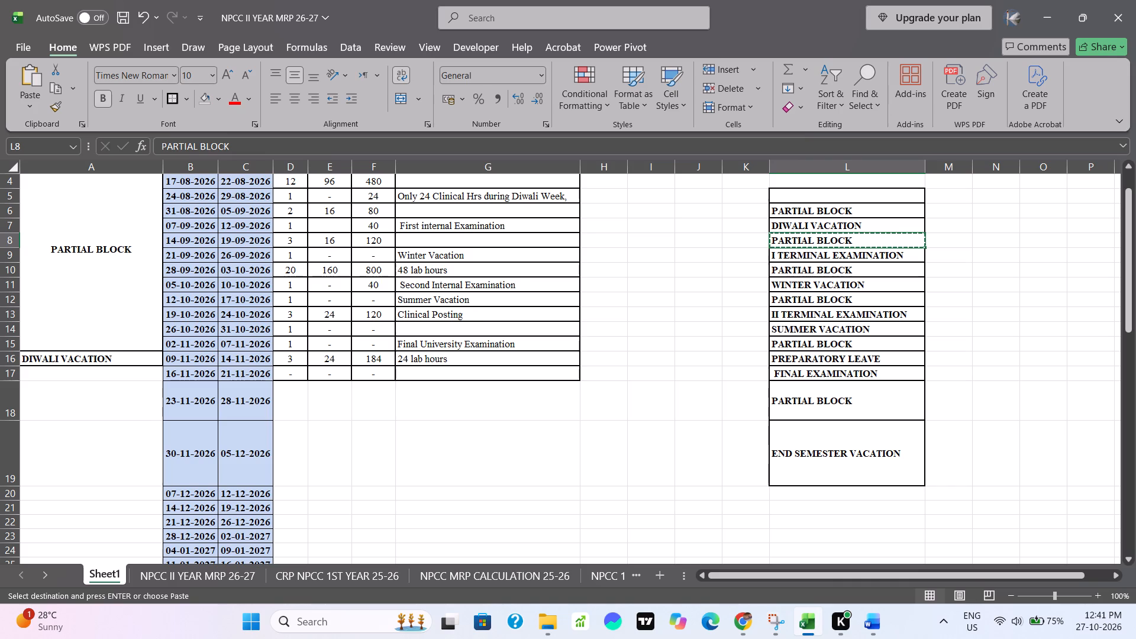
click(120, 375)
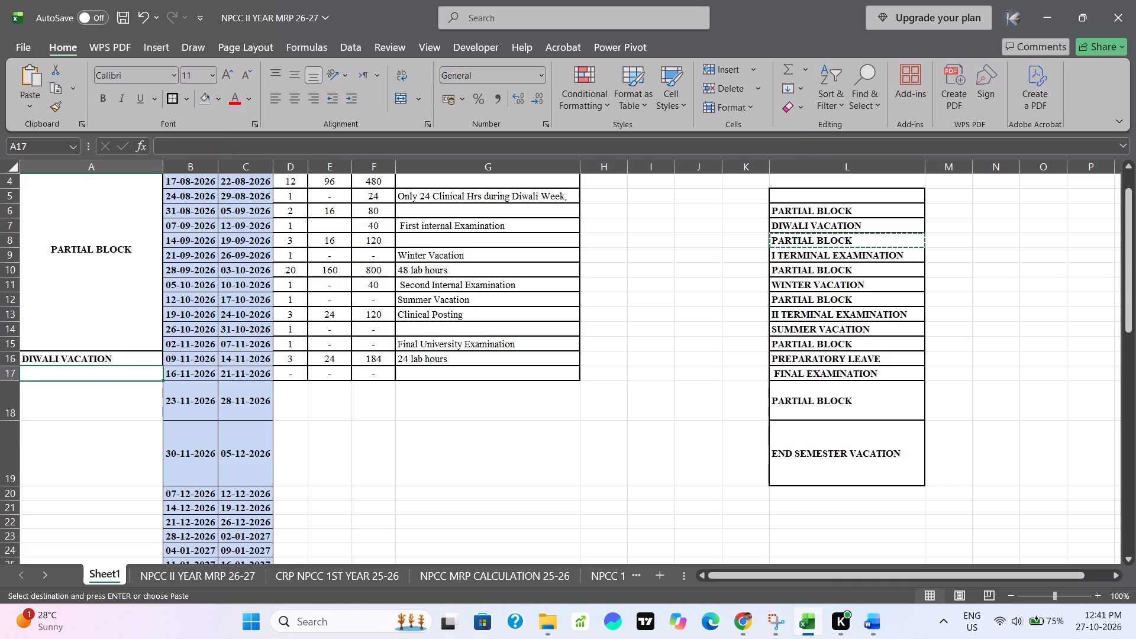
key(ctrl+v)
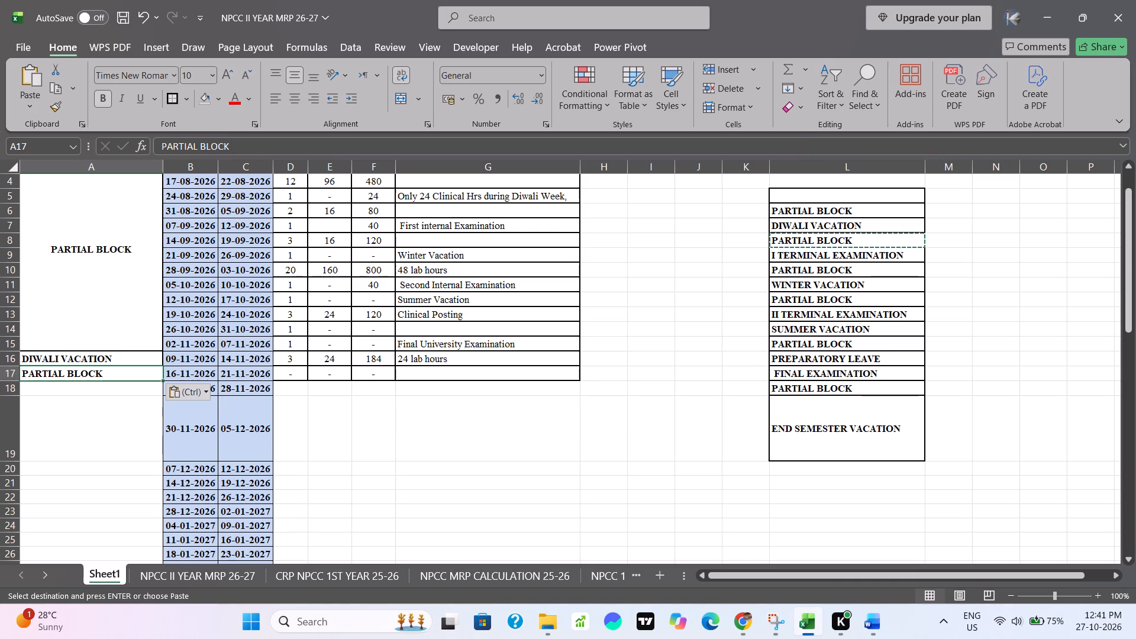
drag(149, 375, 148, 385)
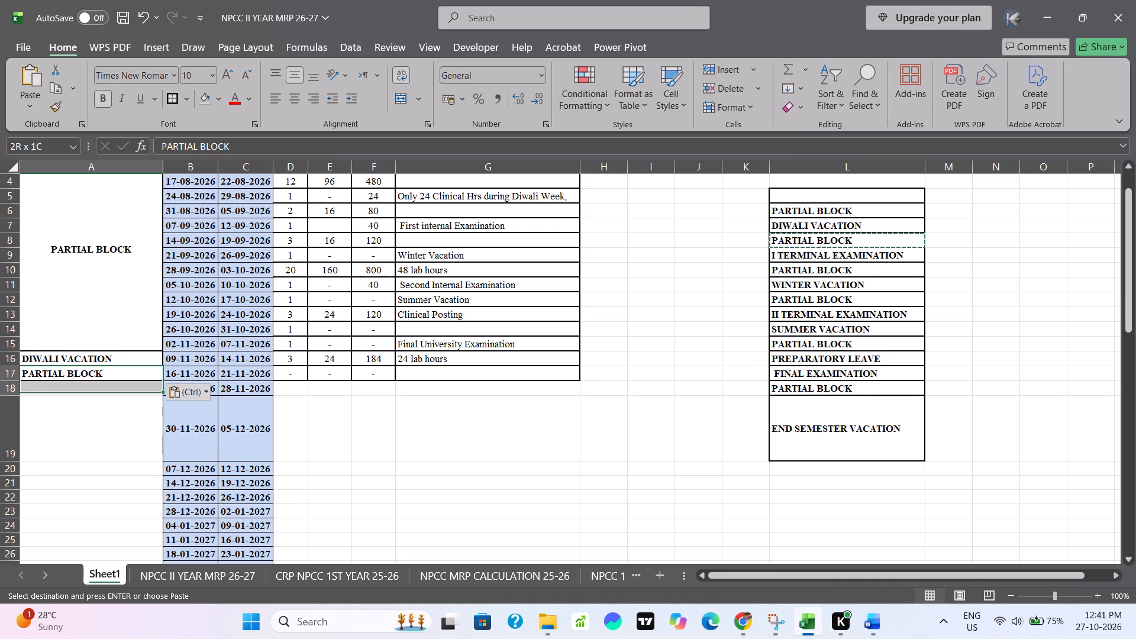
drag(148, 385, 147, 388)
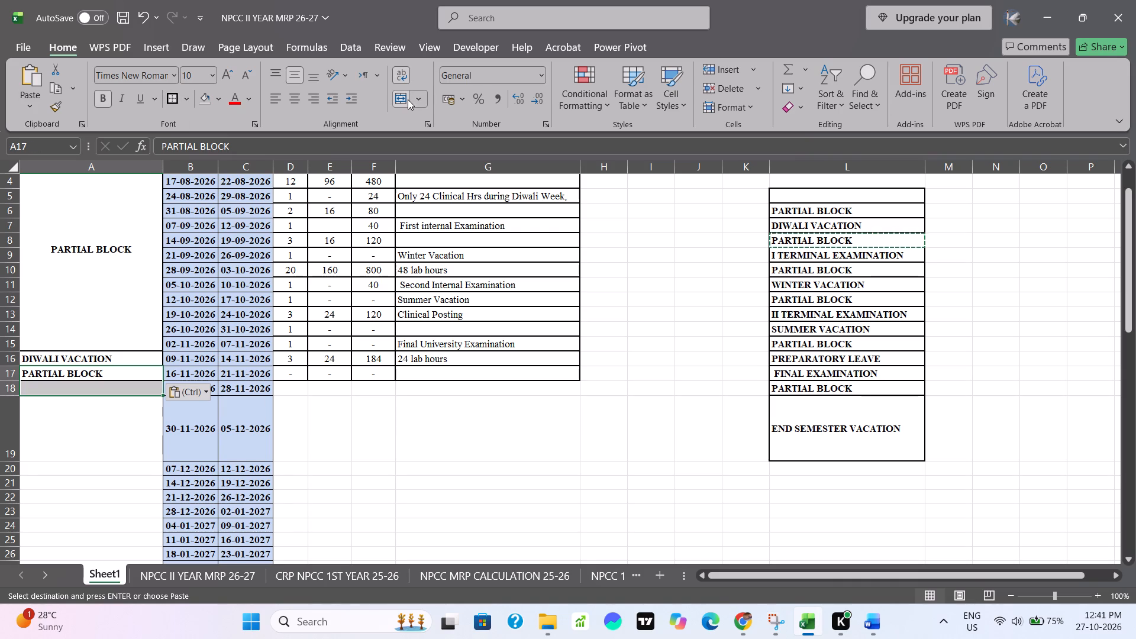
click(408, 99)
click(398, 428)
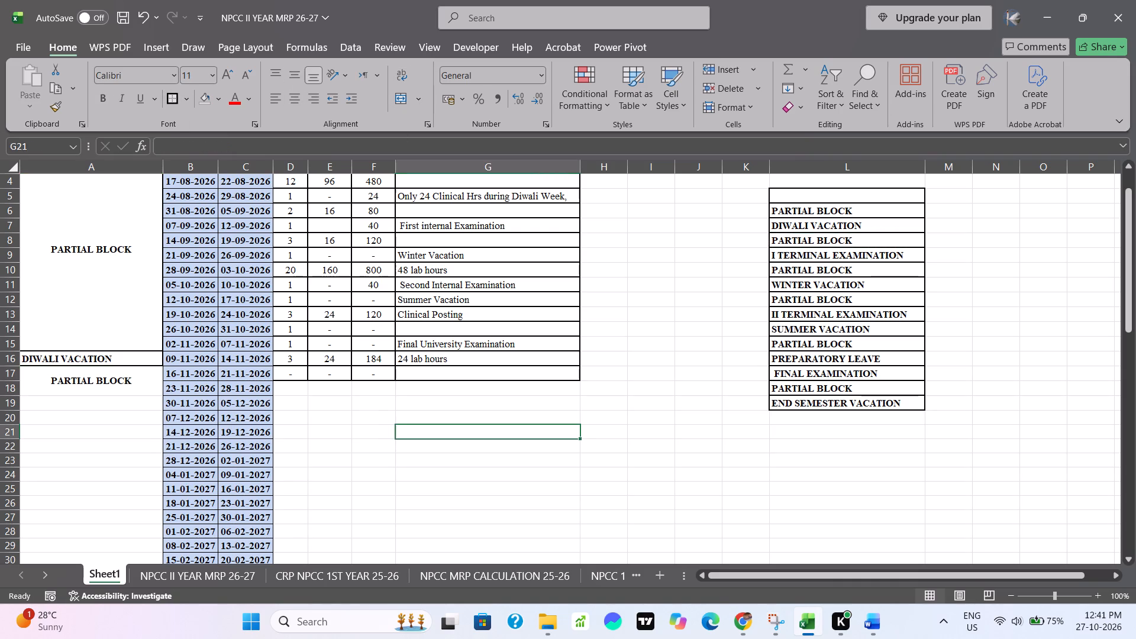
Apply a border to the merged PARTIAL BLOCK cell in A17:A18.
click(135, 393)
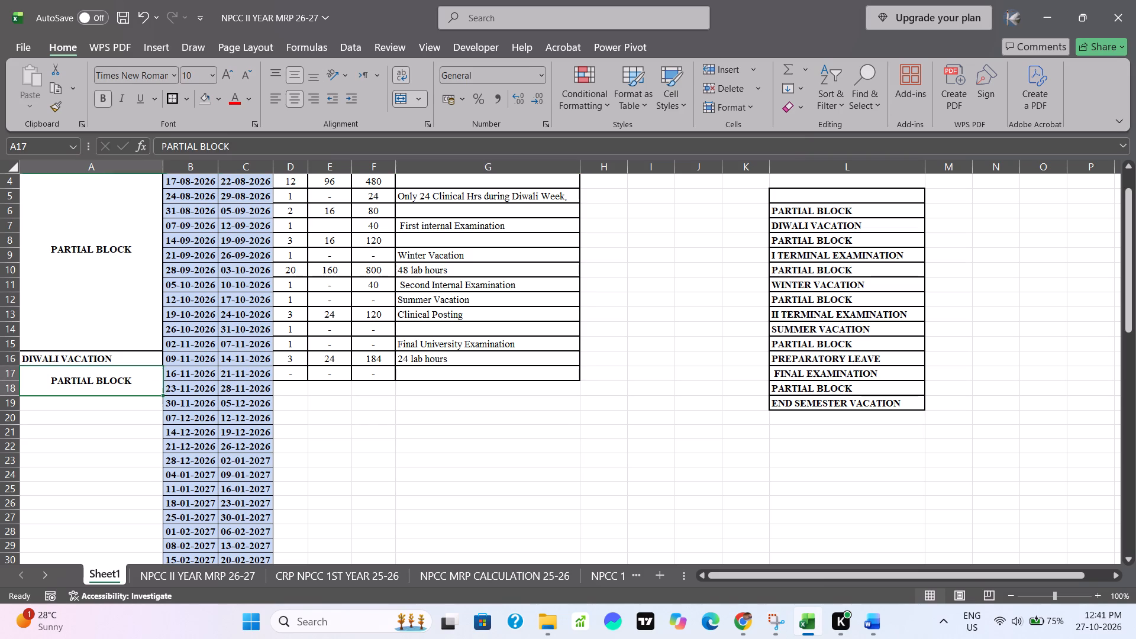
click(174, 97)
click(338, 441)
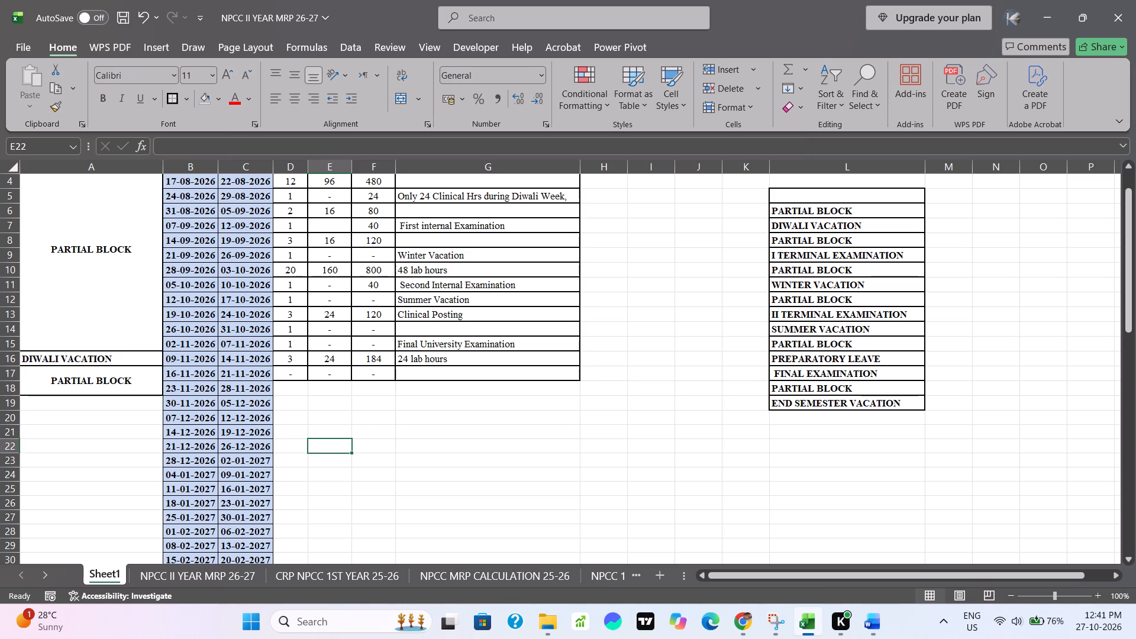
Copy the I TERMINAL EXAMINATION entry from L9 into A19 for the week starting 30-11-2026.
click(816, 259)
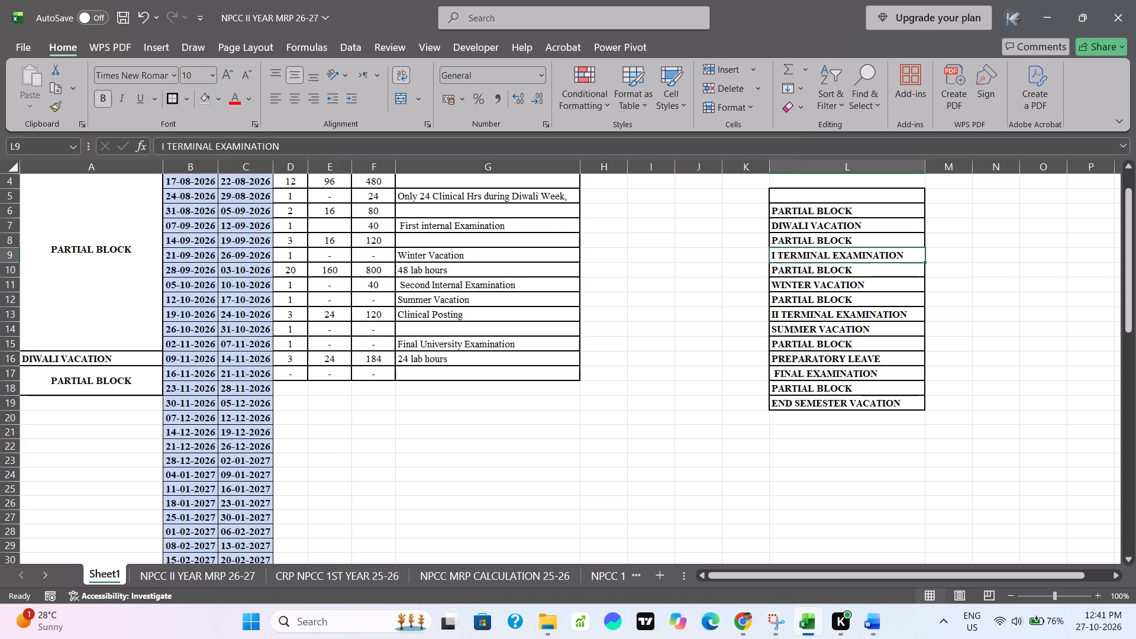
key(ctrl+c)
click(83, 402)
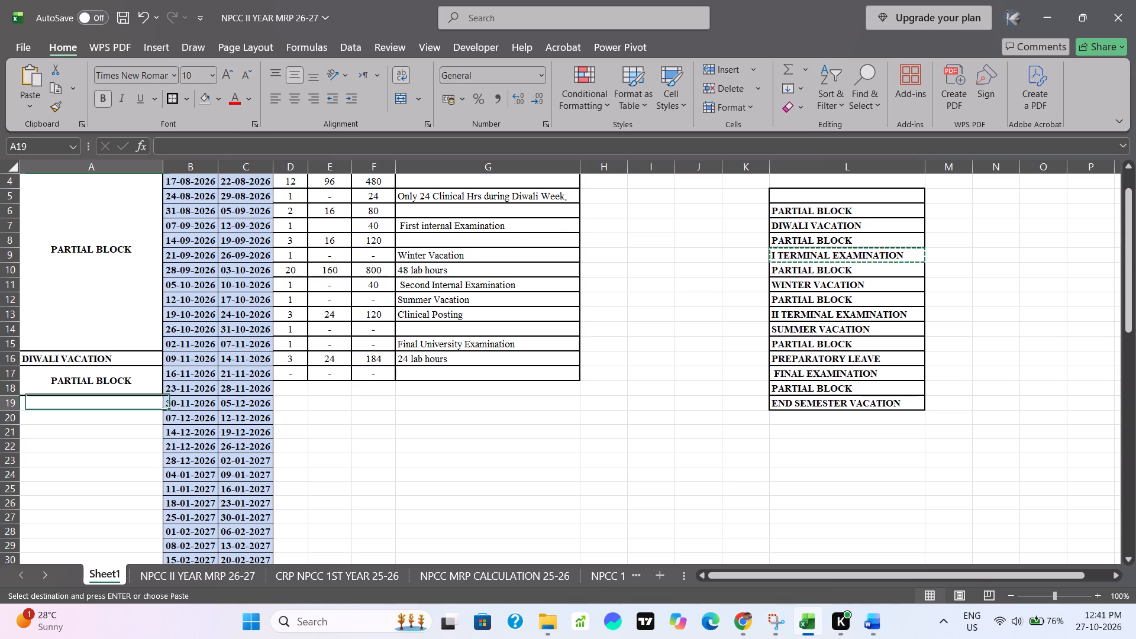
key(ctrl+v)
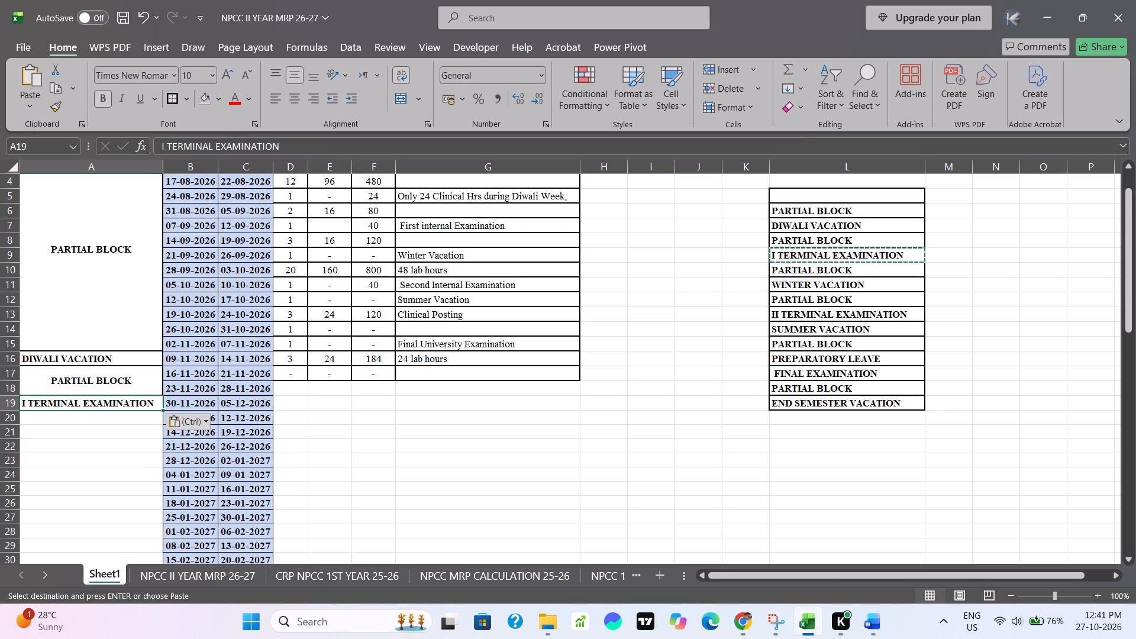
click(423, 459)
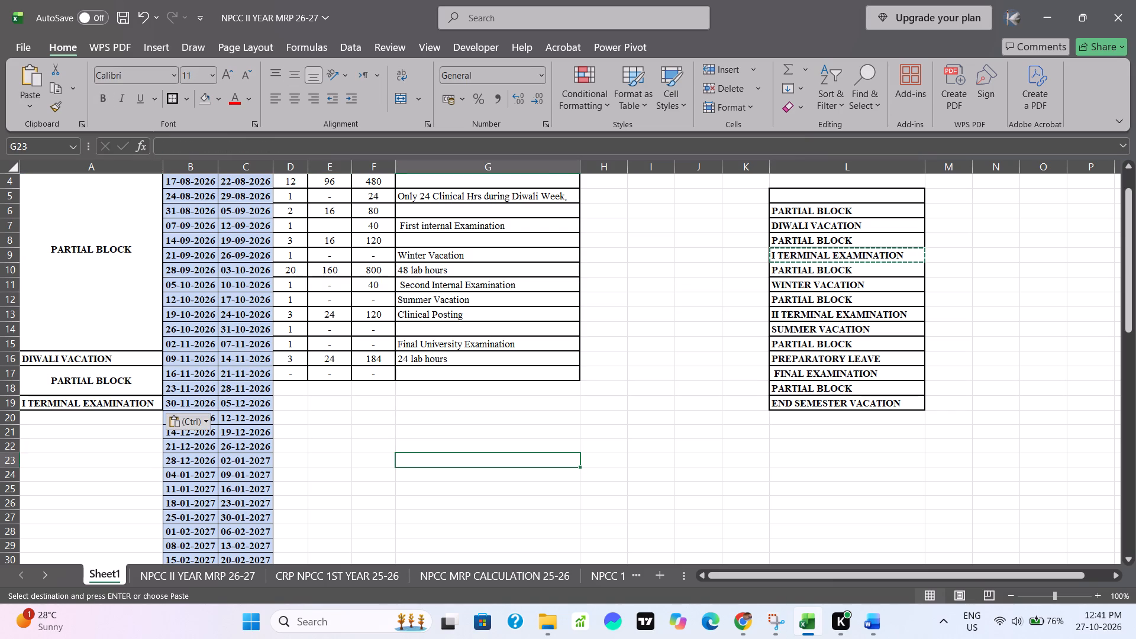
Copy the merged two-week PARTIAL BLOCK cell from A17:A18 into A20:A21, covering the weeks starting 07-12-2026 and 14-12-2026.
click(93, 380)
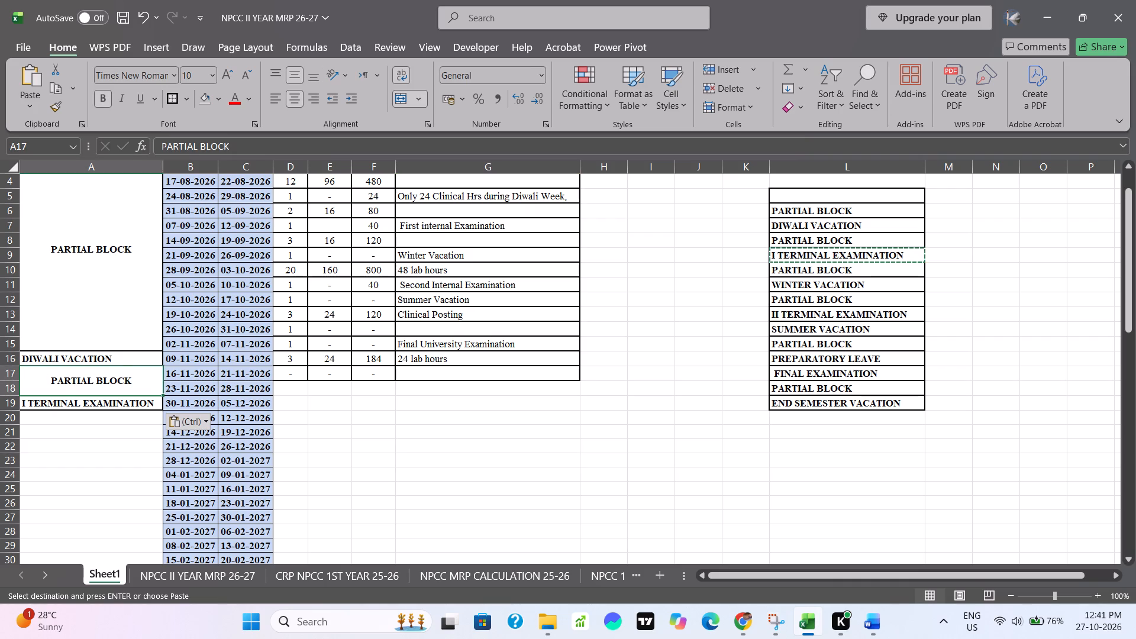
key(ctrl+c)
click(108, 421)
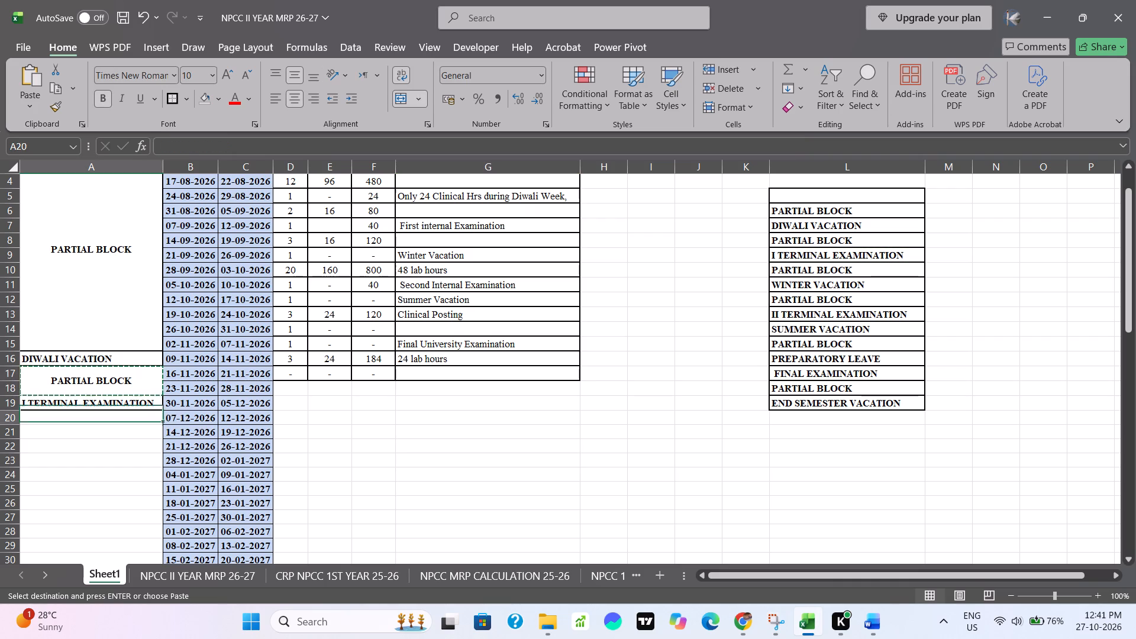
key(ctrl+v)
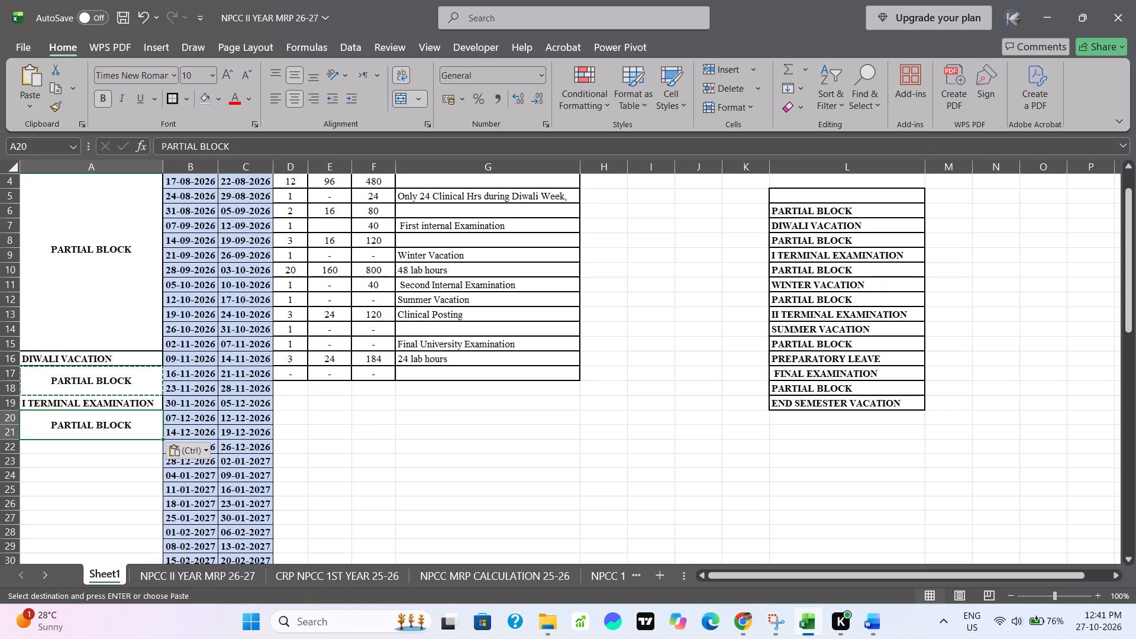
click(363, 434)
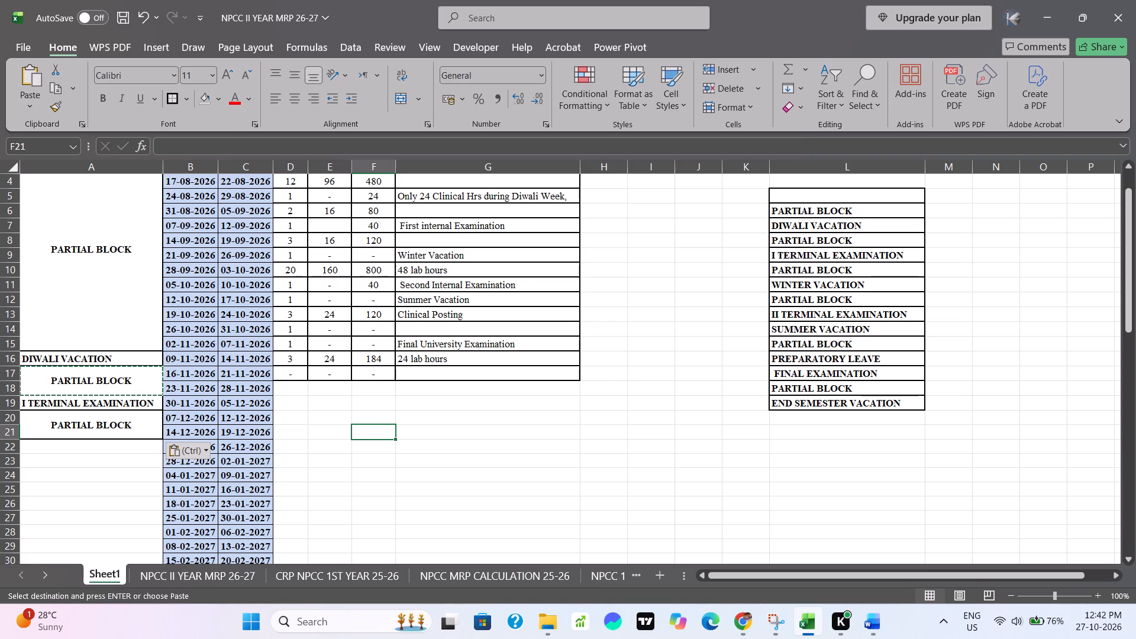
Copy WINTER VACATION from L11 into A22, then merge and centre A22:A23 to span the weeks starting 21-12-2026 and 28-12-2026.
click(843, 282)
key(ctrl+c)
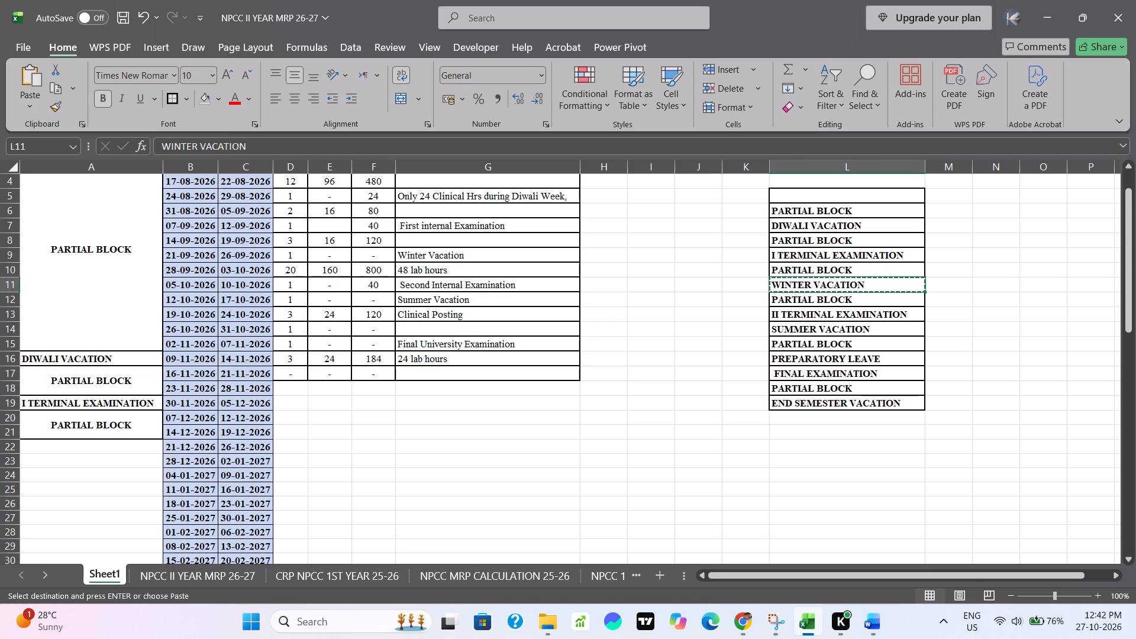
click(88, 446)
key(ctrl+v)
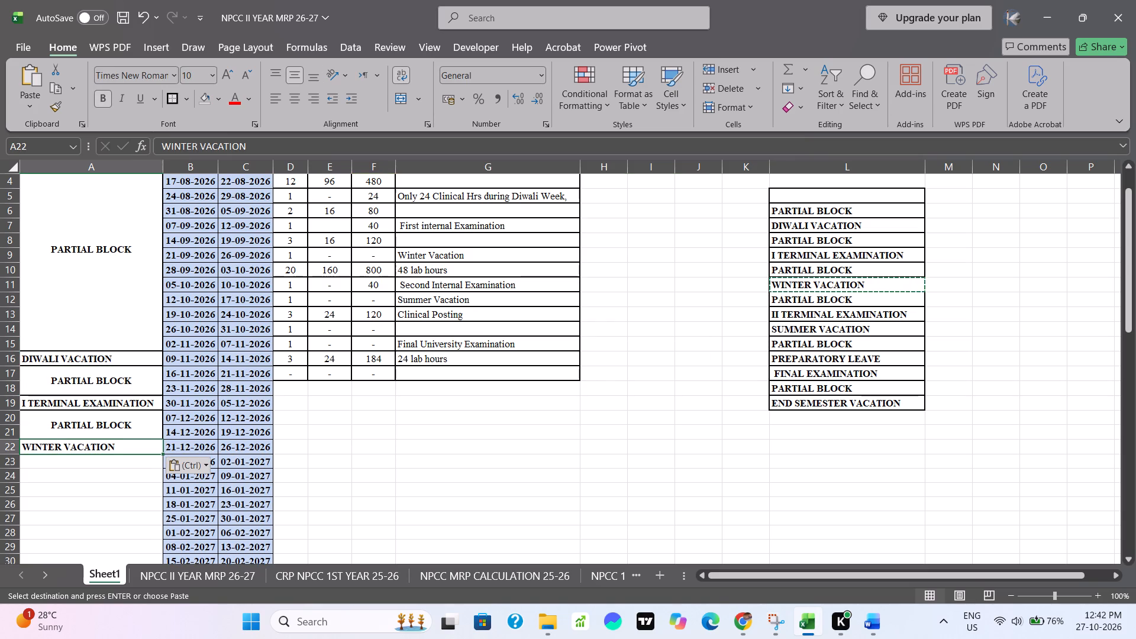
drag(118, 446, 121, 464)
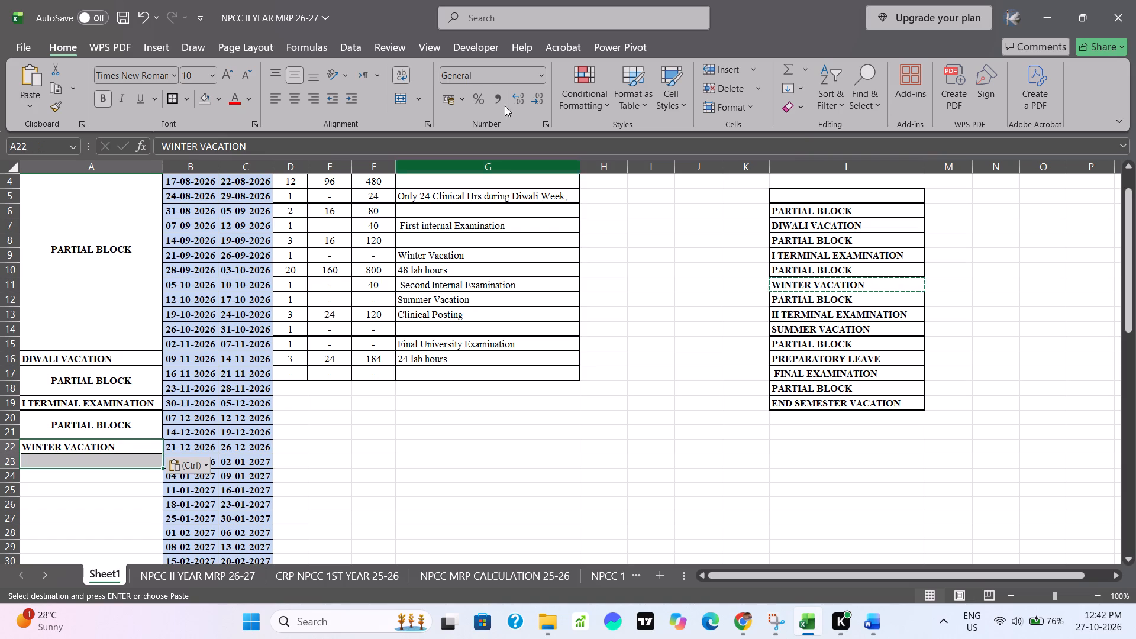
click(402, 101)
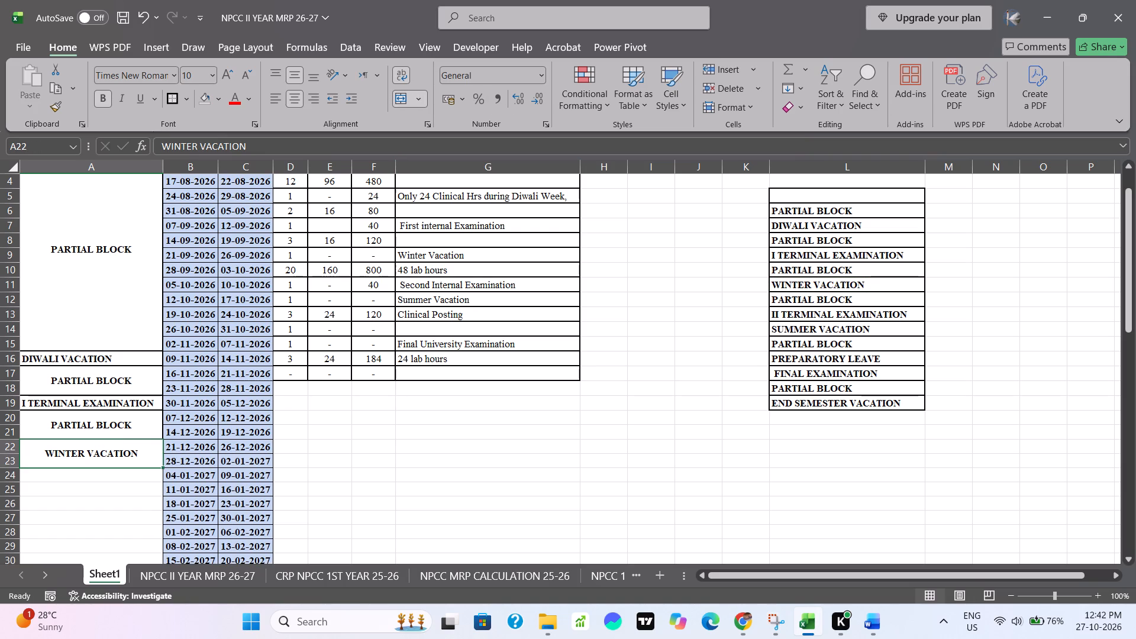
click(438, 406)
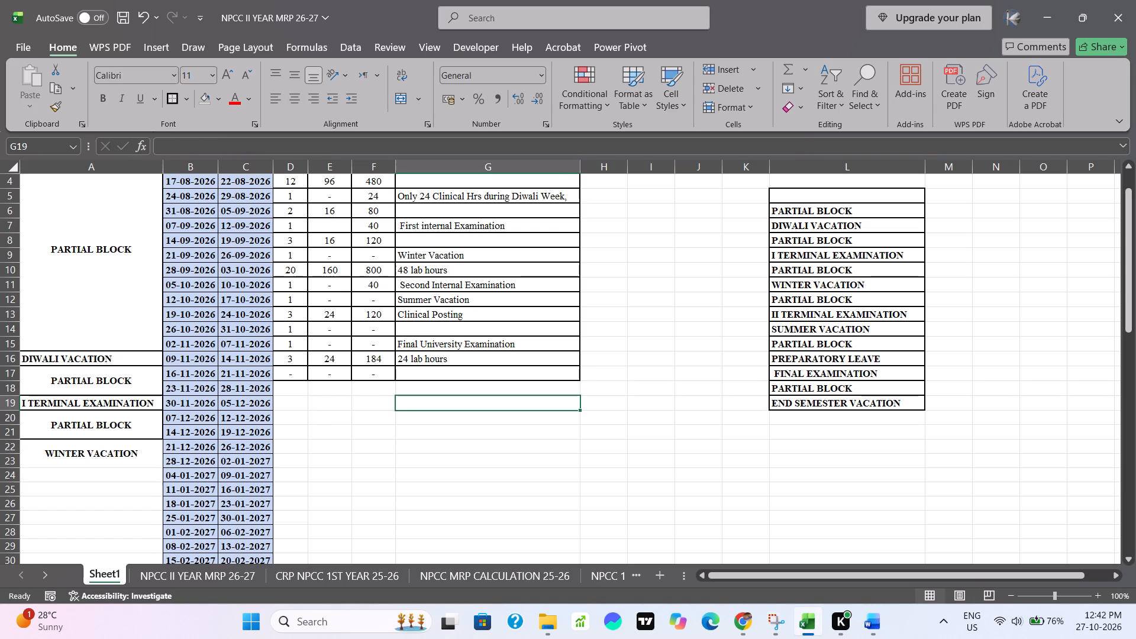
Apply a border to the merged WINTER VACATION cell in A22:A23 and colour its text red.
click(126, 462)
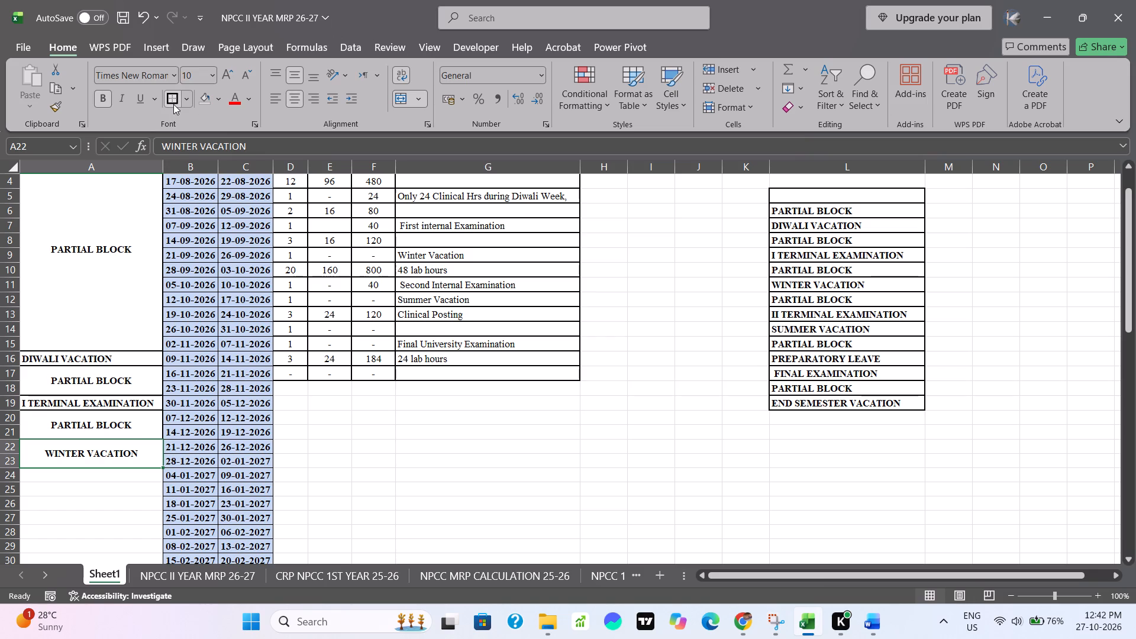
click(173, 104)
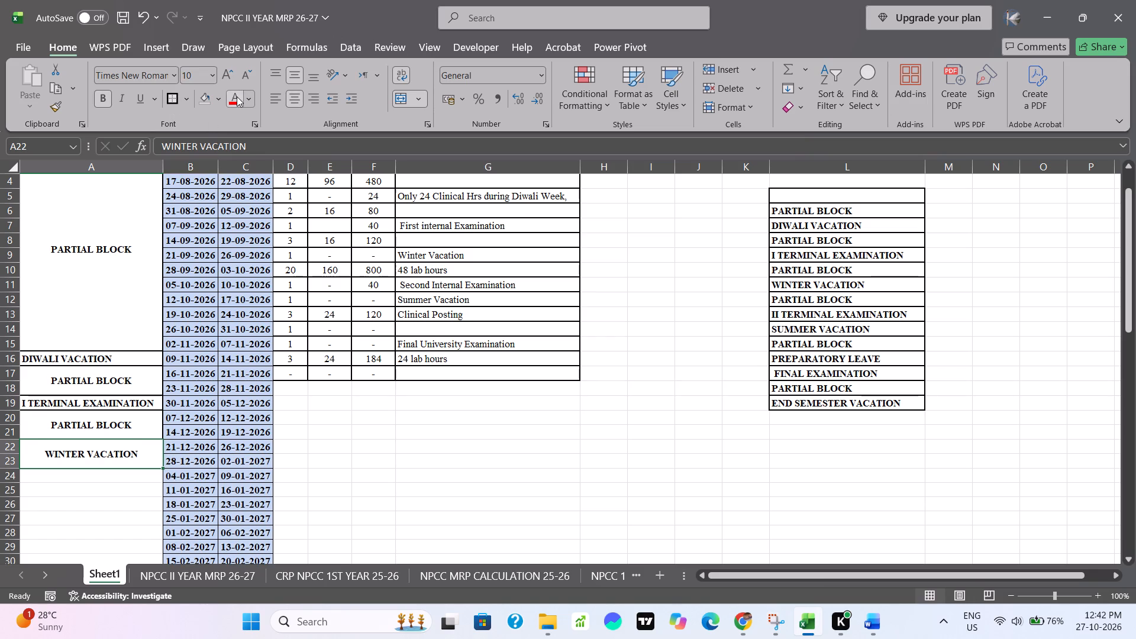
click(237, 96)
click(391, 449)
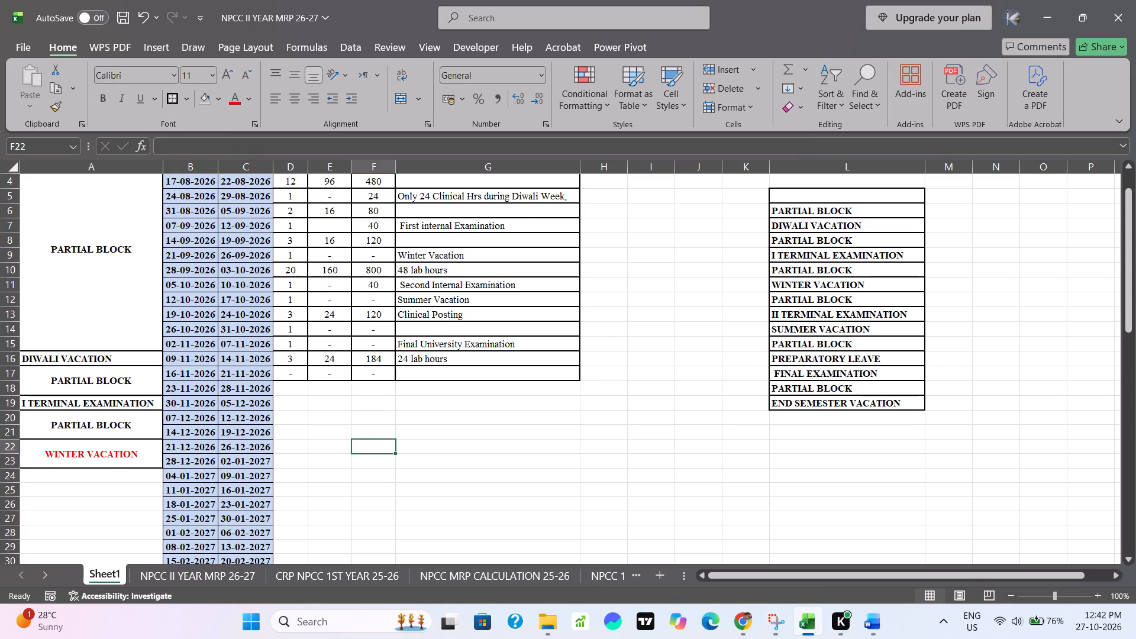
Merge and centre A24:A44 to span the weeks starting 04-01-2027 through 24-05-2027.
scroll(356, 483, down, 4)
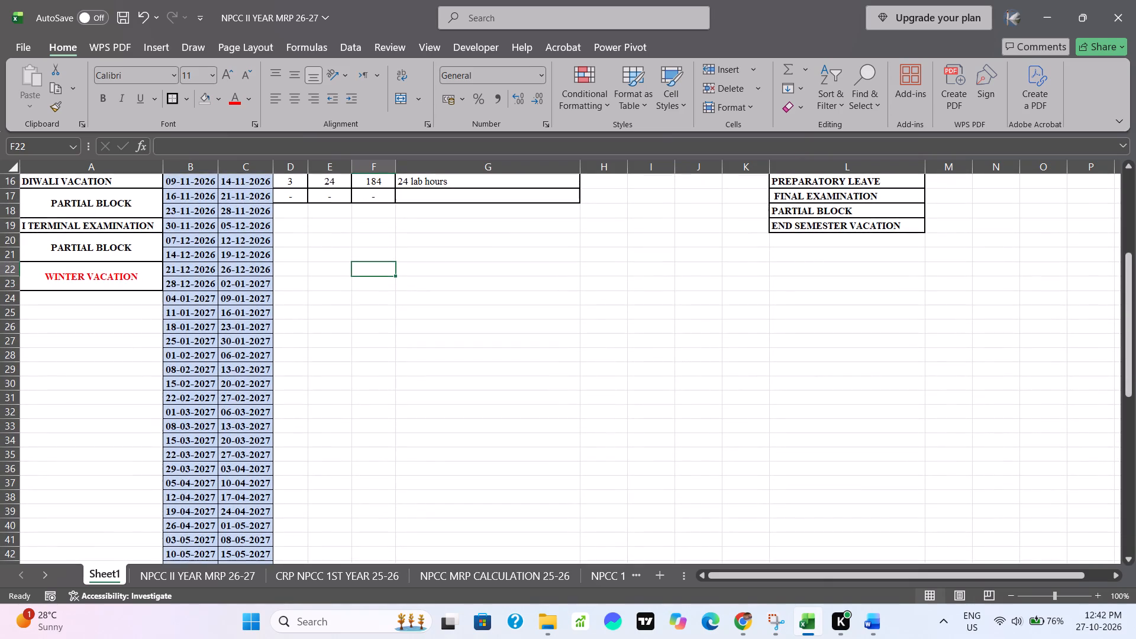
click(138, 299)
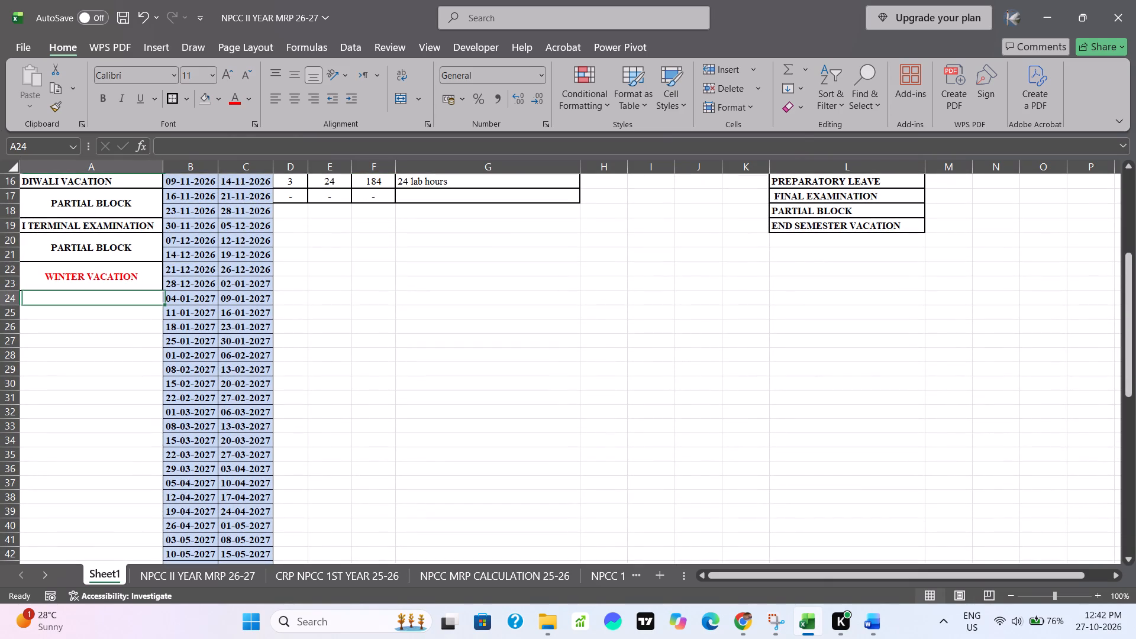
drag(138, 299, 132, 493)
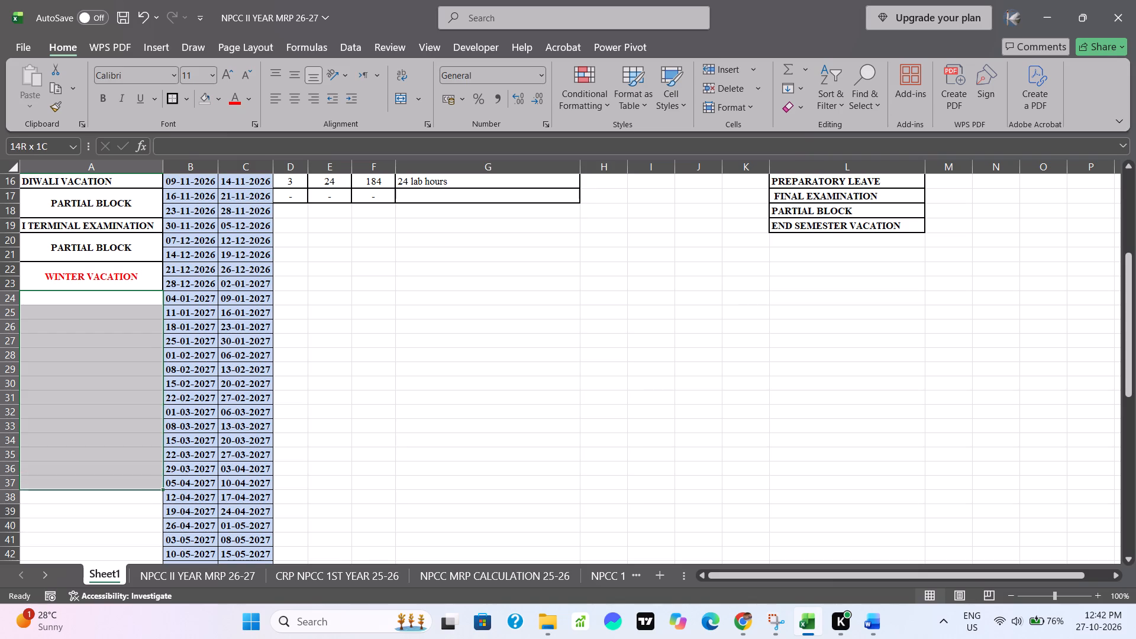
drag(132, 493, 134, 566)
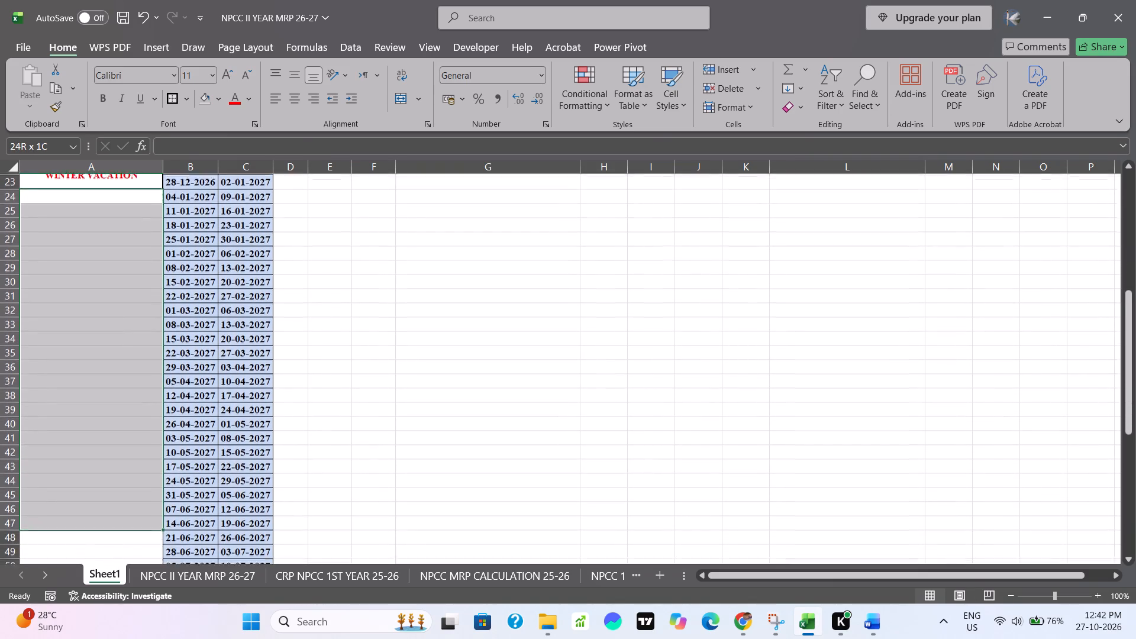
drag(134, 566, 141, 473)
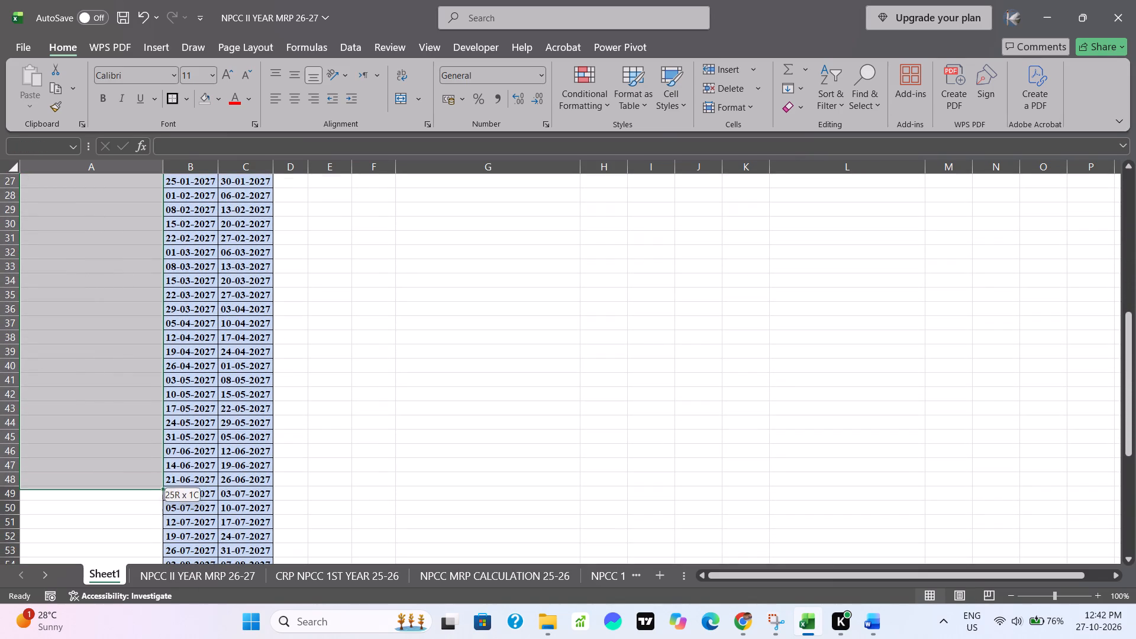
drag(141, 473, 144, 435)
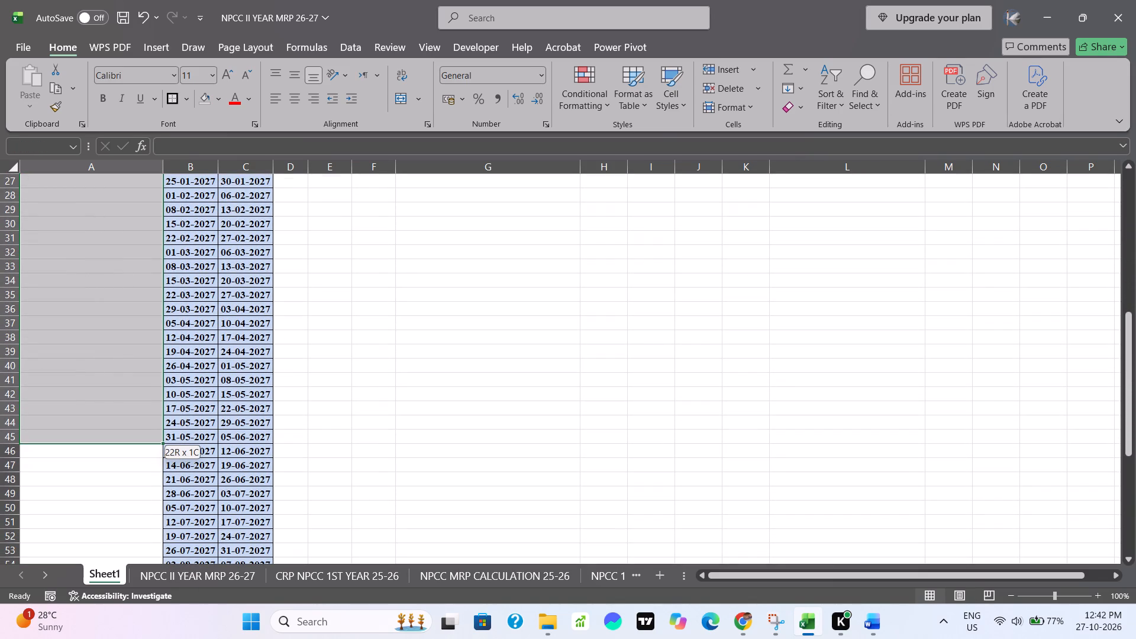
drag(144, 435, 143, 418)
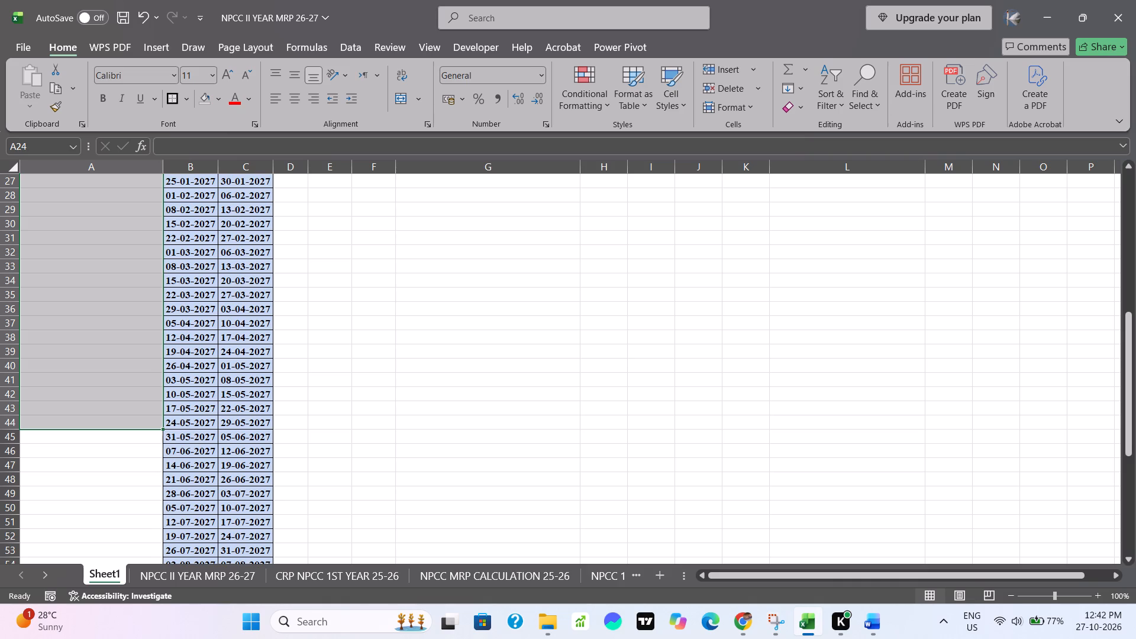
scroll(422, 338, up, 2)
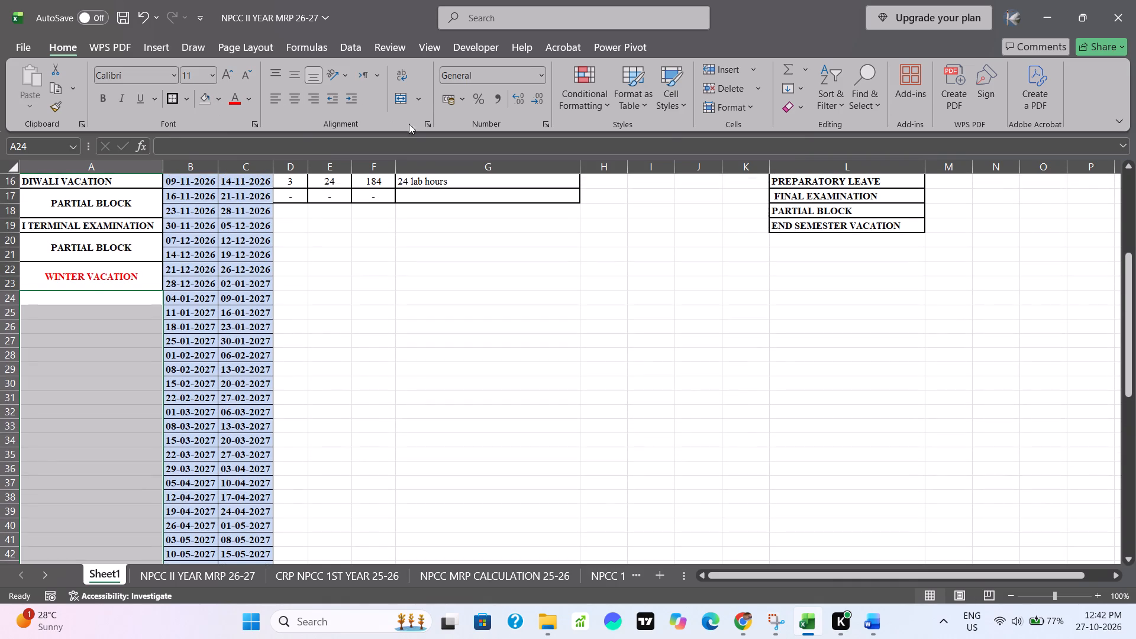
click(401, 98)
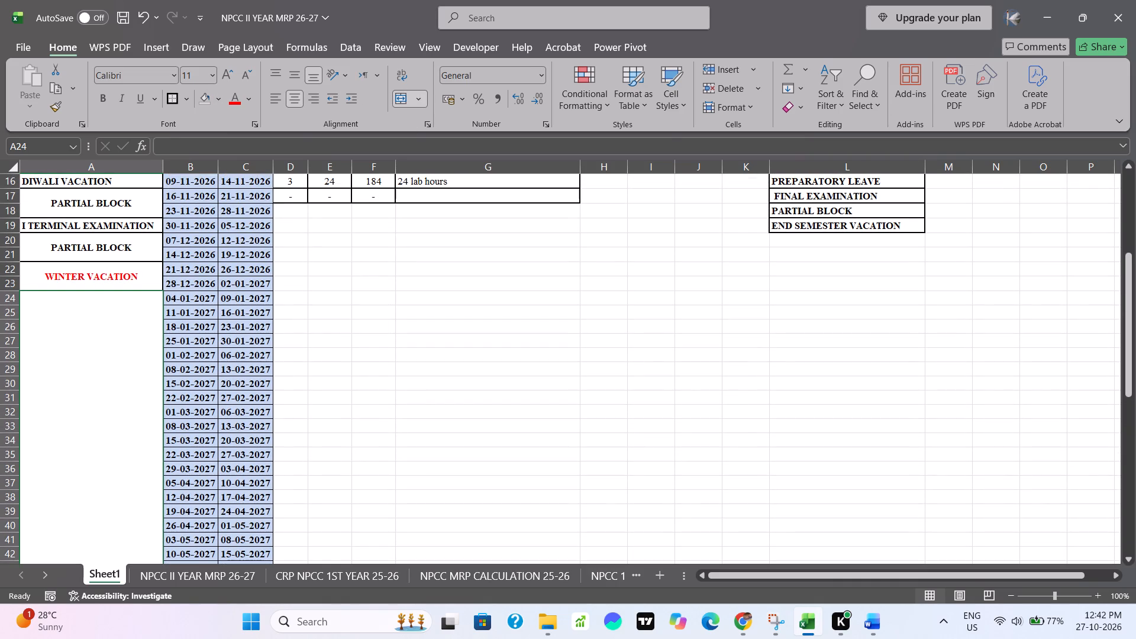
Copy the PARTIAL BLOCK text from the merged A17 cell into the merged A24:A44 block.
double_click(137, 206)
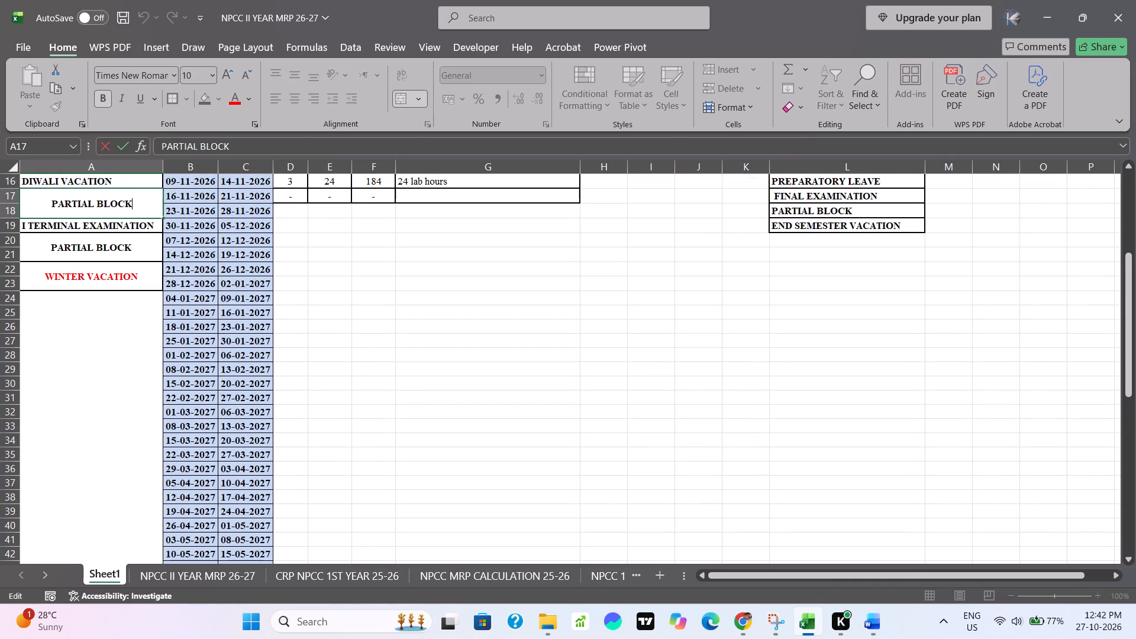
drag(137, 206, 33, 206)
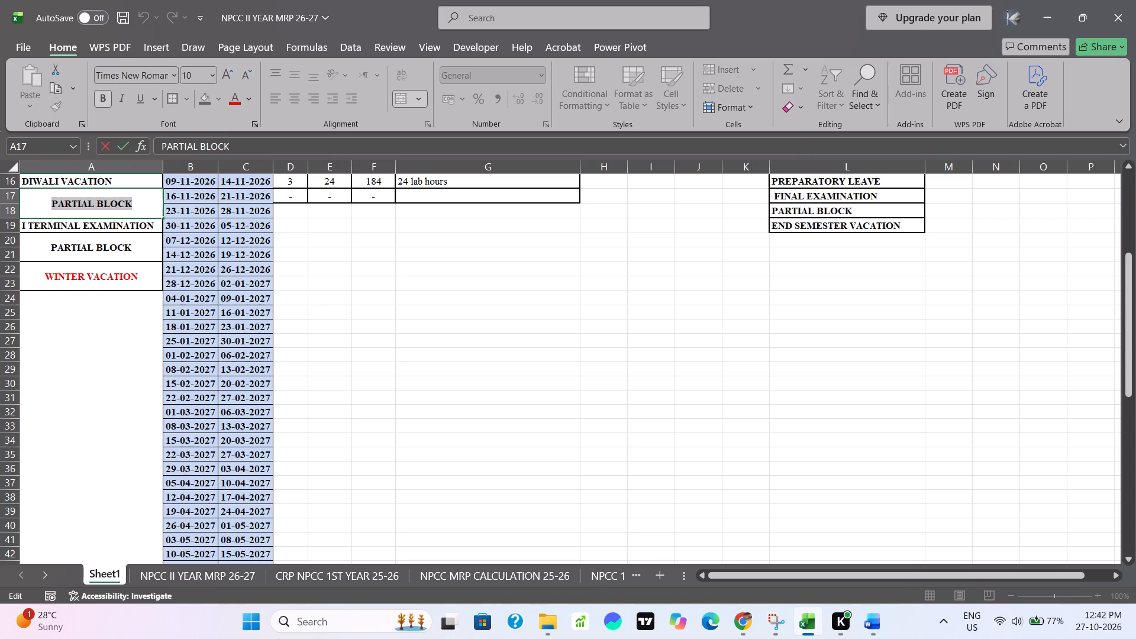
key(ctrl+c)
double_click(91, 382)
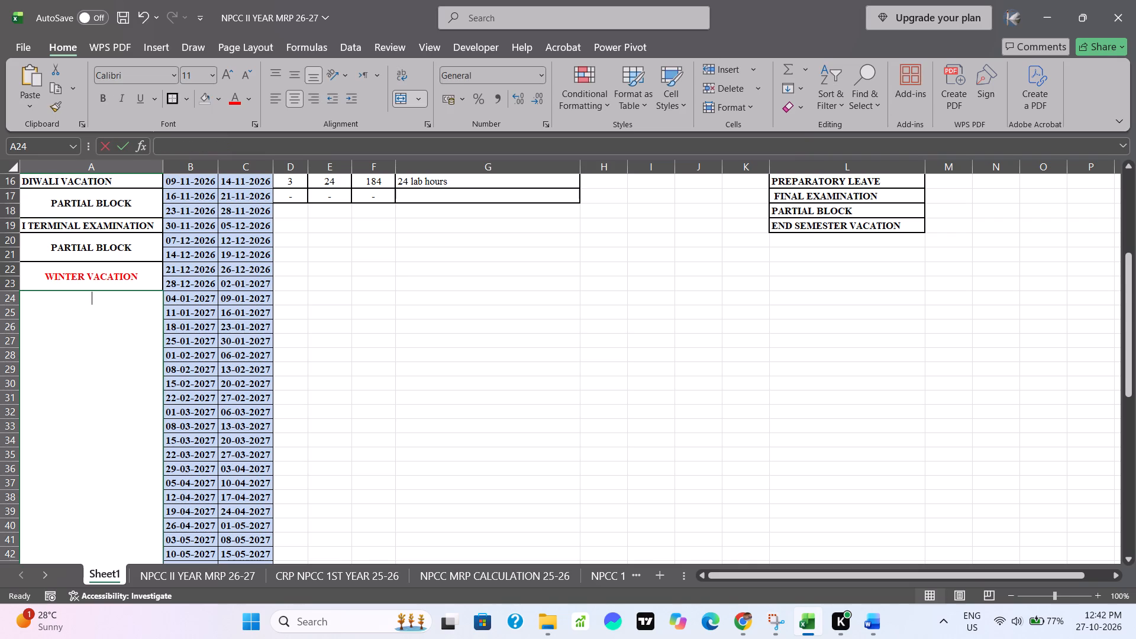
key(ctrl+v)
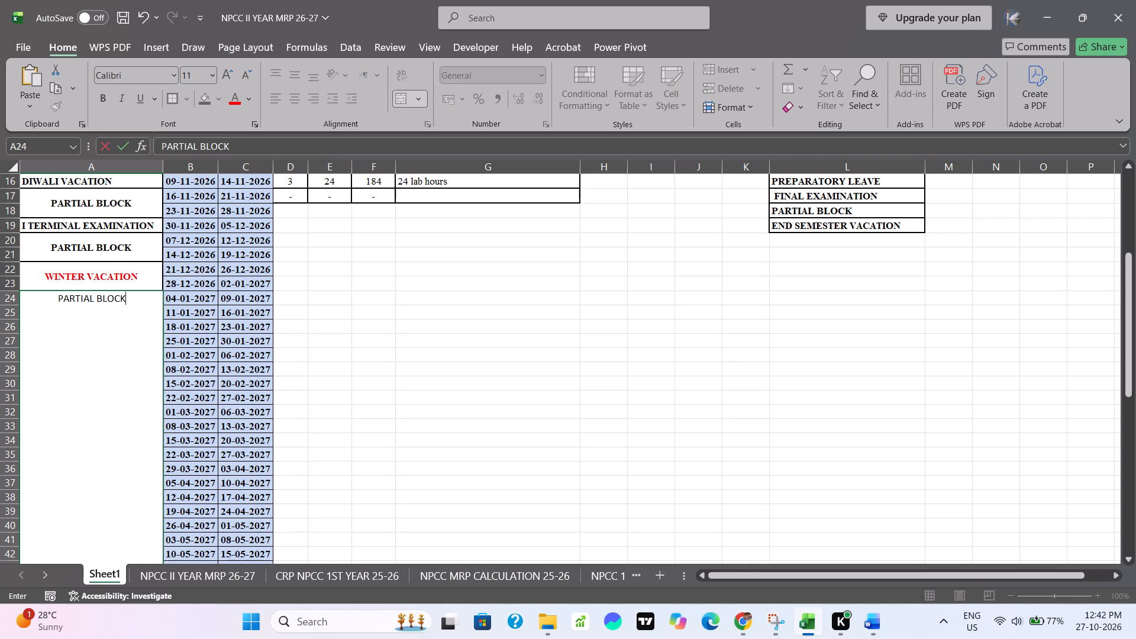
click(372, 413)
Format the PARTIAL BLOCK text in A24:A44 with middle vertical alignment, bold and the Times New Roman font.
scroll(110, 379, down, 1)
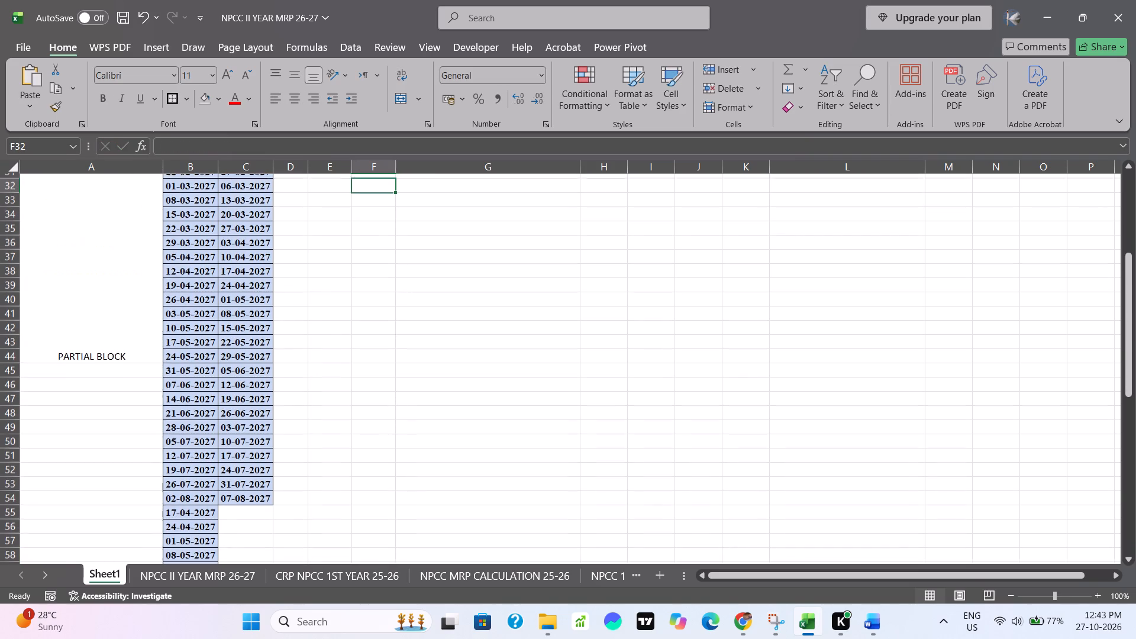
scroll(110, 379, down, 1)
click(134, 347)
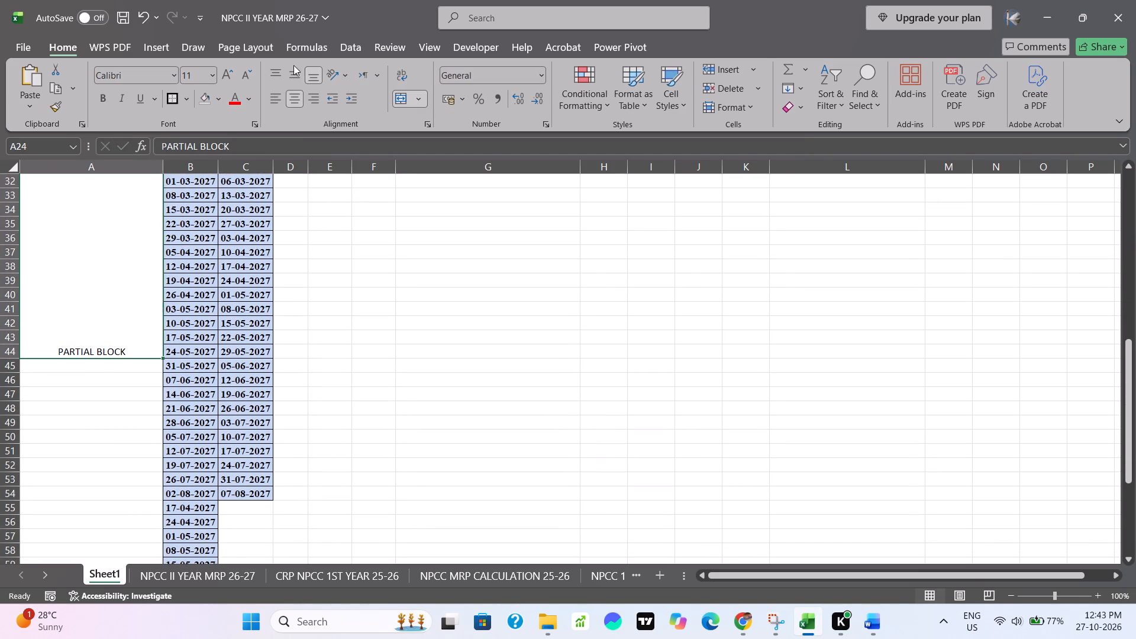
click(294, 73)
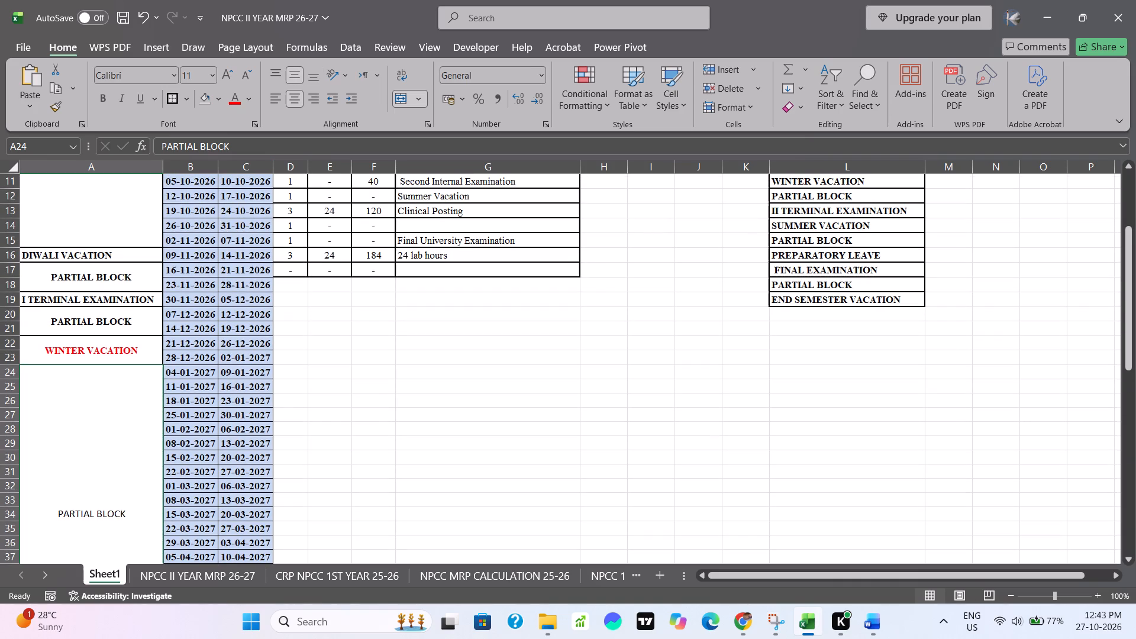
key(ctrl+b)
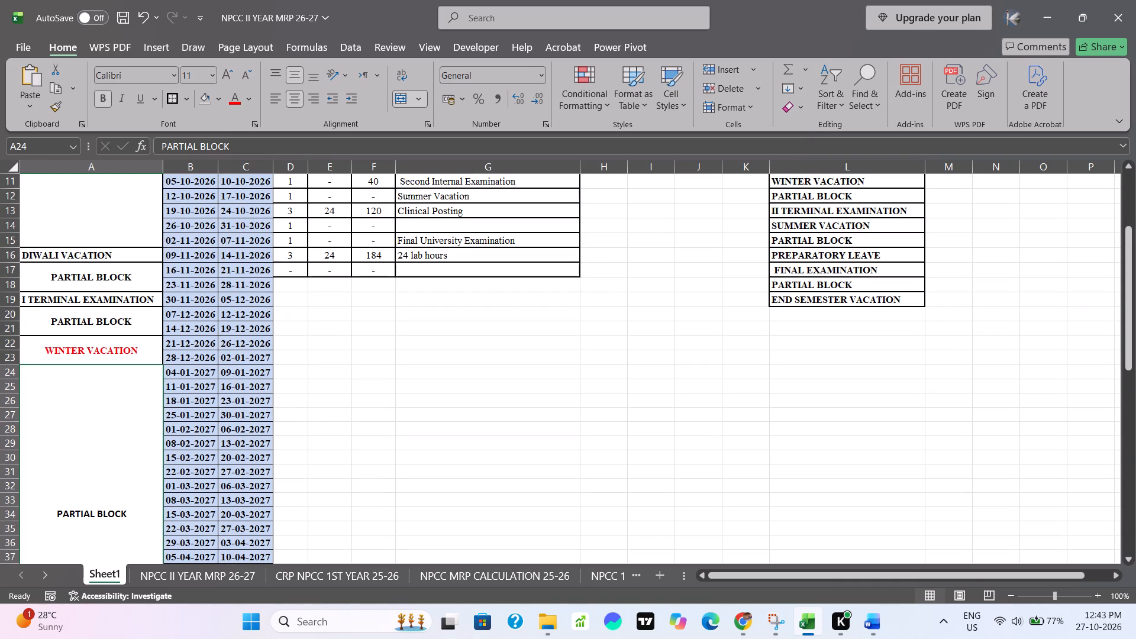
click(135, 75)
text(TIM)
key(Return)
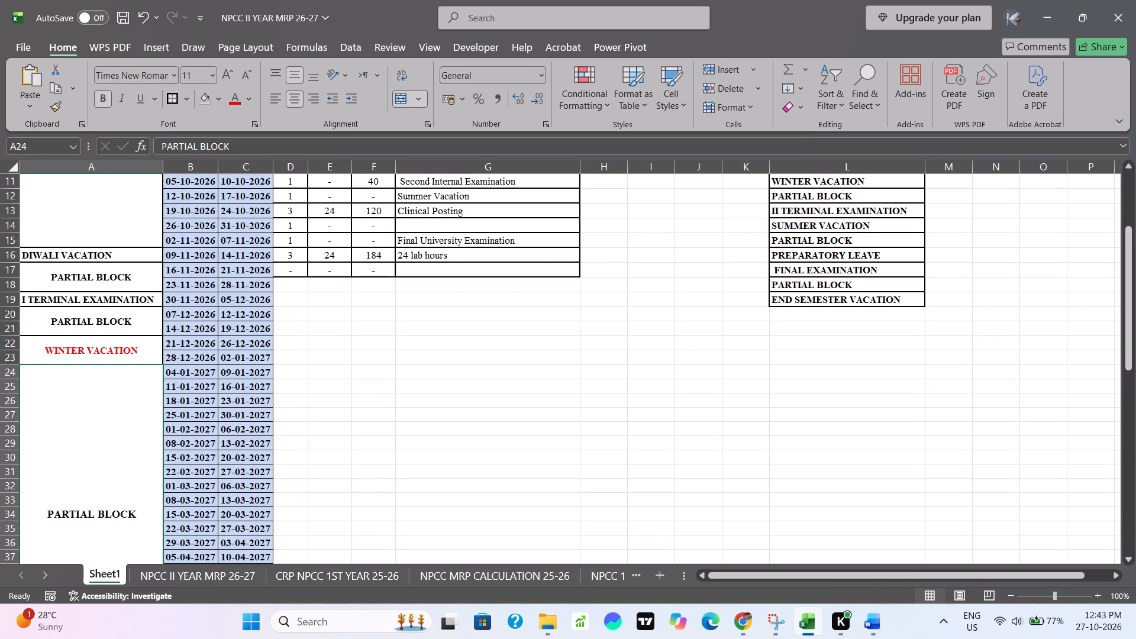
click(360, 447)
Copy SUMMER VACATION from L14 into A45 for the week starting 31-05-2027.
scroll(102, 473, down, 1)
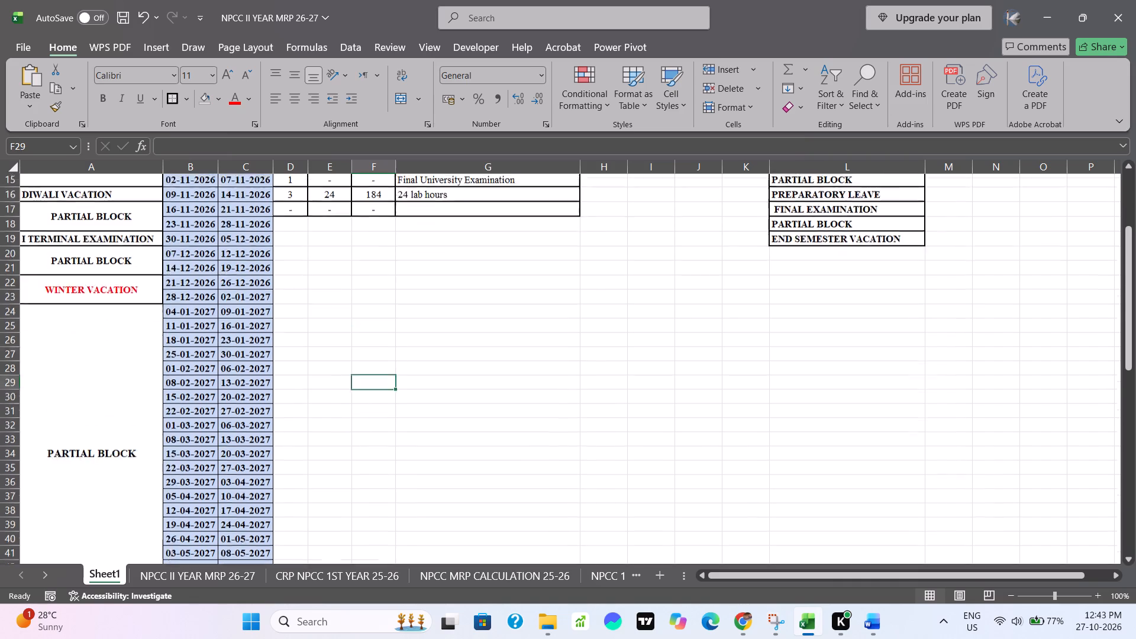
scroll(102, 473, down, 5)
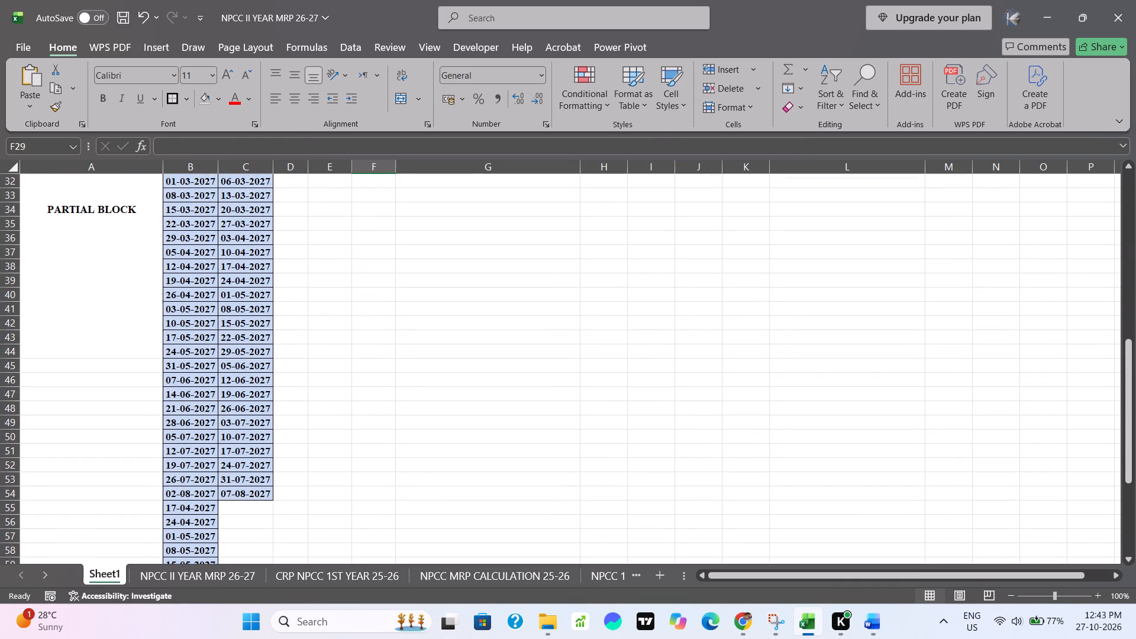
click(128, 367)
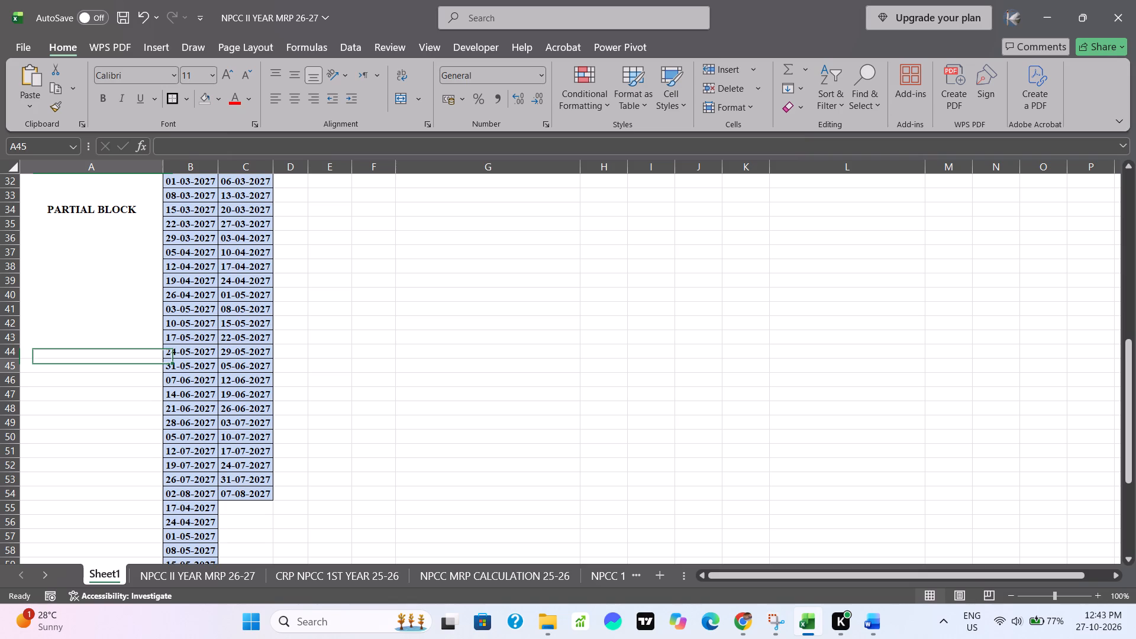
scroll(446, 376, up, 2)
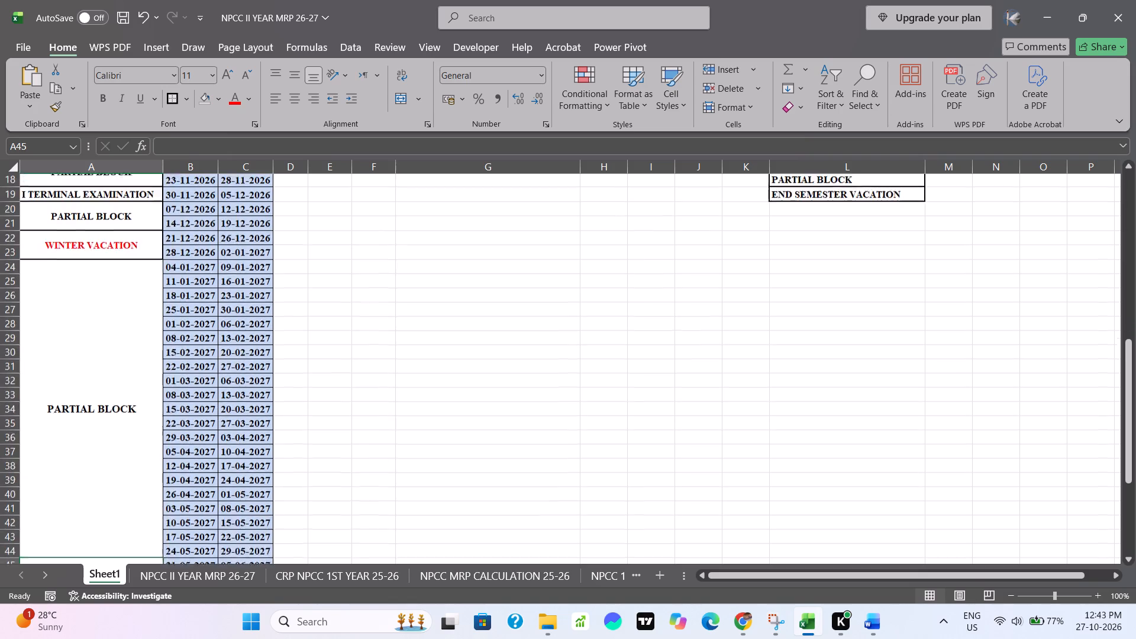
scroll(446, 376, up, 2)
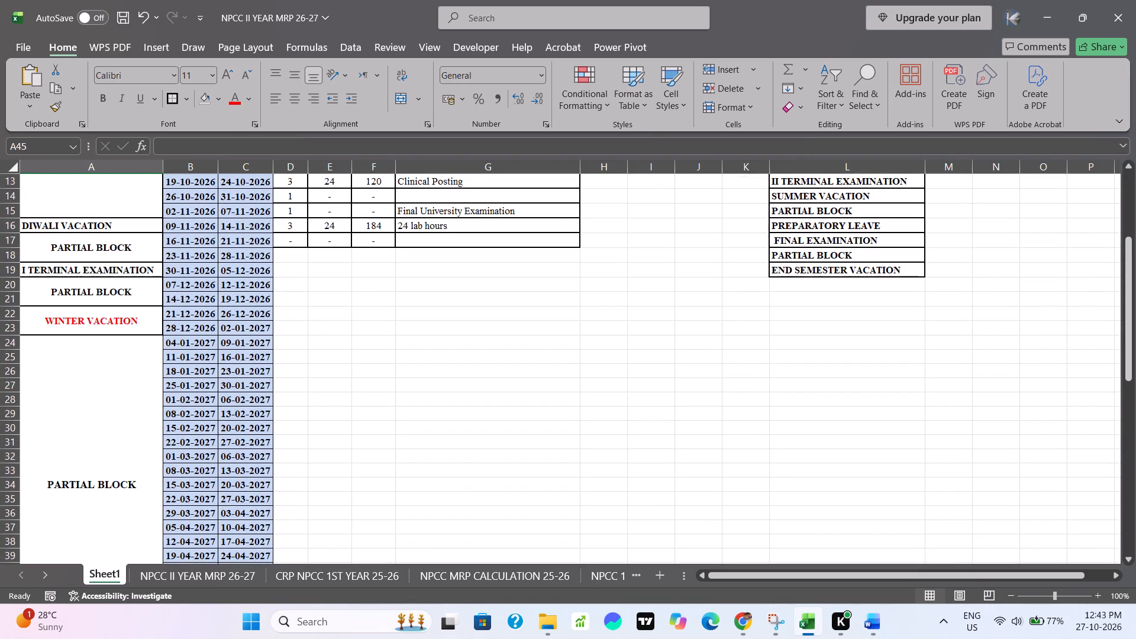
click(845, 198)
key(ctrl+c)
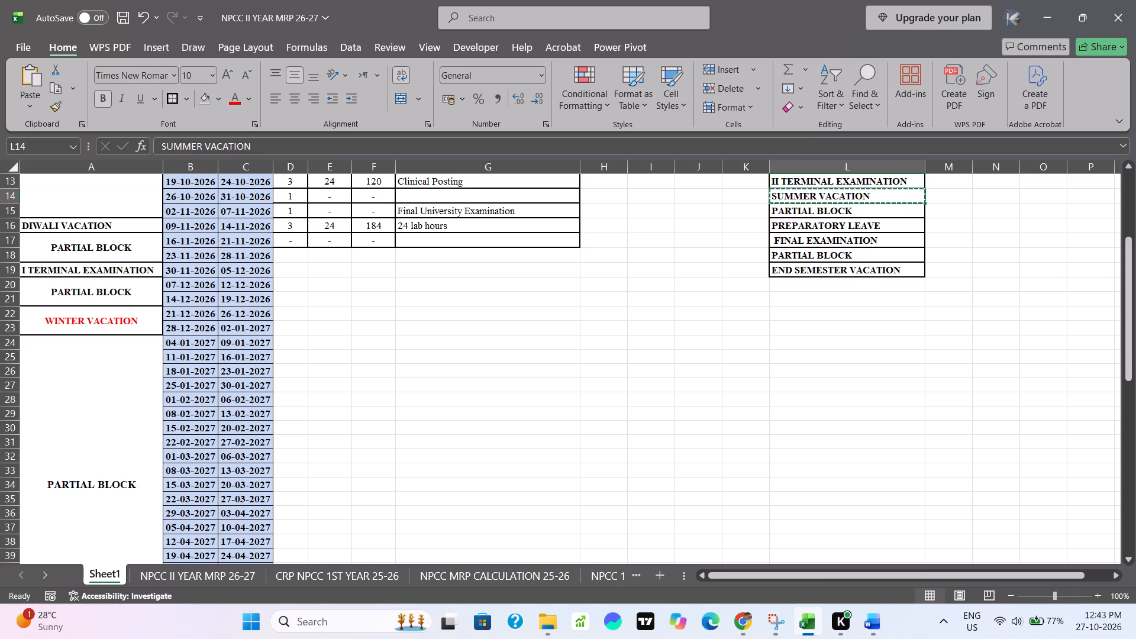
scroll(554, 433, down, 3)
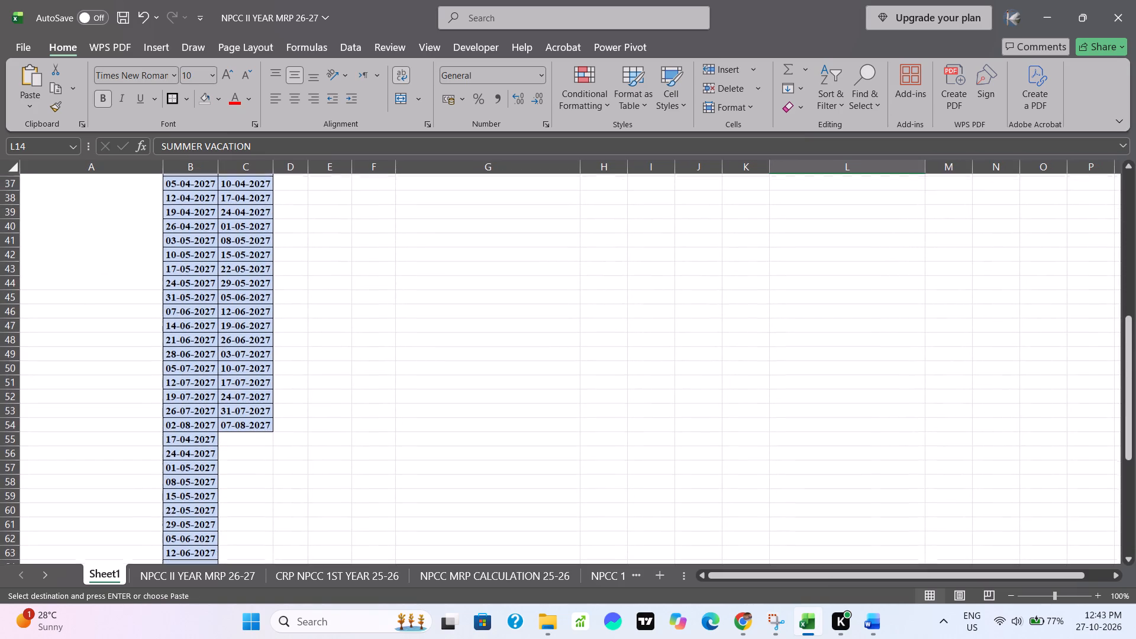
click(84, 301)
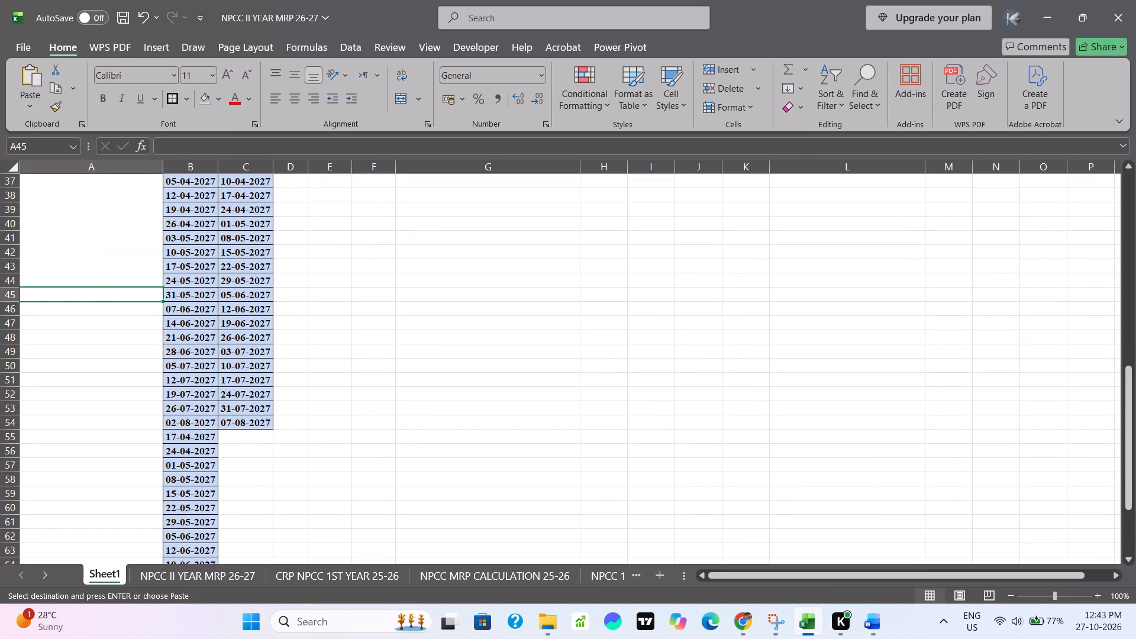
key(ctrl+v)
click(449, 347)
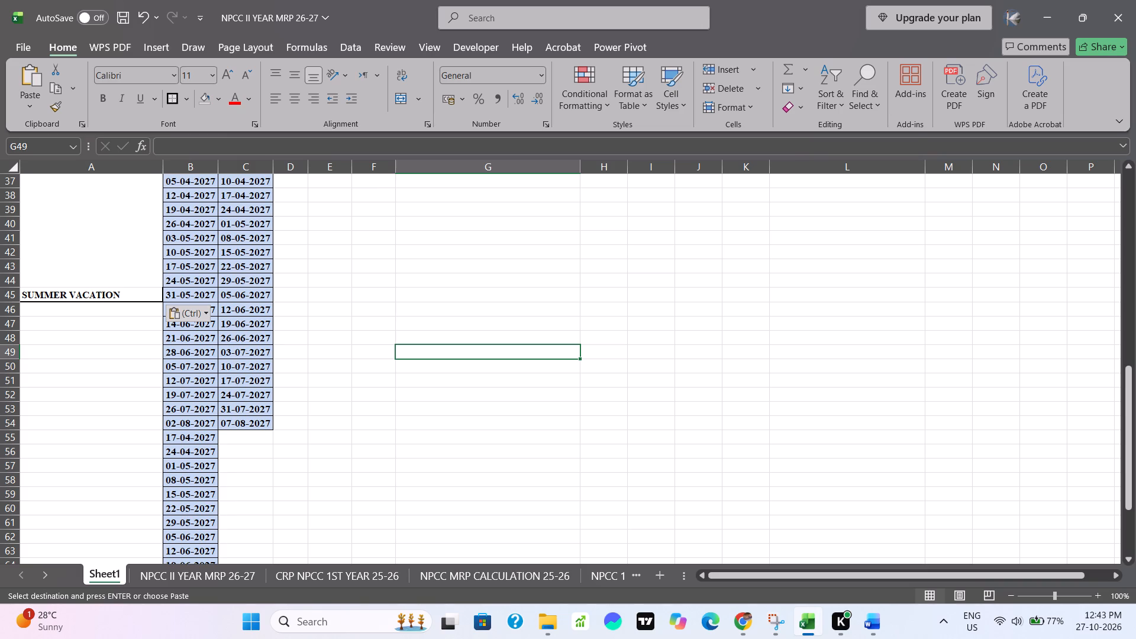
Copy the merged two-week PARTIAL BLOCK cell from A20:A21 into A46:A47, covering the weeks starting 07-06-2027 and 14-06-2027.
click(127, 308)
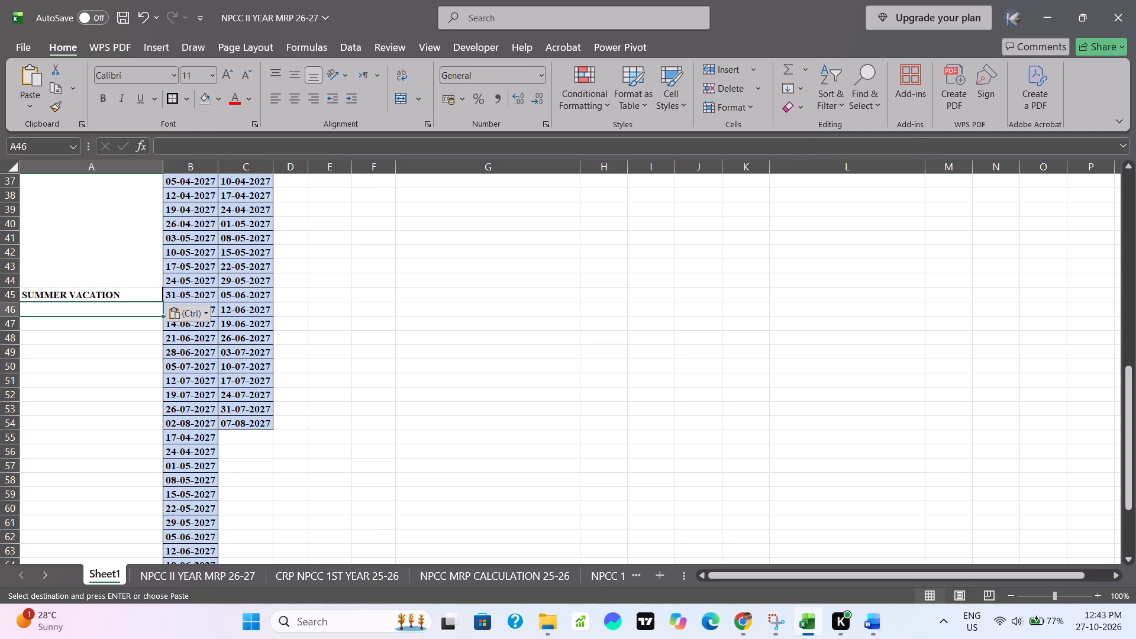
drag(124, 308, 126, 330)
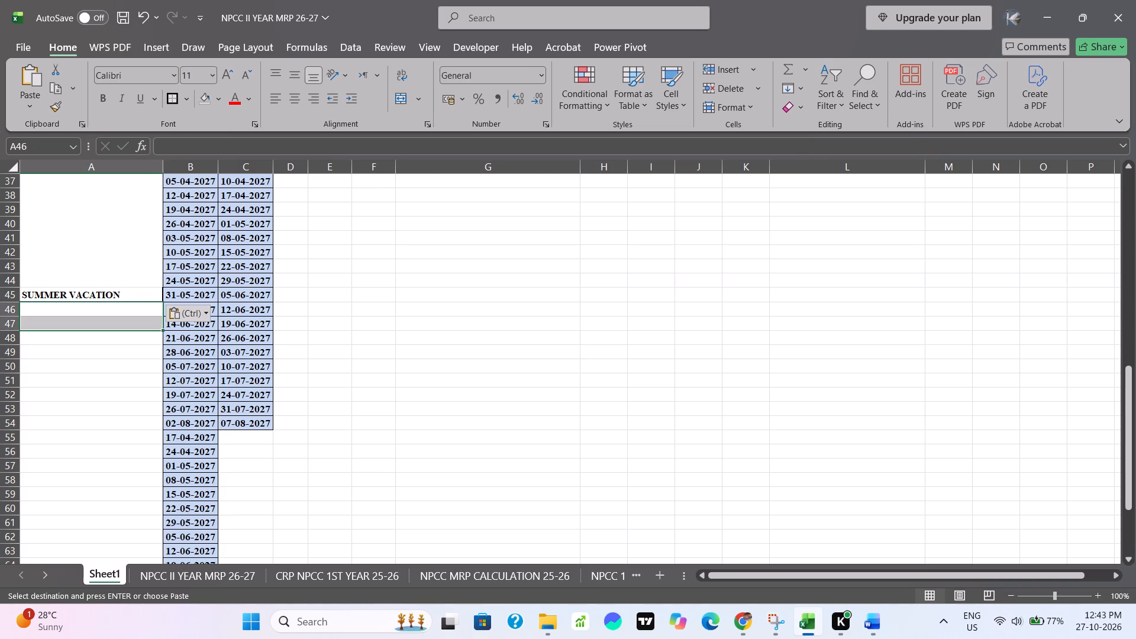
click(385, 293)
scroll(385, 293, up, 3)
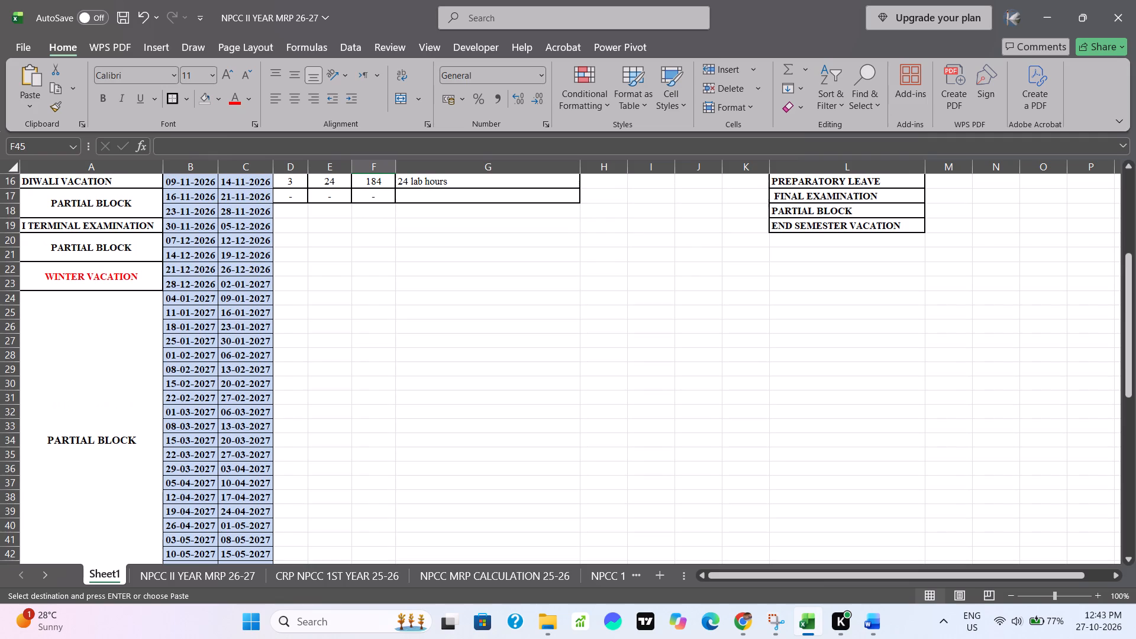
click(89, 247)
key(ctrl+c)
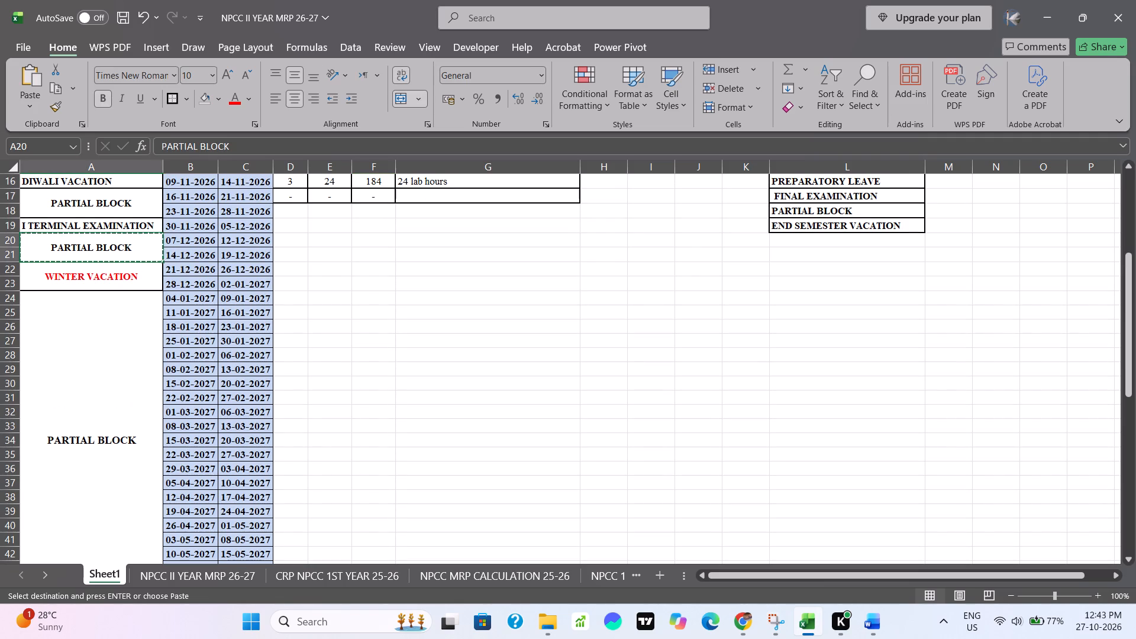
scroll(453, 438, down, 3)
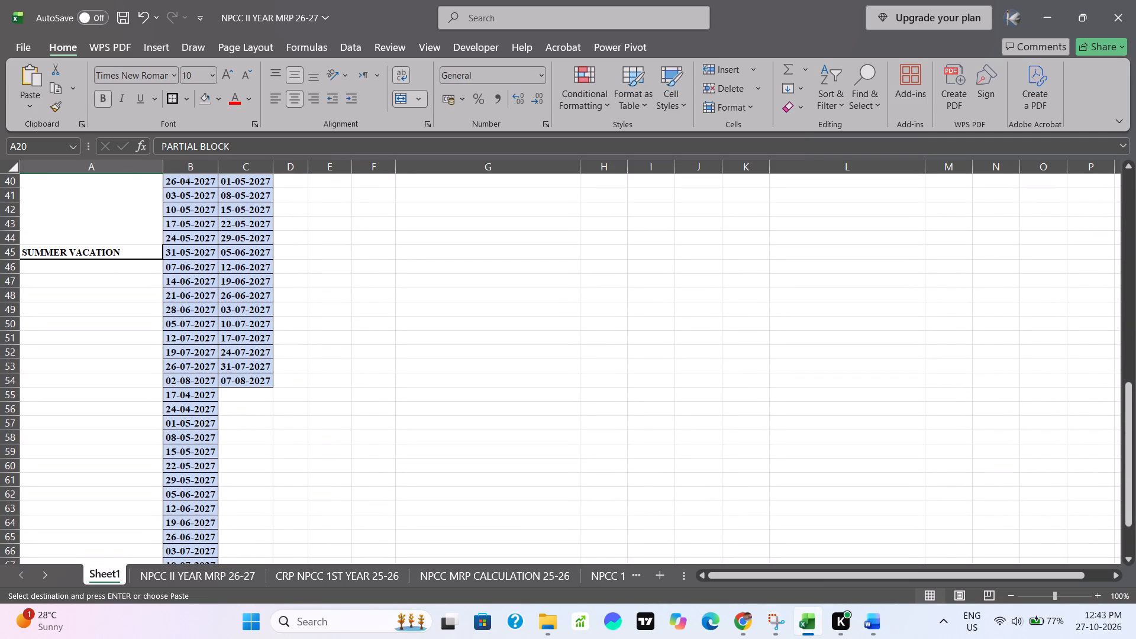
click(129, 269)
key(ctrl+v)
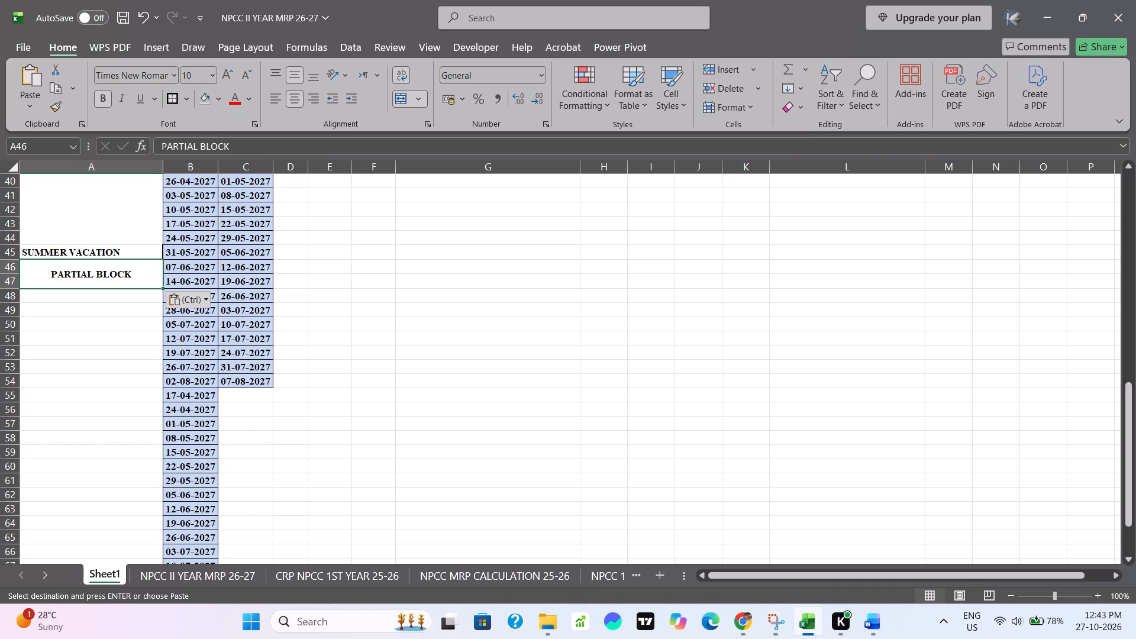
Copy II TERMINAL EXAMINATION from L13 into A48 for the week starting 21-06-2027.
scroll(437, 302, up, 5)
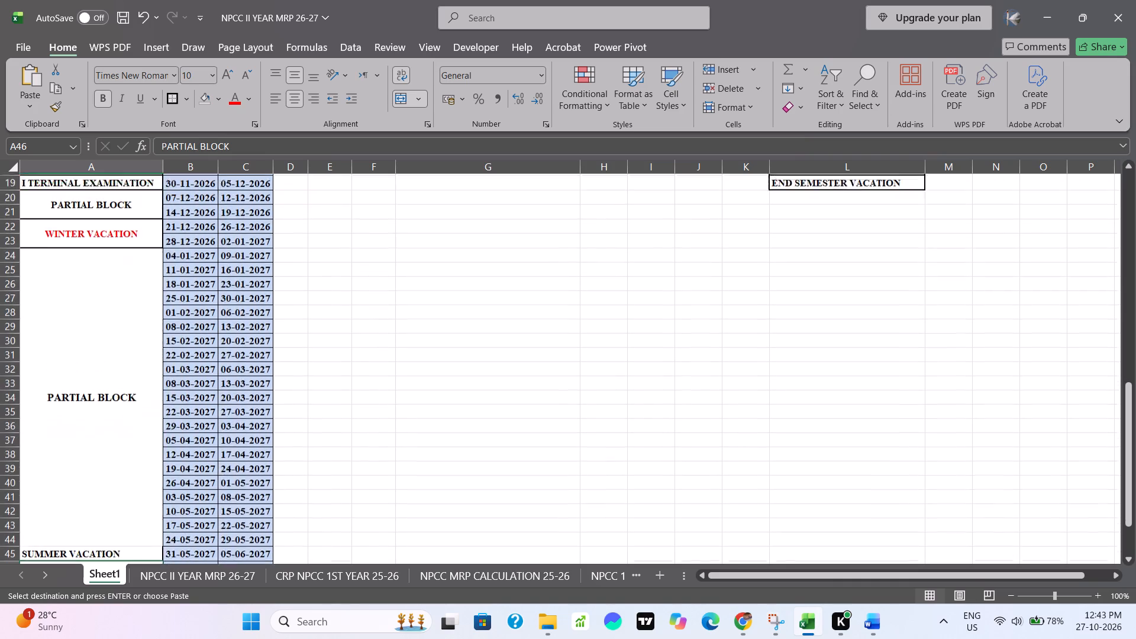
scroll(437, 302, up, 2)
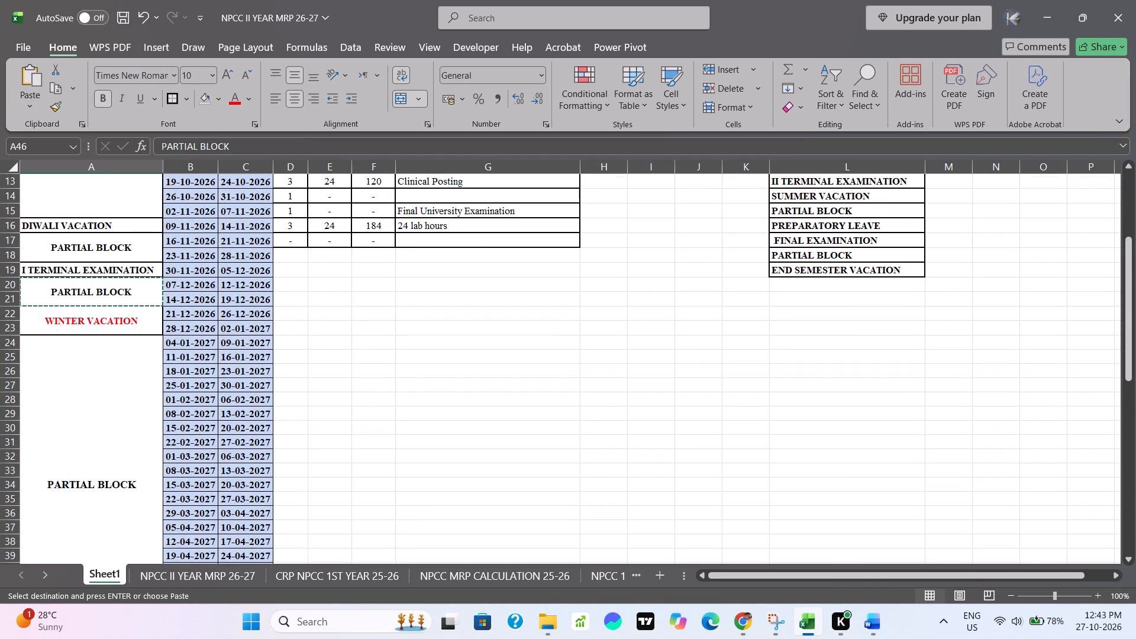
scroll(437, 302, up, 1)
click(841, 192)
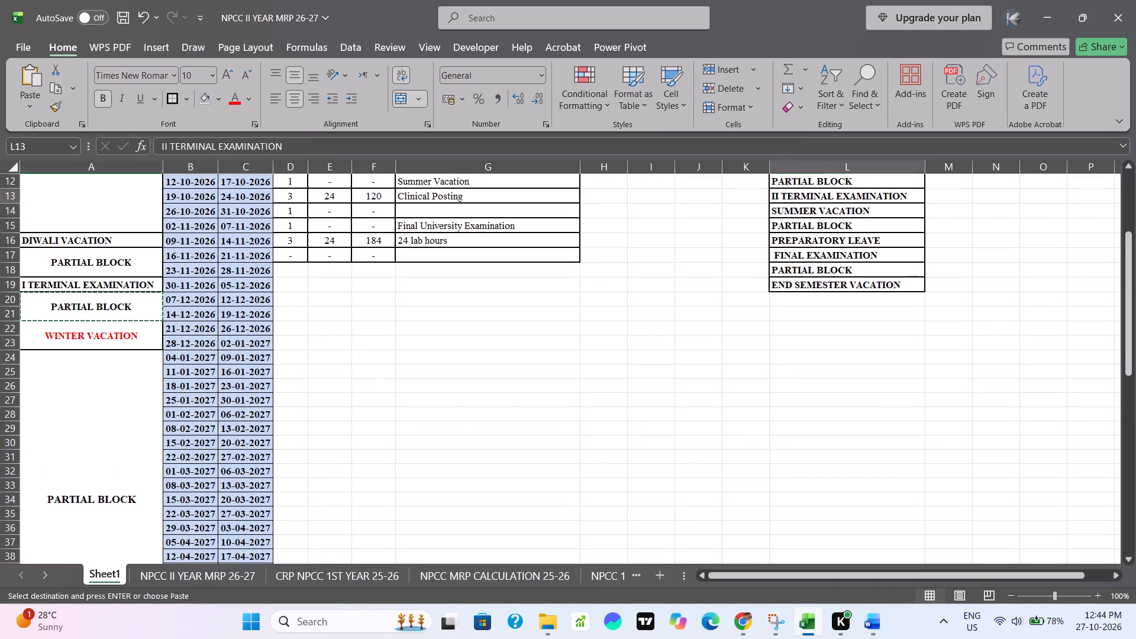
key(ctrl+c)
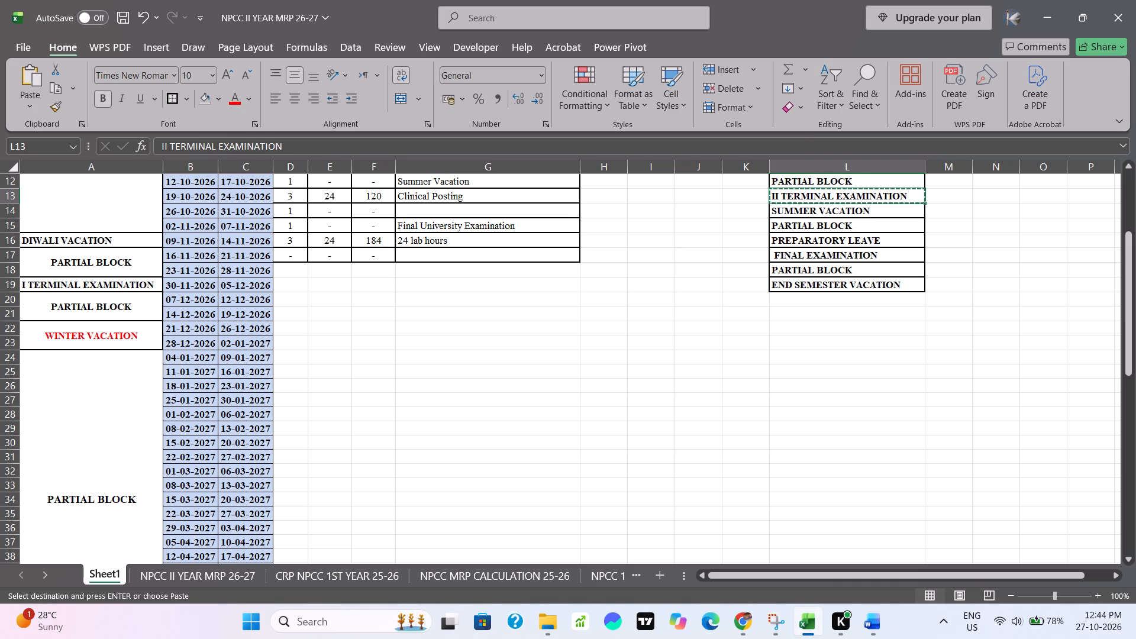
scroll(552, 424, down, 3)
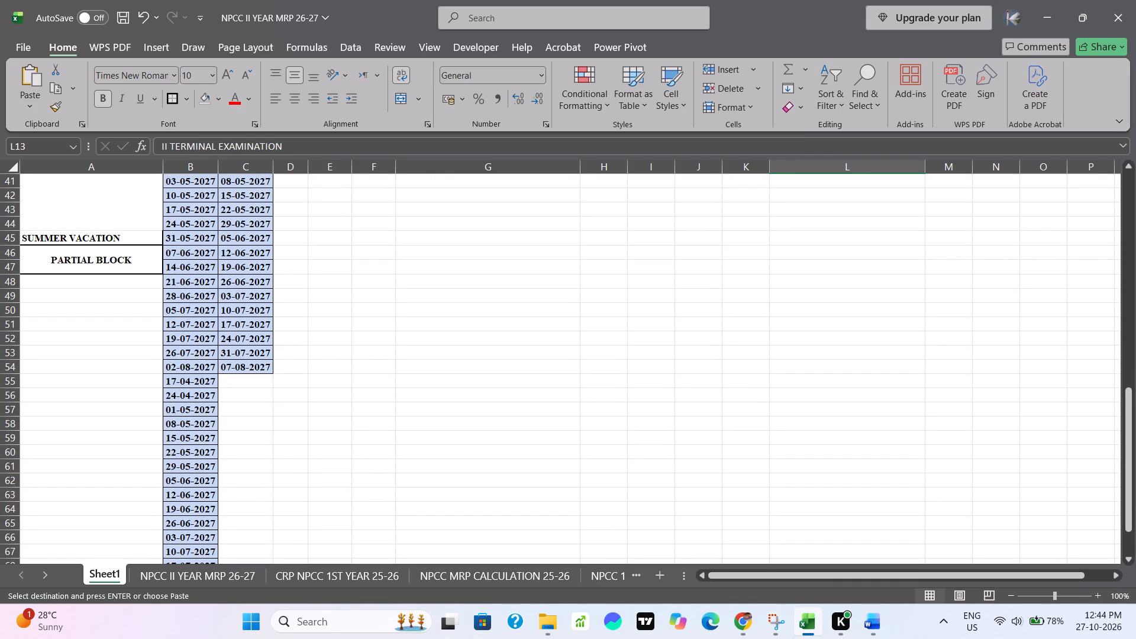
click(106, 286)
key(ctrl+v)
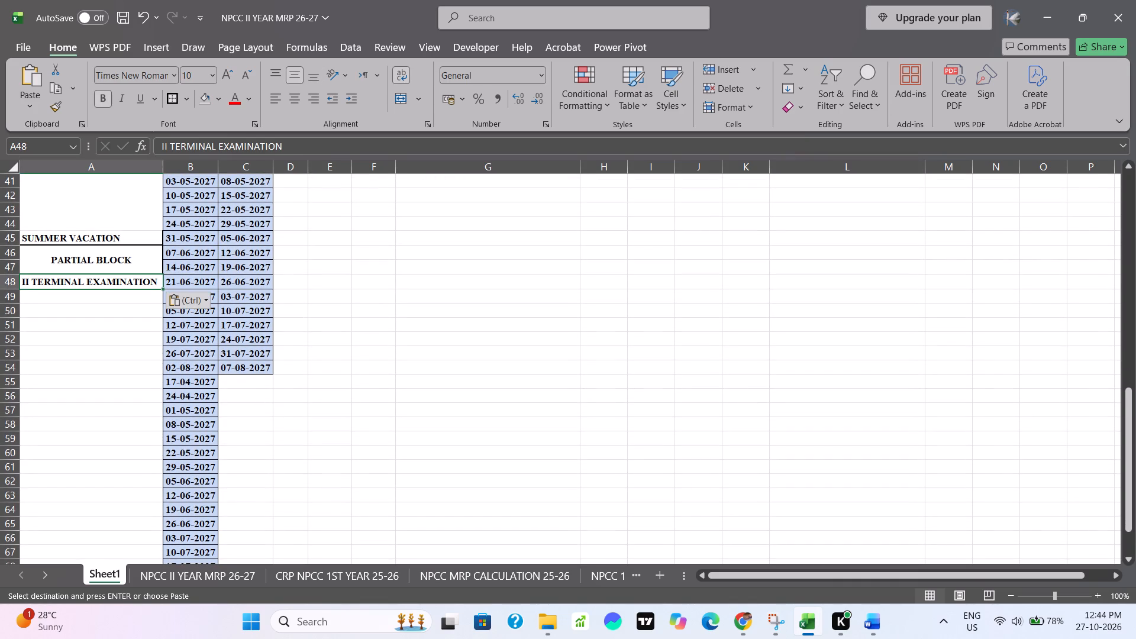
click(304, 304)
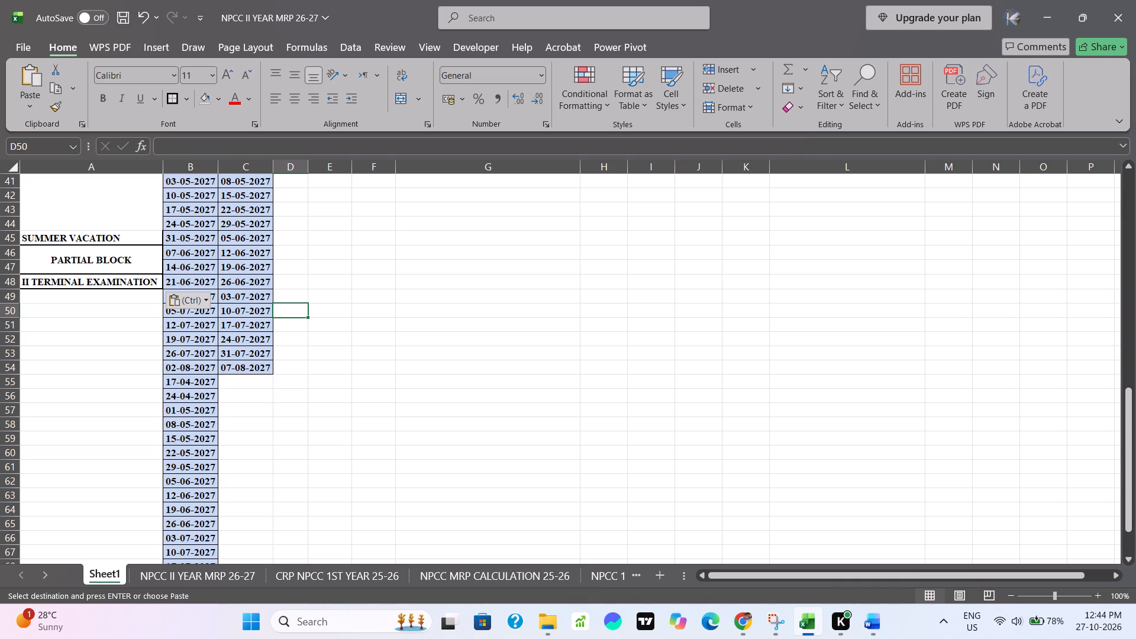
click(127, 294)
click(217, 354)
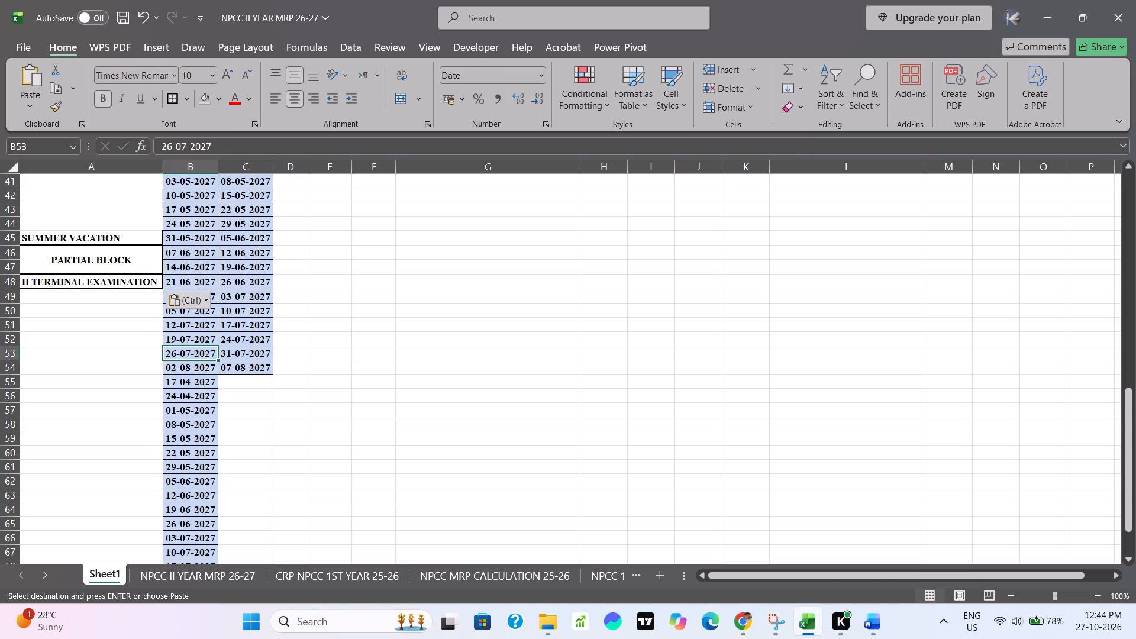
key(Escape)
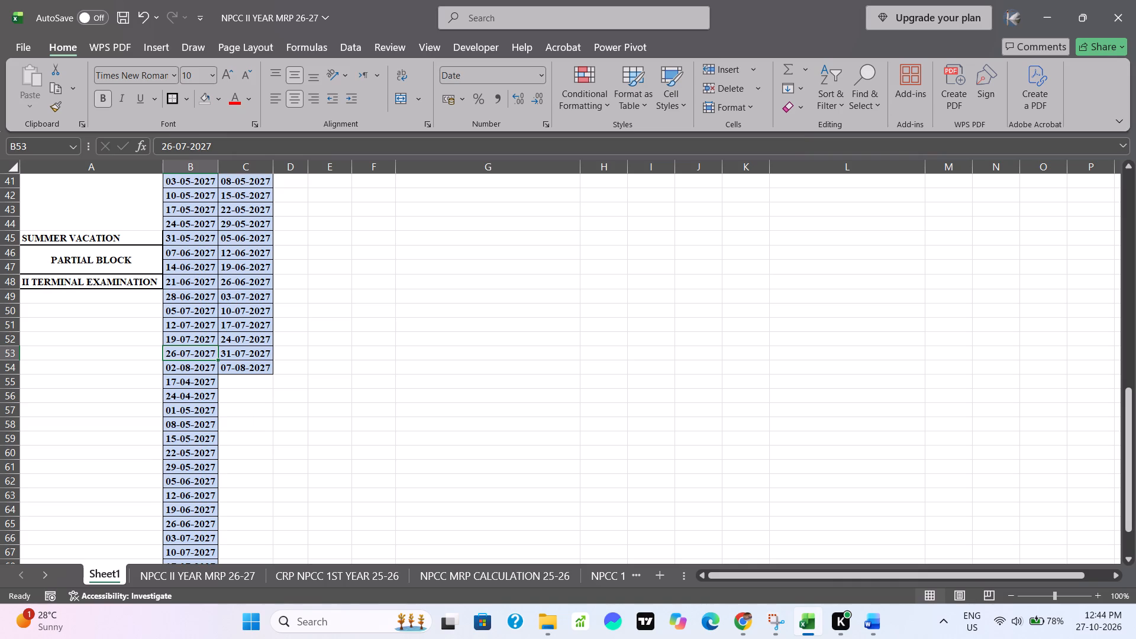
Copy PARTIAL BLOCK from L10 into A49 for the week starting 28-06-2027.
click(137, 296)
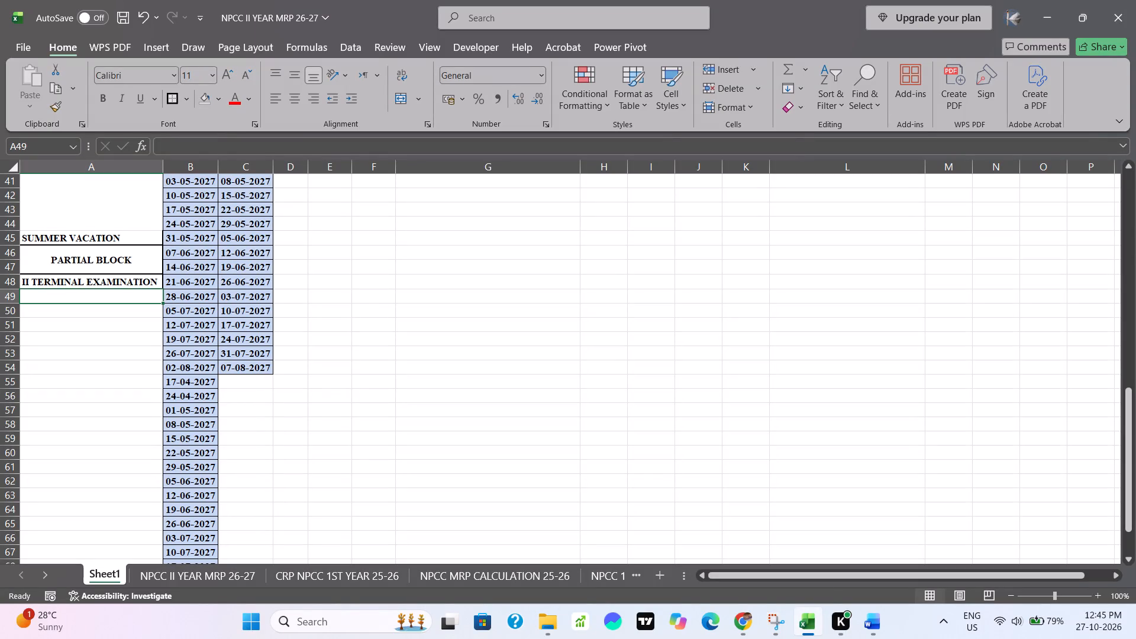
click(134, 260)
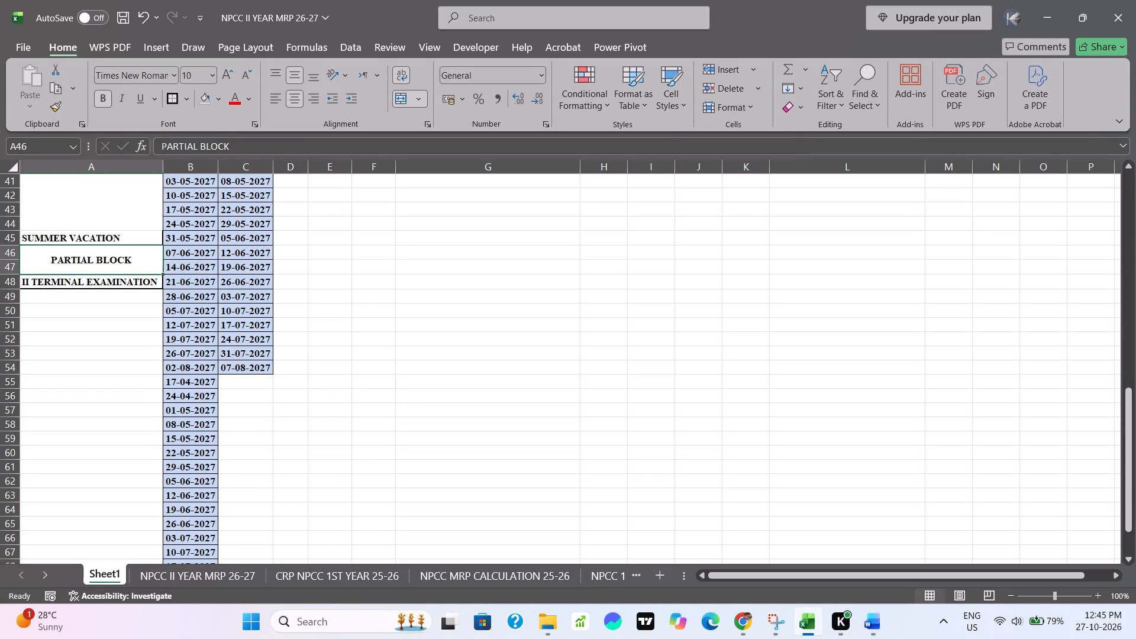
scroll(350, 331, up, 2)
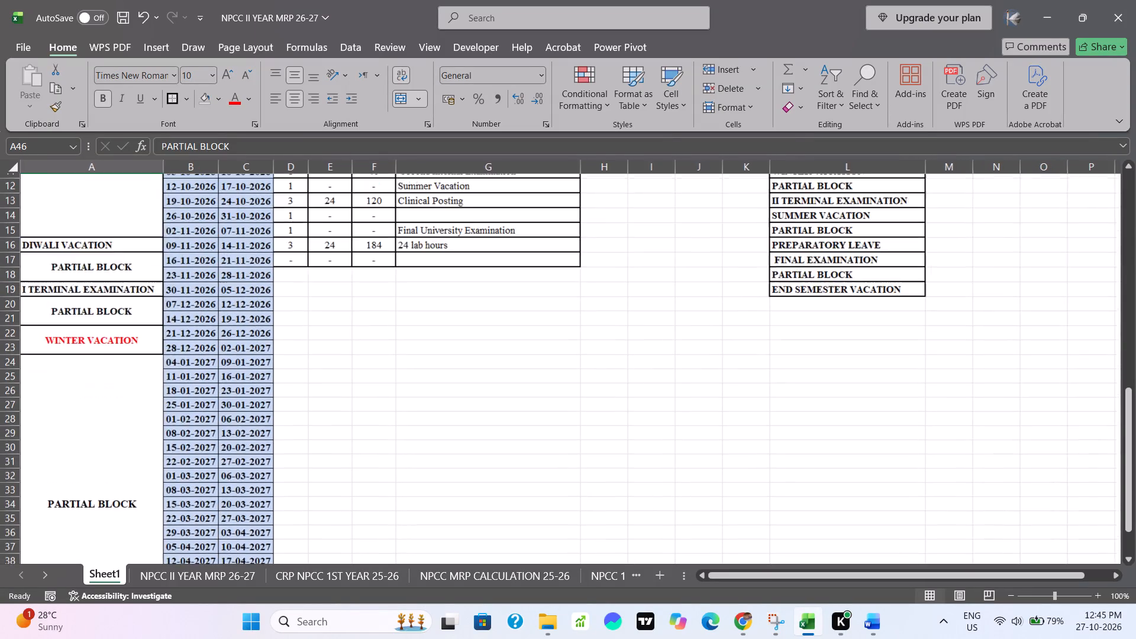
scroll(350, 331, up, 4)
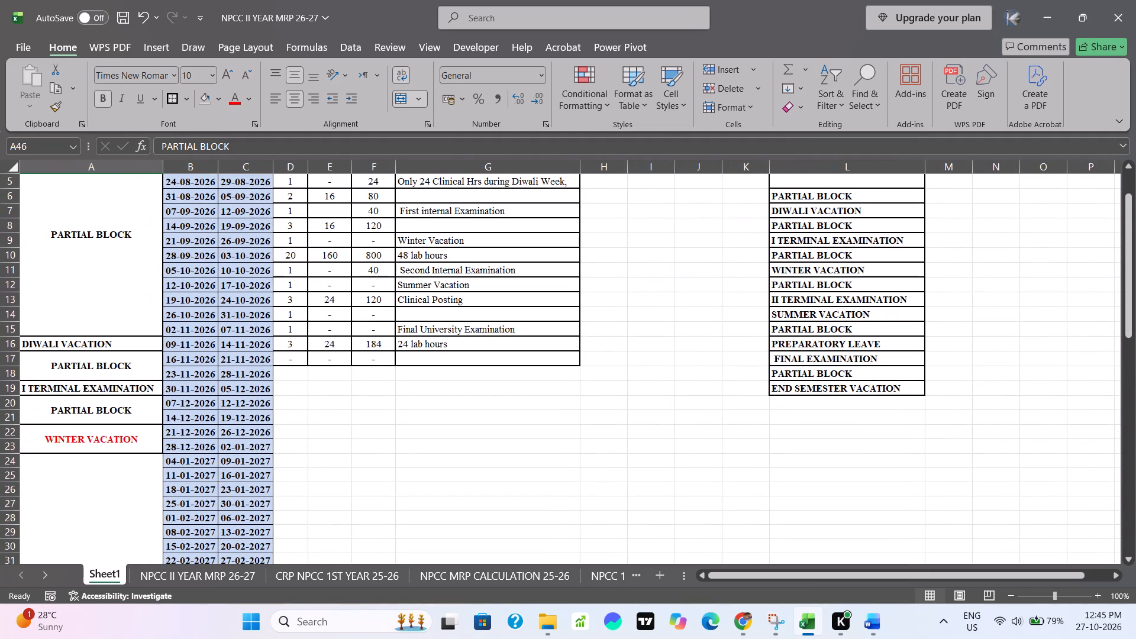
click(818, 262)
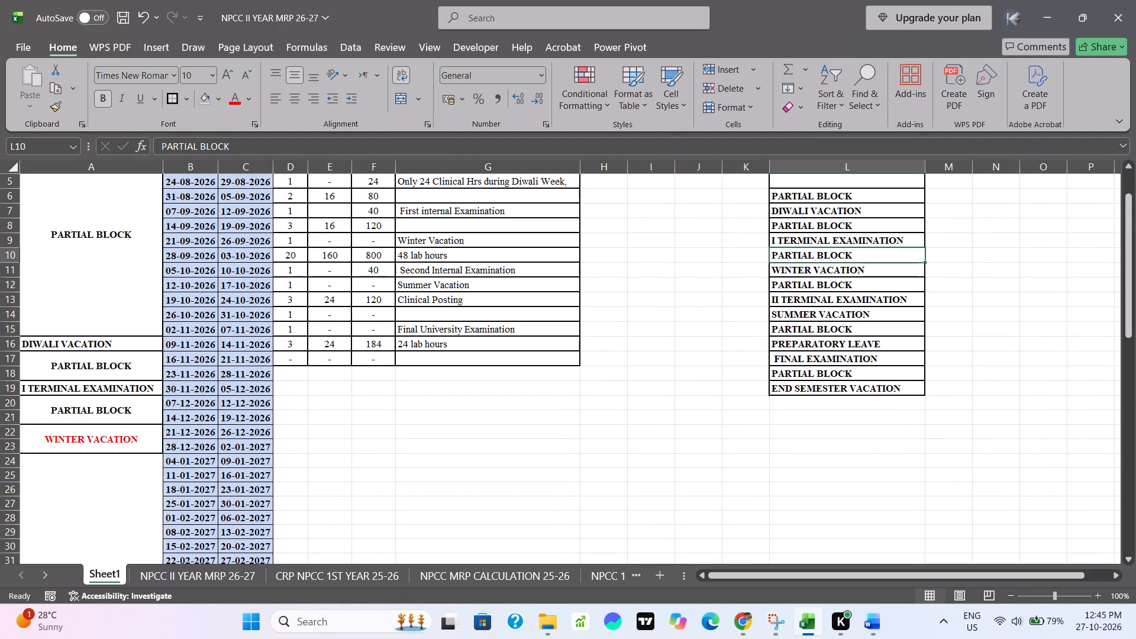
key(ctrl+c)
scroll(499, 515, down, 3)
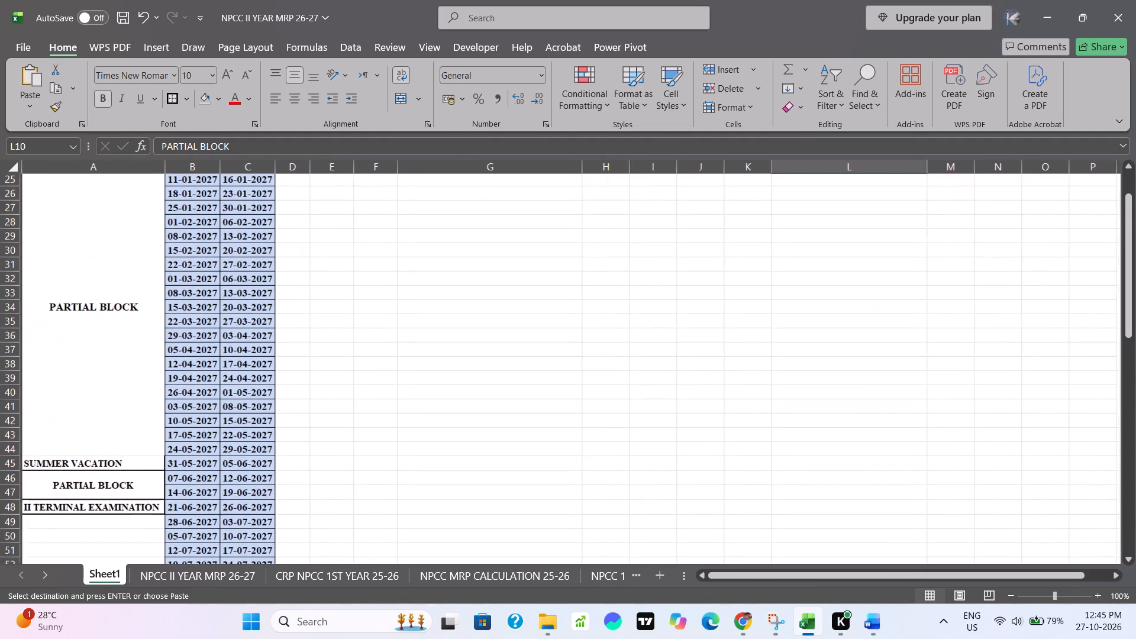
scroll(499, 515, down, 1)
click(115, 395)
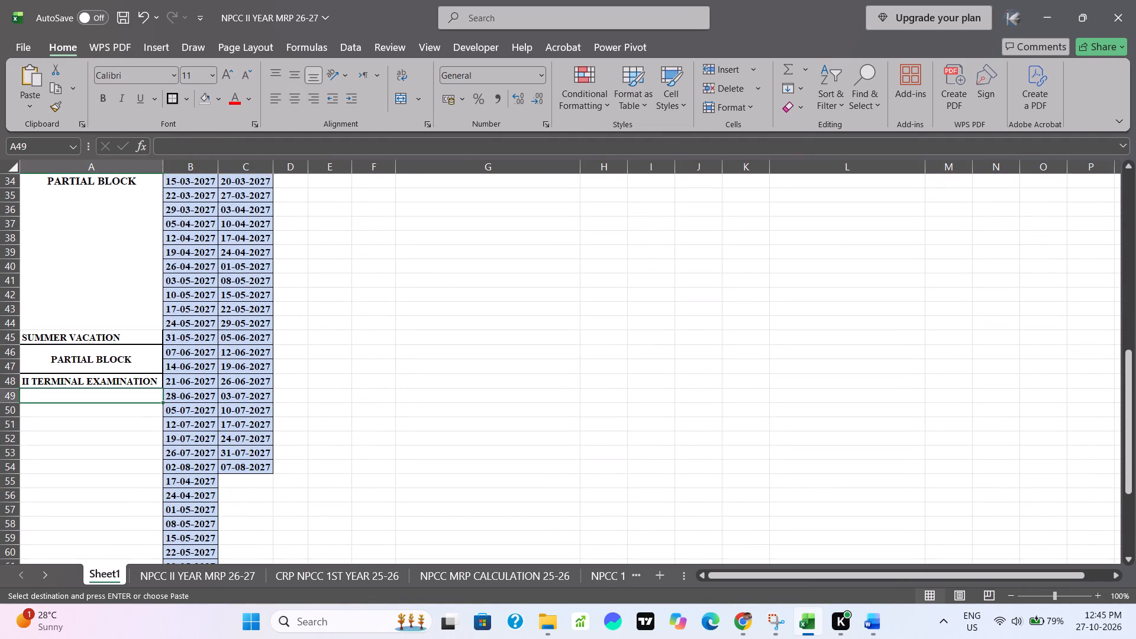
key(ctrl+v)
click(419, 389)
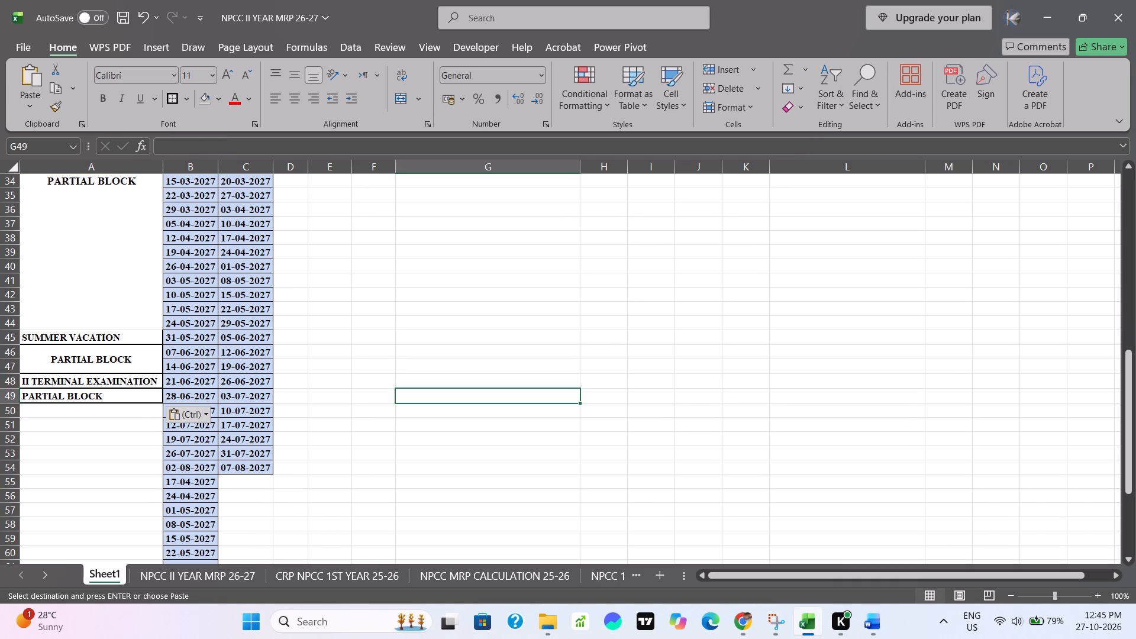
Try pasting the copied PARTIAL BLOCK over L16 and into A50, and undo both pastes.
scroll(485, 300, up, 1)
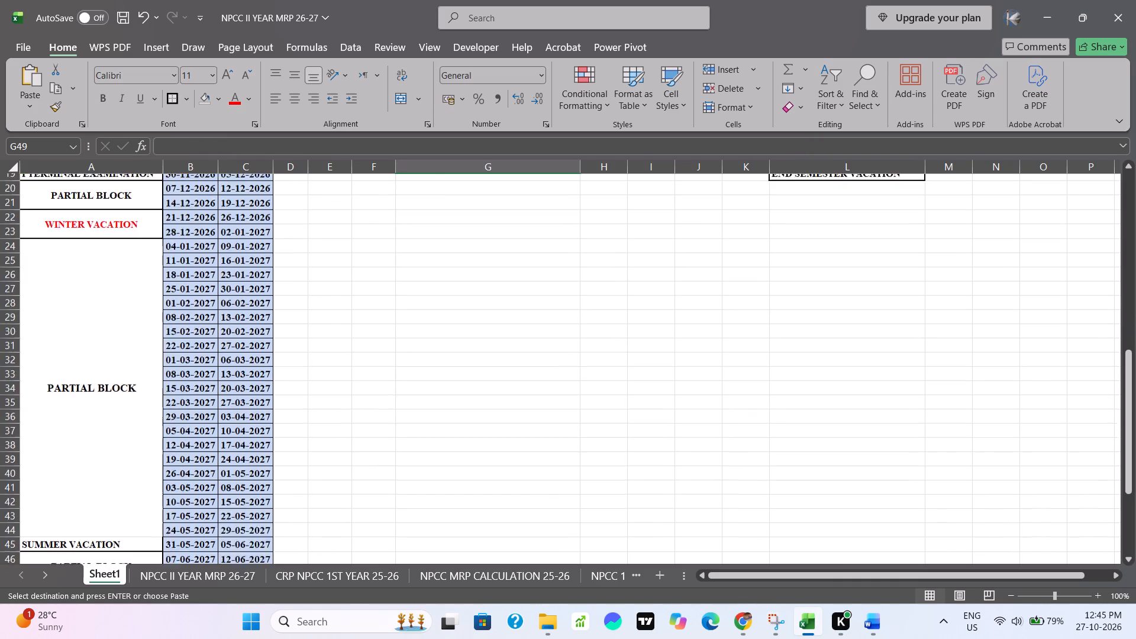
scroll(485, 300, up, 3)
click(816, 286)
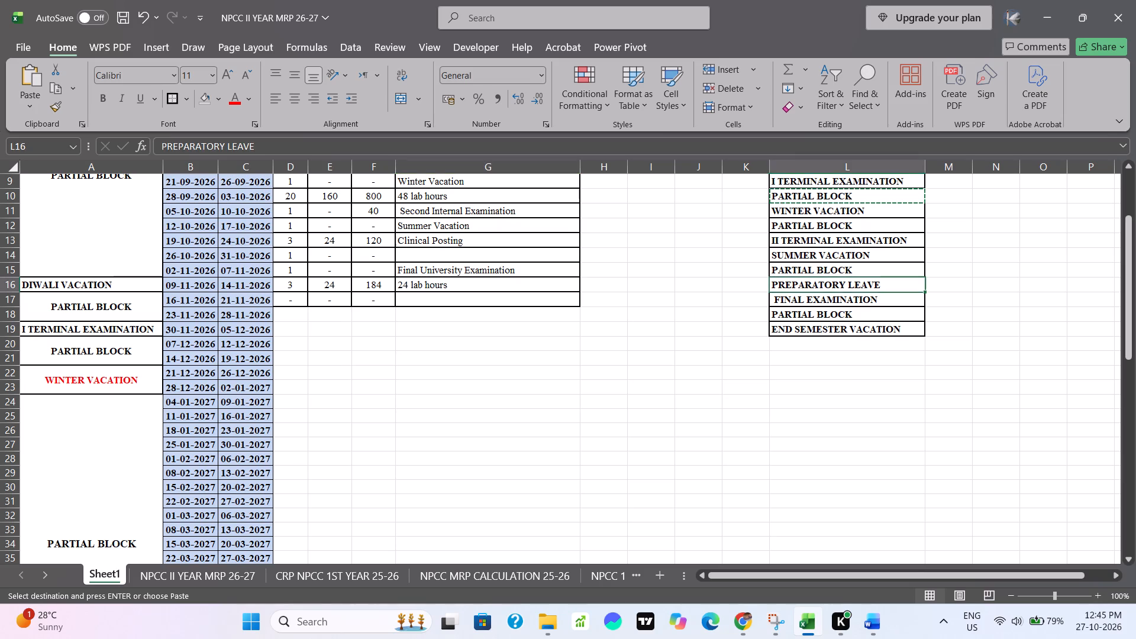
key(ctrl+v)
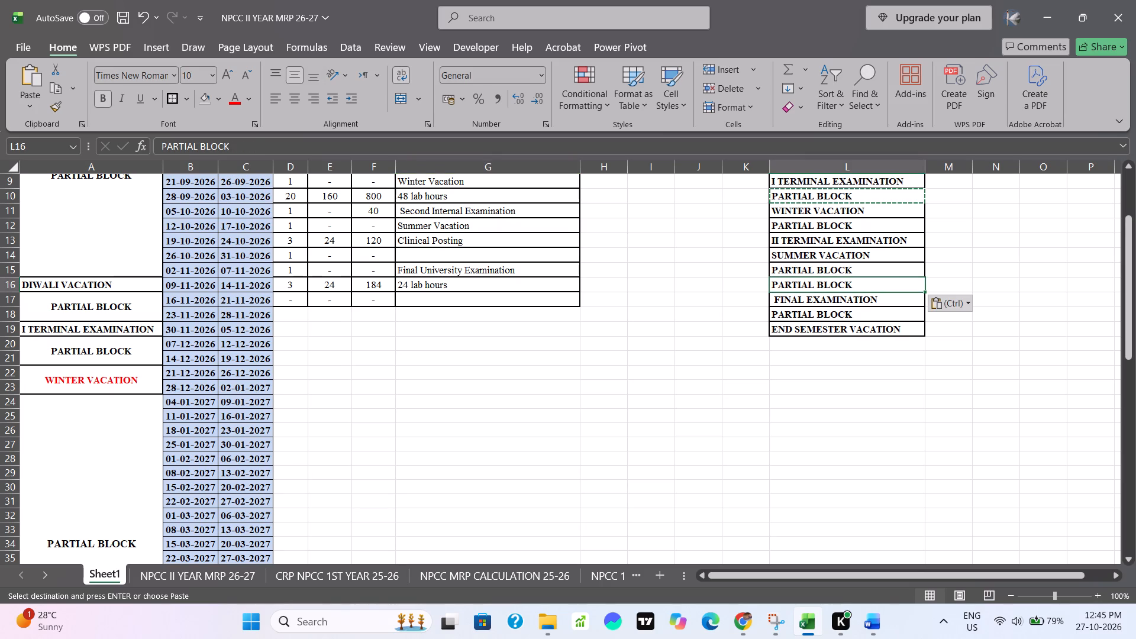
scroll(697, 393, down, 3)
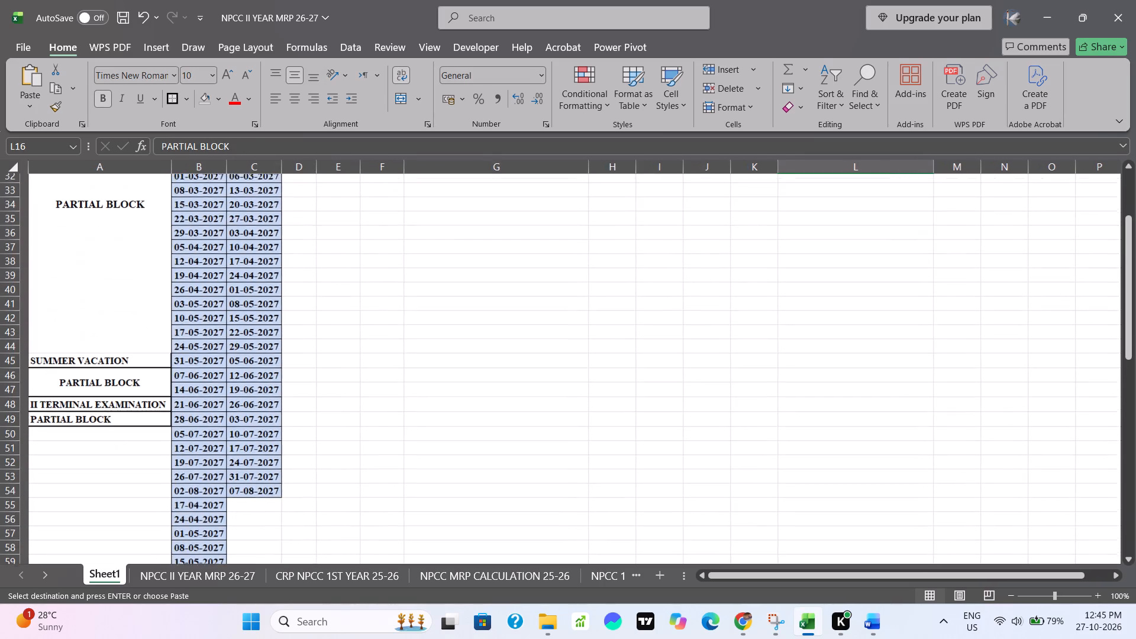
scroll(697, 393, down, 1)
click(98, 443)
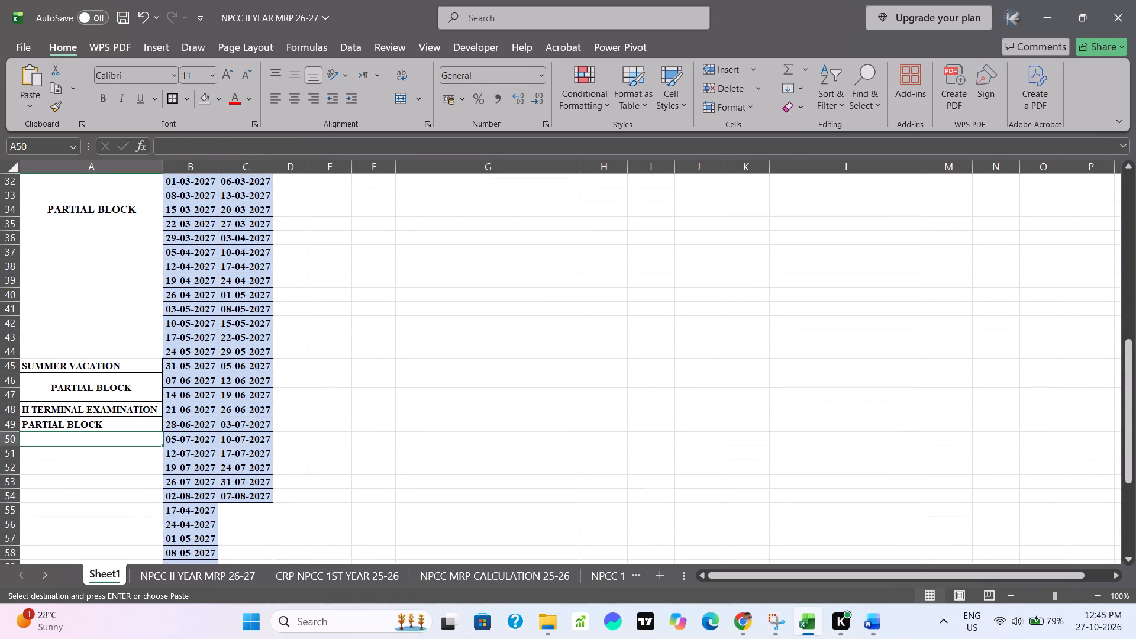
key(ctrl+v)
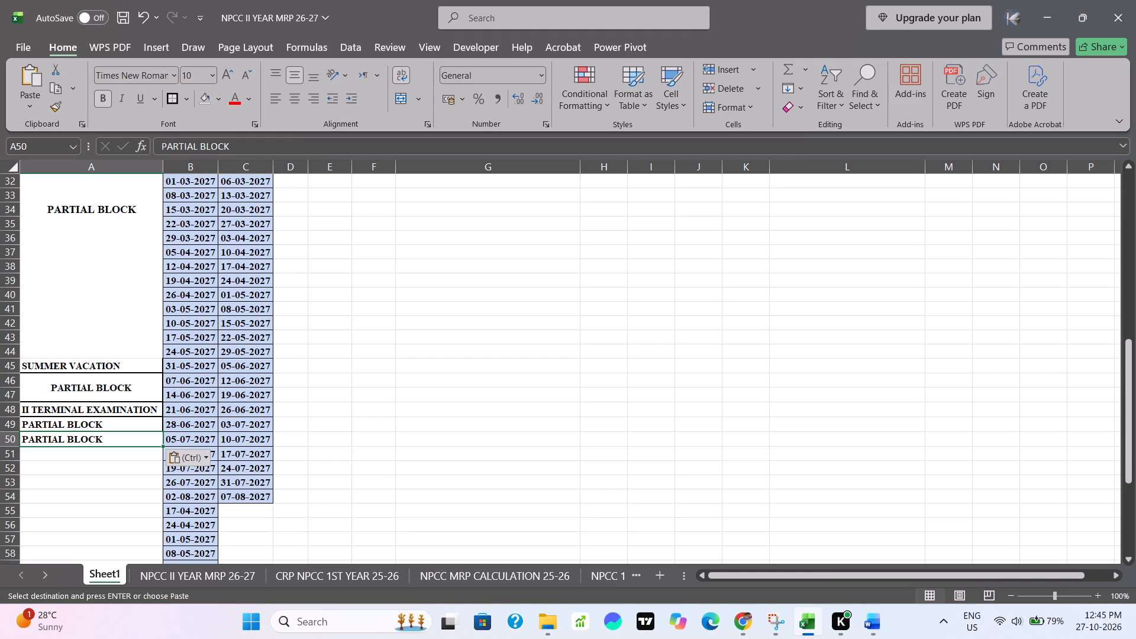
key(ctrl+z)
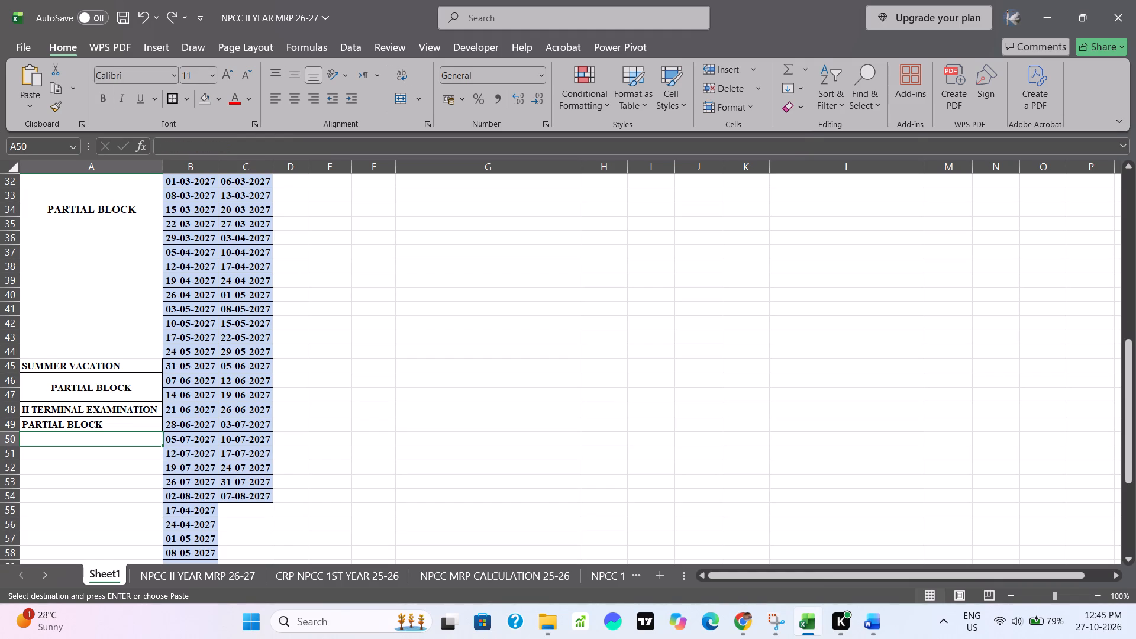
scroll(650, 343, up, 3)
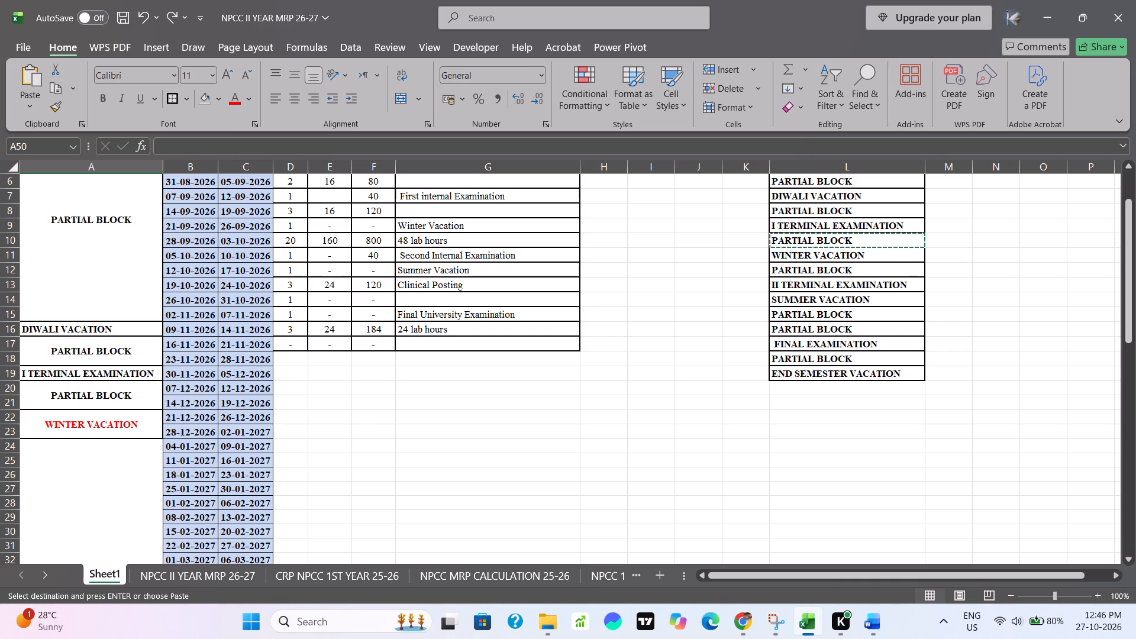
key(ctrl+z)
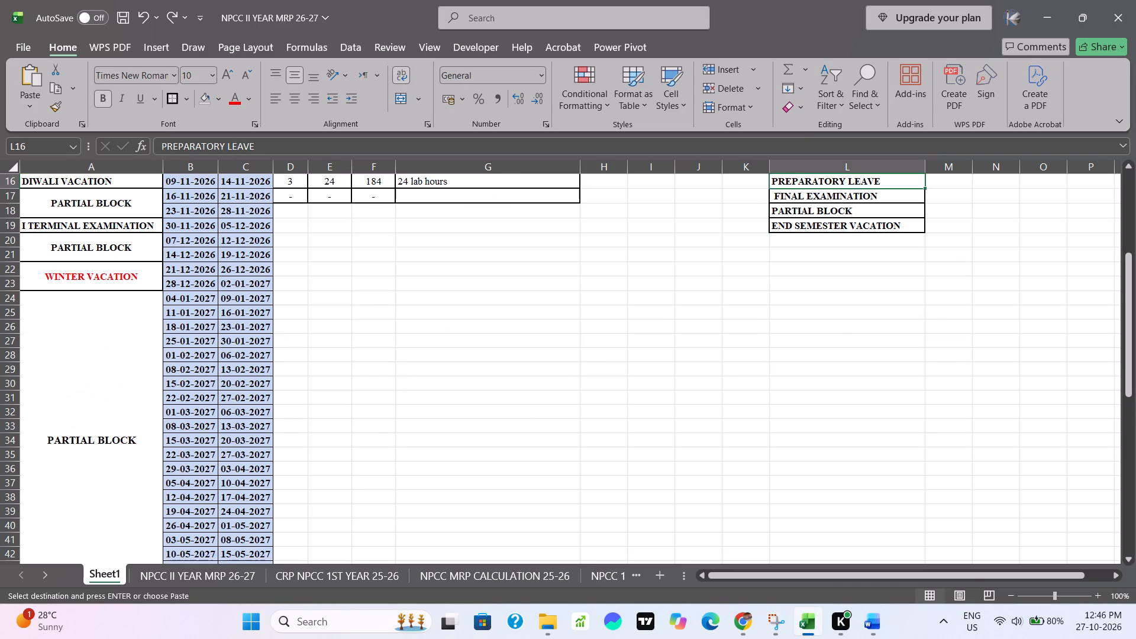
Copy PREPARATORY LEAVE from L16 into A50 for the week starting 05-07-2027.
scroll(526, 426, up, 4)
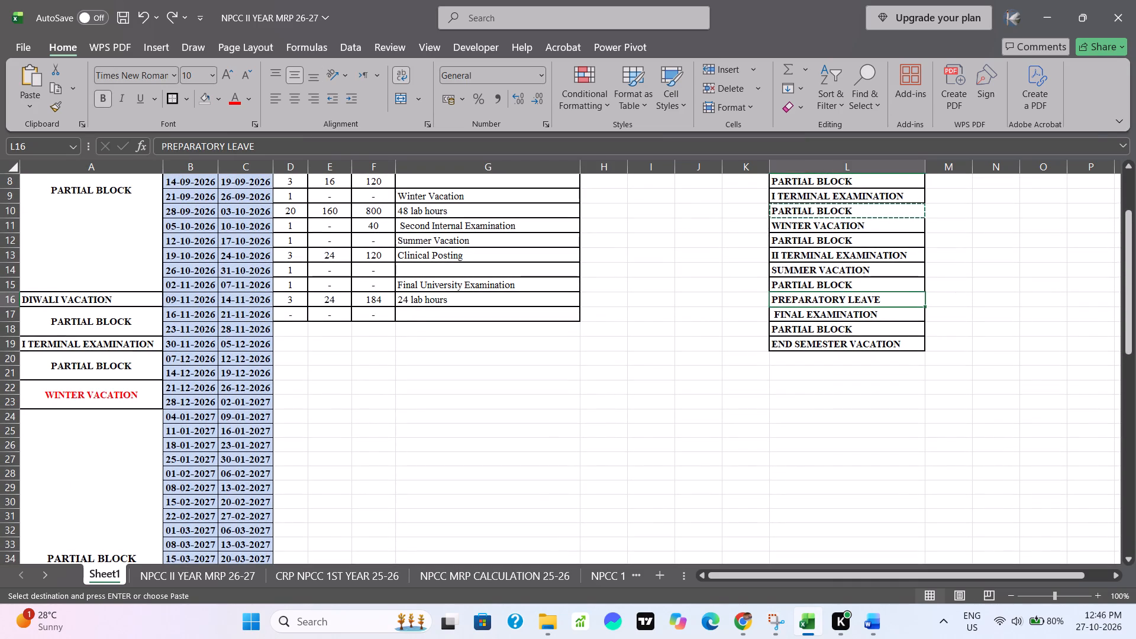
click(825, 305)
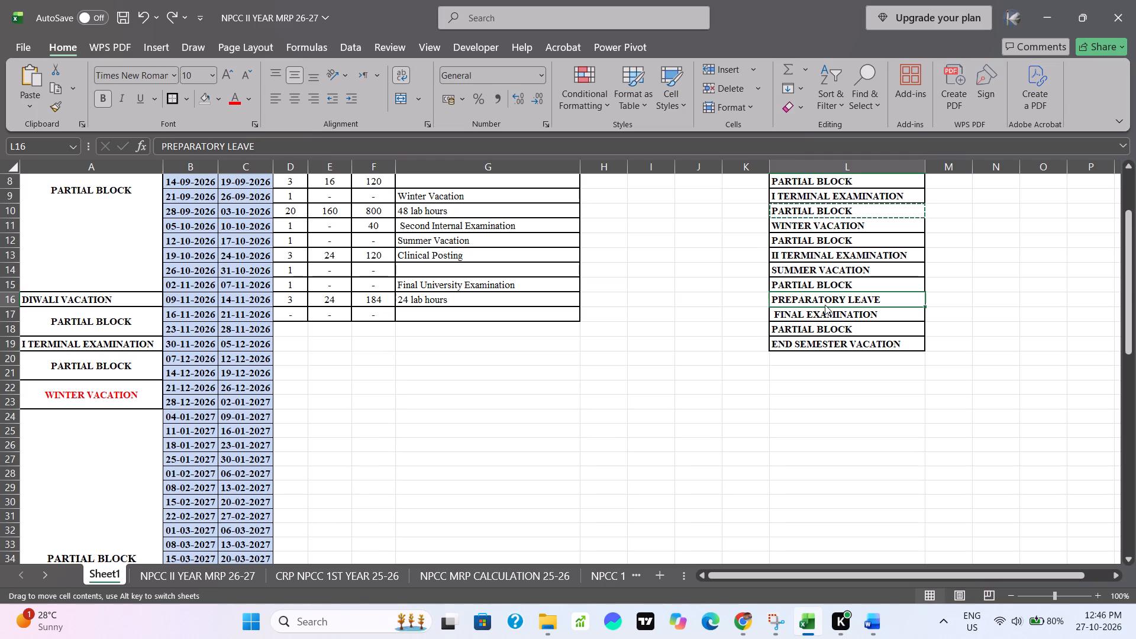
click(825, 298)
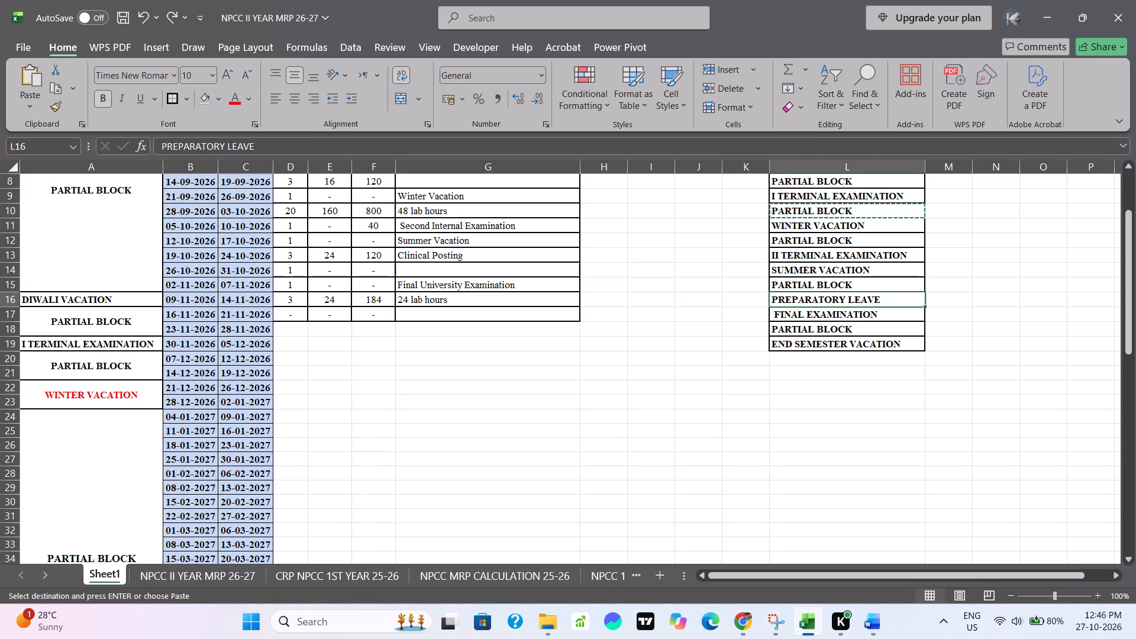
click(833, 353)
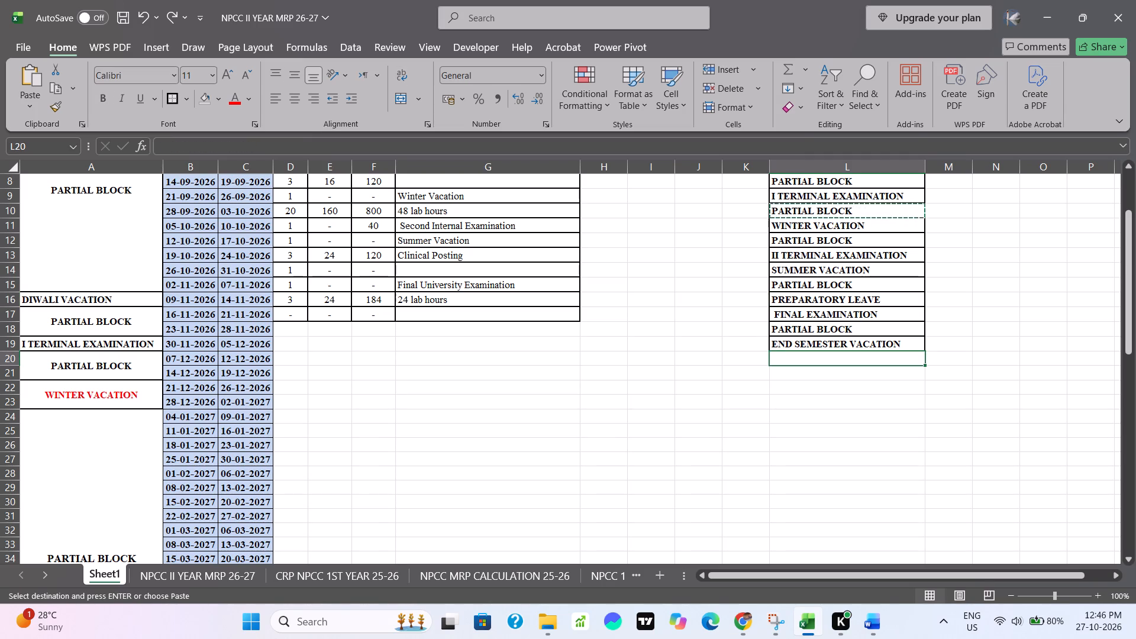
click(834, 297)
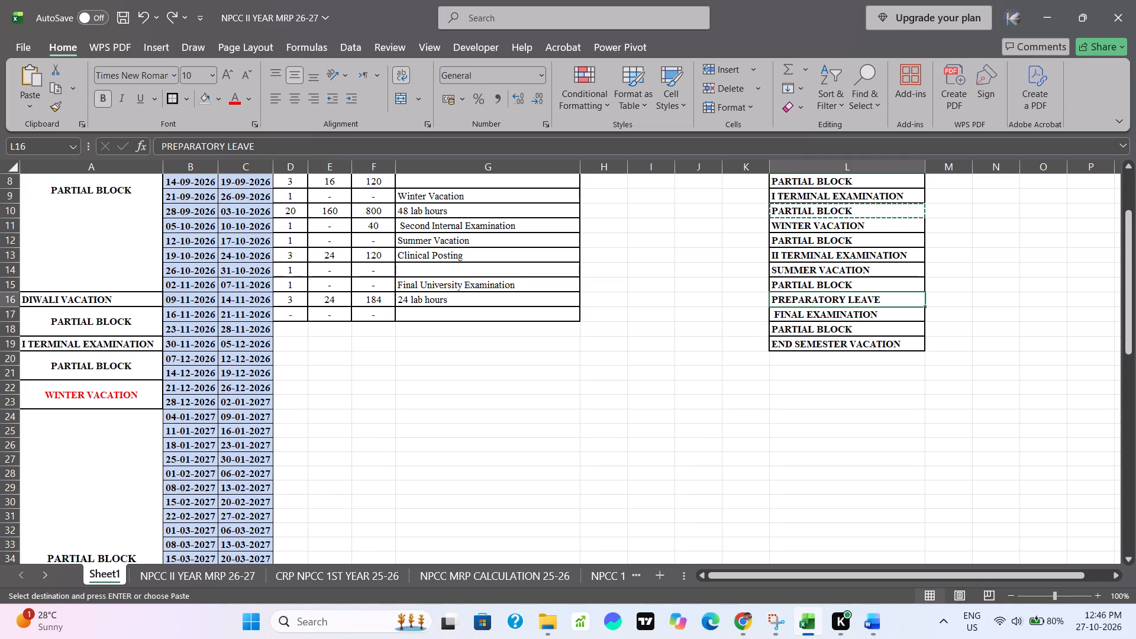
key(ctrl+c)
scroll(586, 433, down, 2)
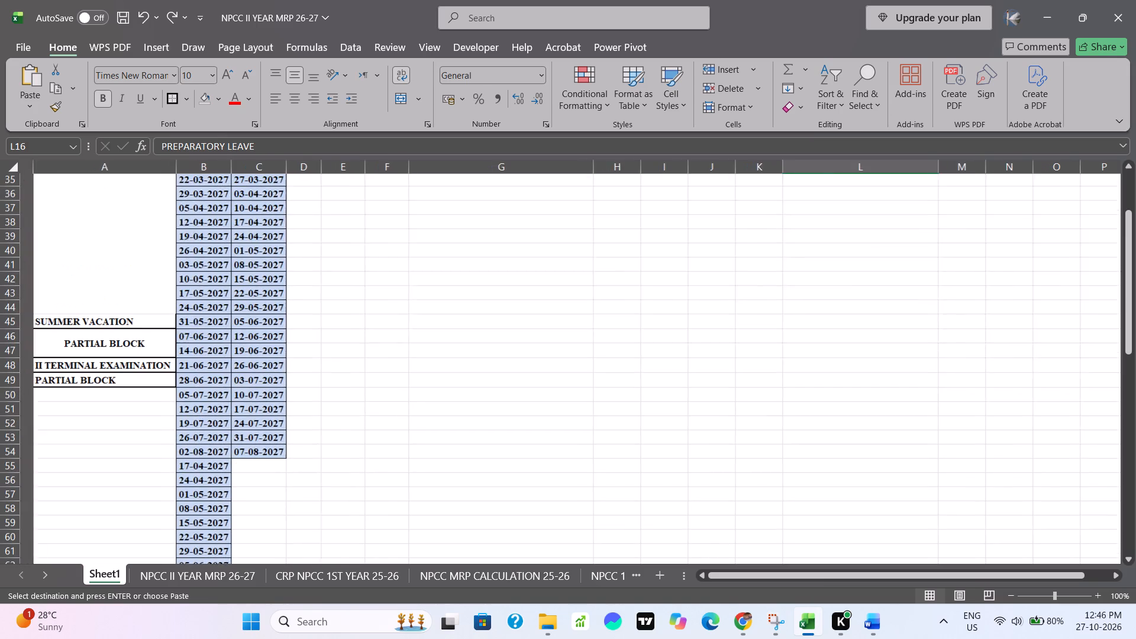
scroll(586, 433, down, 1)
click(119, 396)
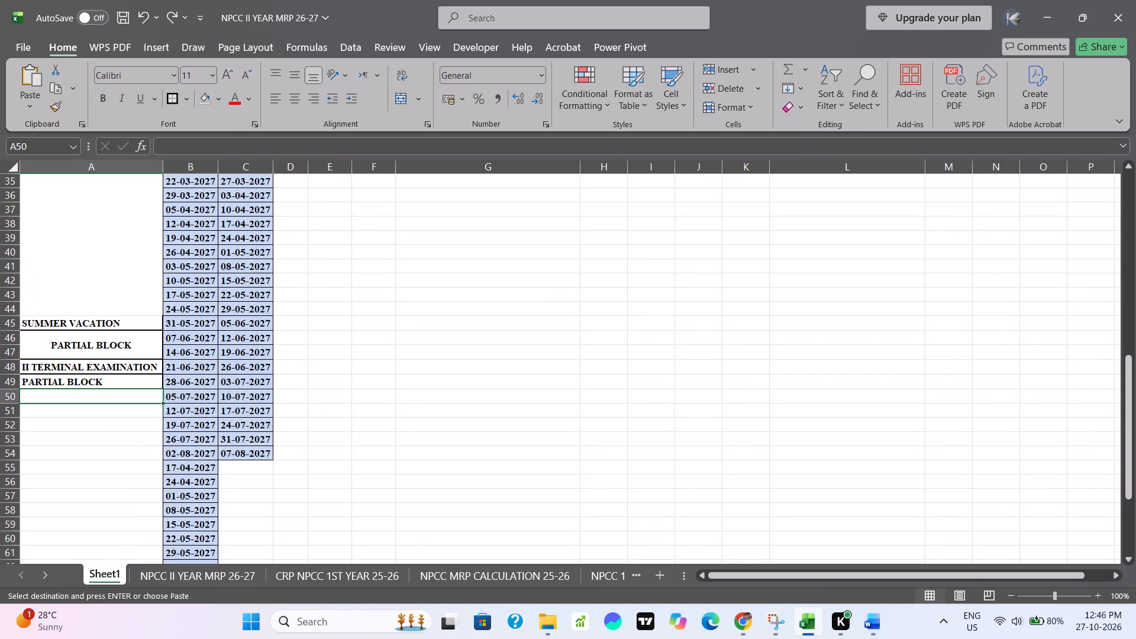
key(ctrl+v)
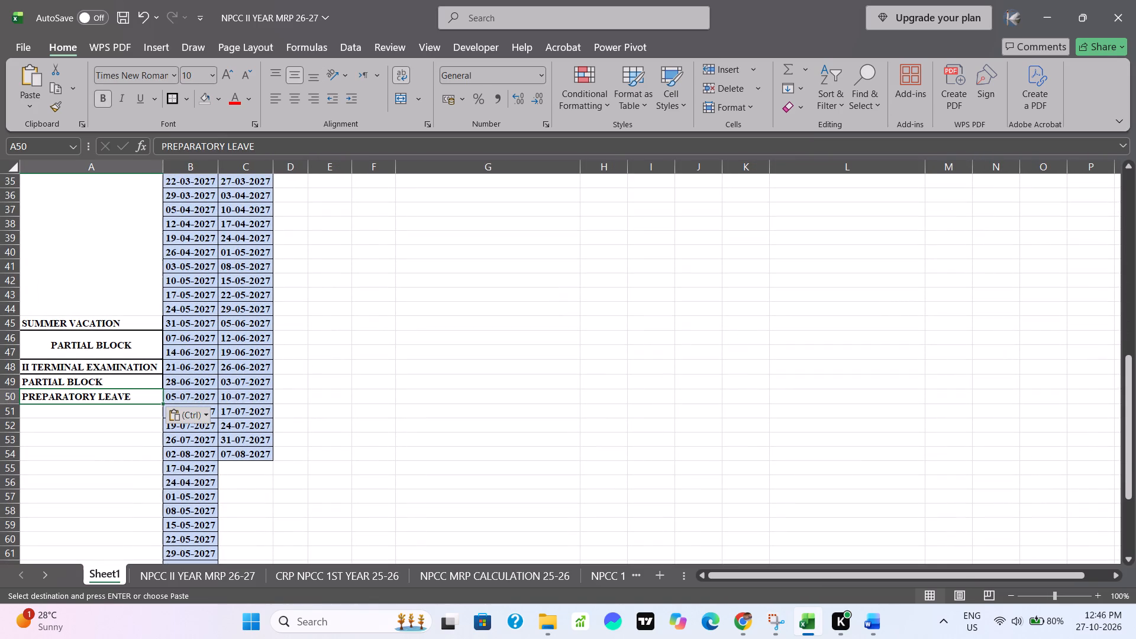
click(405, 357)
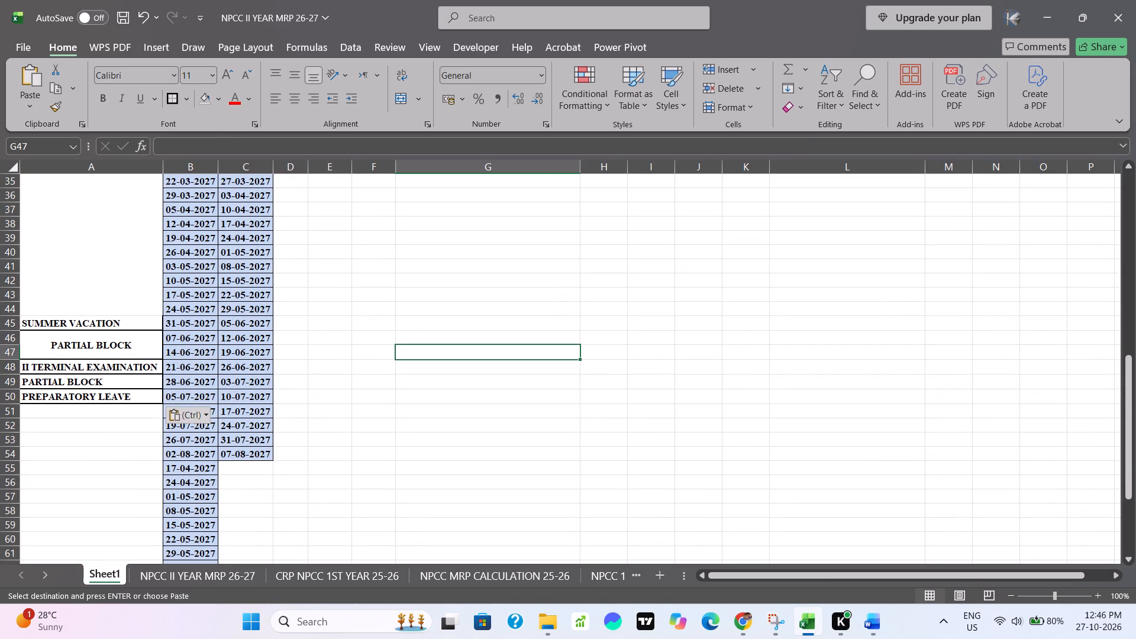
Enter UNIVERSITY EXAMINATION in A51 for the week starting 12-07-2027.
click(108, 409)
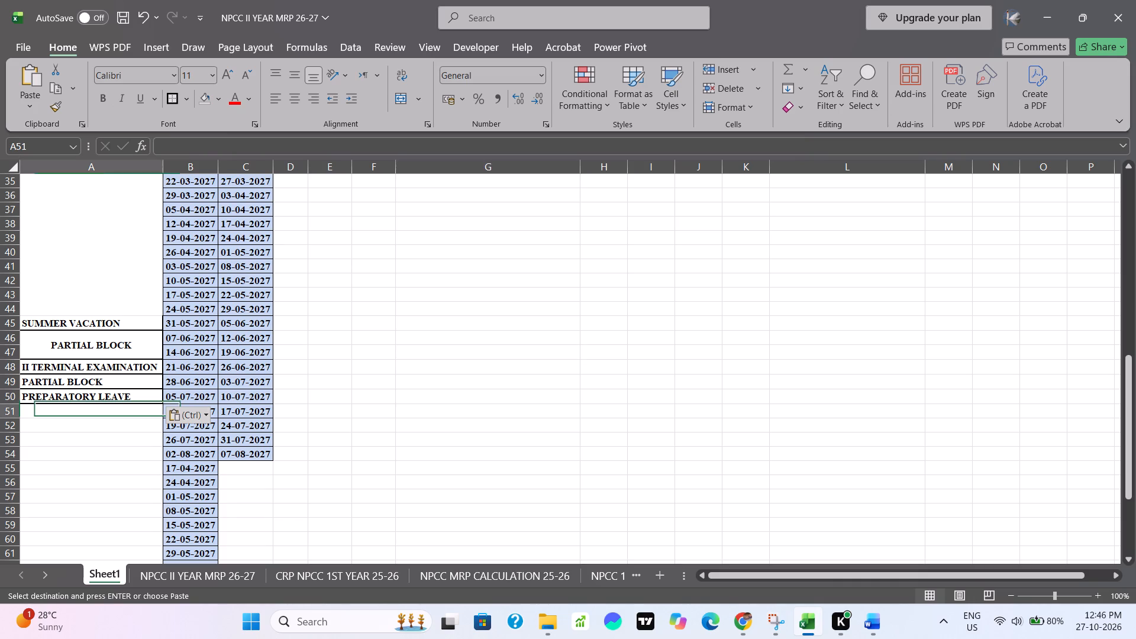
scroll(434, 338, up, 3)
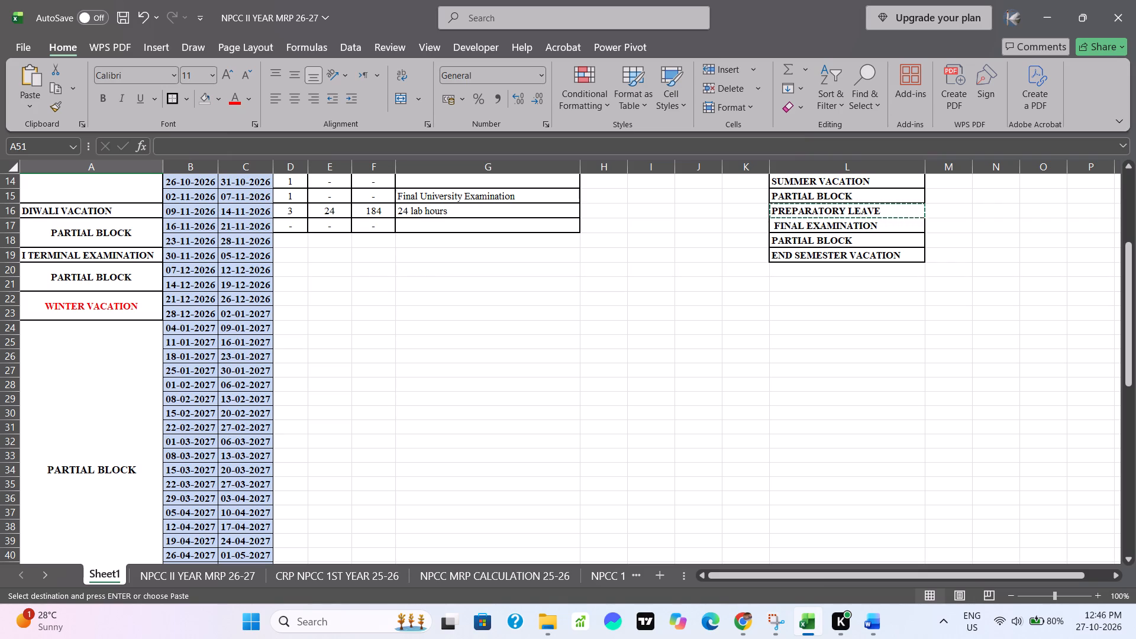
scroll(502, 437, down, 4)
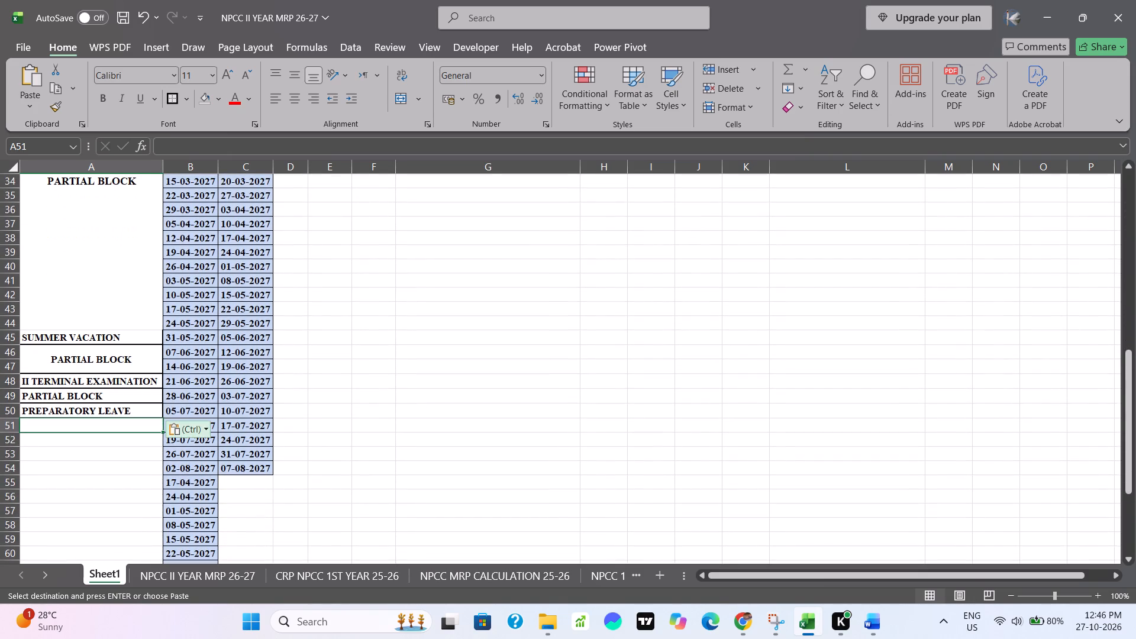
click(86, 424)
double_click(86, 424)
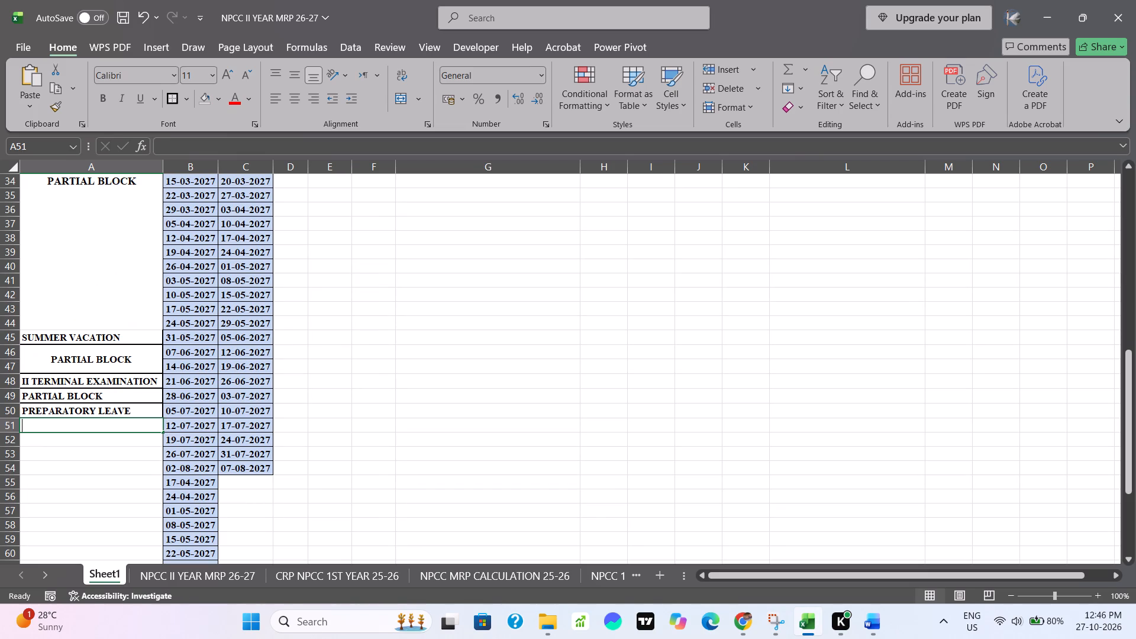
text(UNIVER)
key(s)
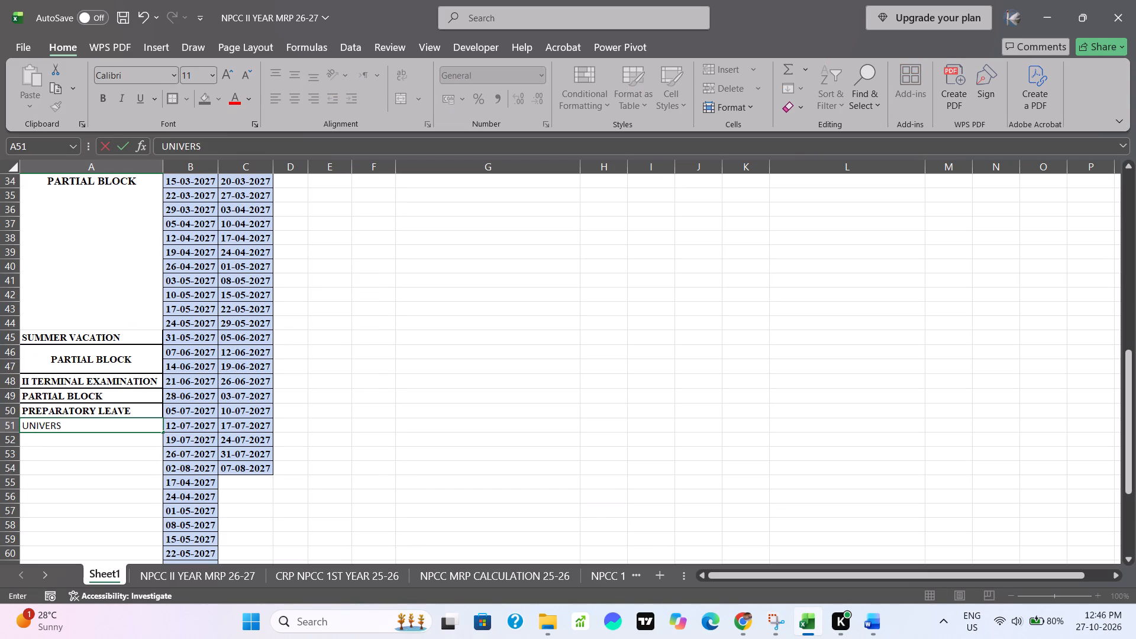
key(y)
key(BackSpace)
text(ITY)
key(space)
text(EXAMINATION)
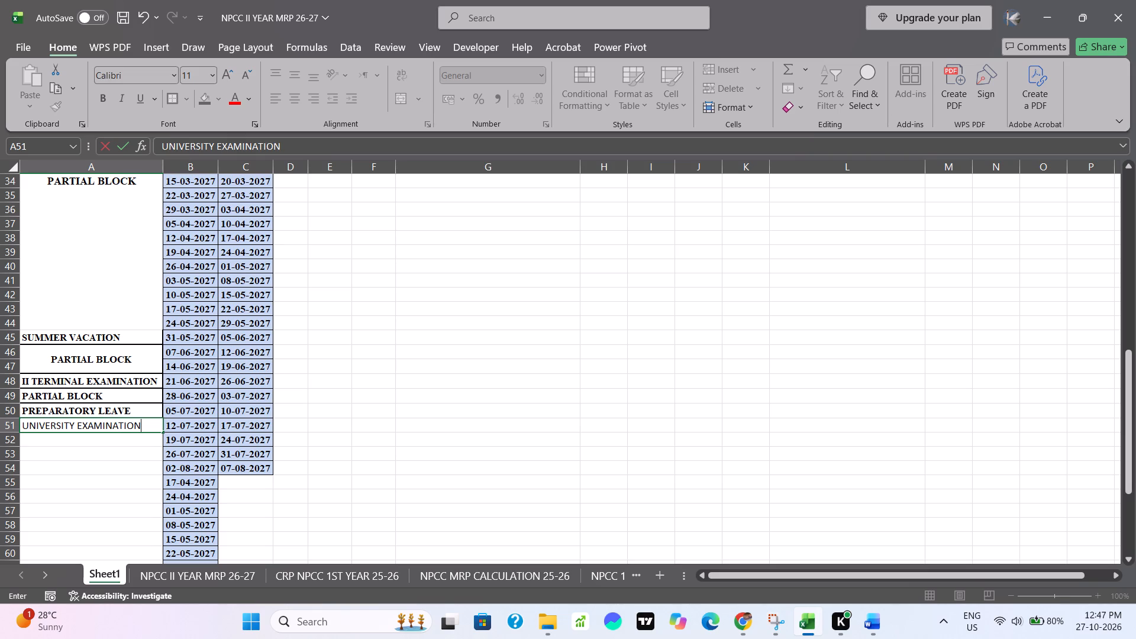
Merge A52:A53 and enter CLINICAL BLOCK for the weeks starting 19-07-2027 and 26-07-2027.
drag(92, 441, 93, 453)
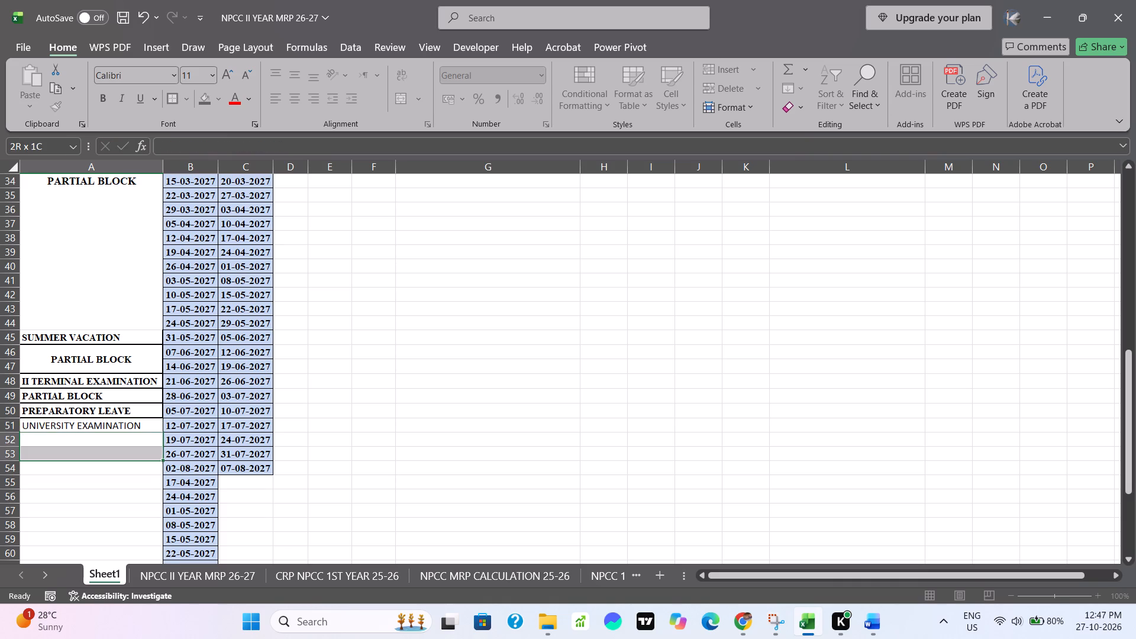
drag(93, 453, 93, 455)
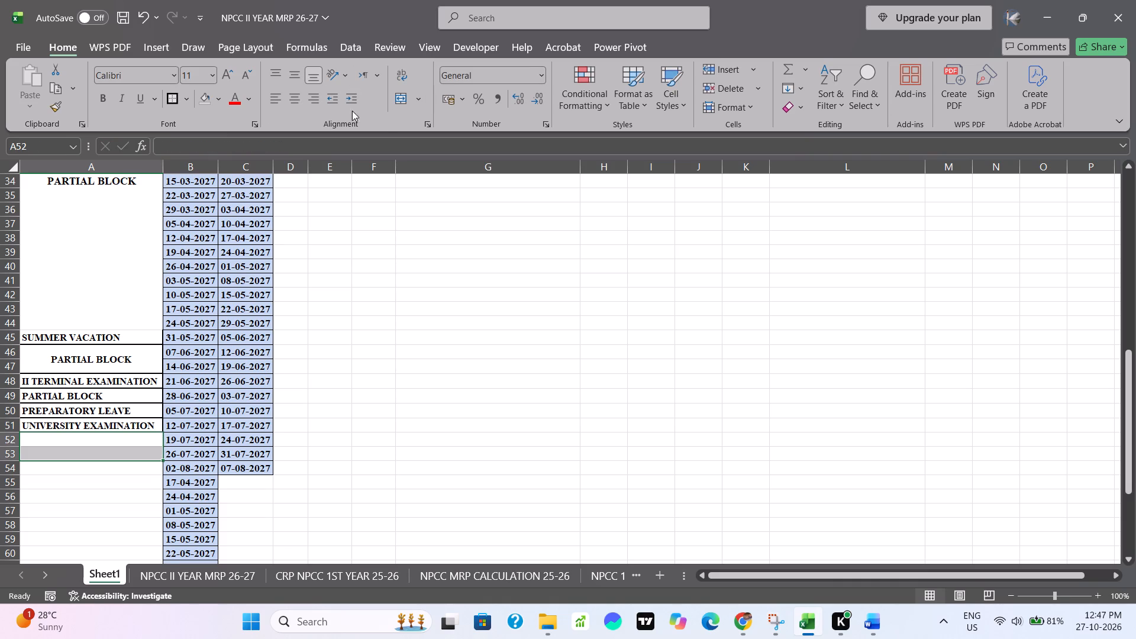
click(399, 101)
double_click(66, 448)
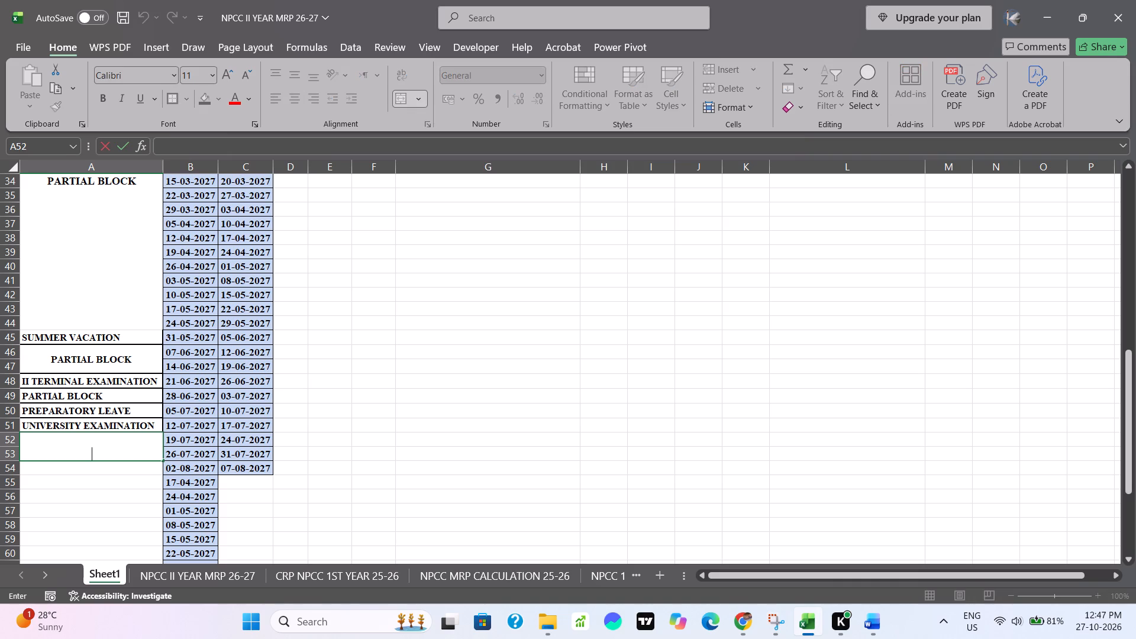
text(CLINICAL BLOCK)
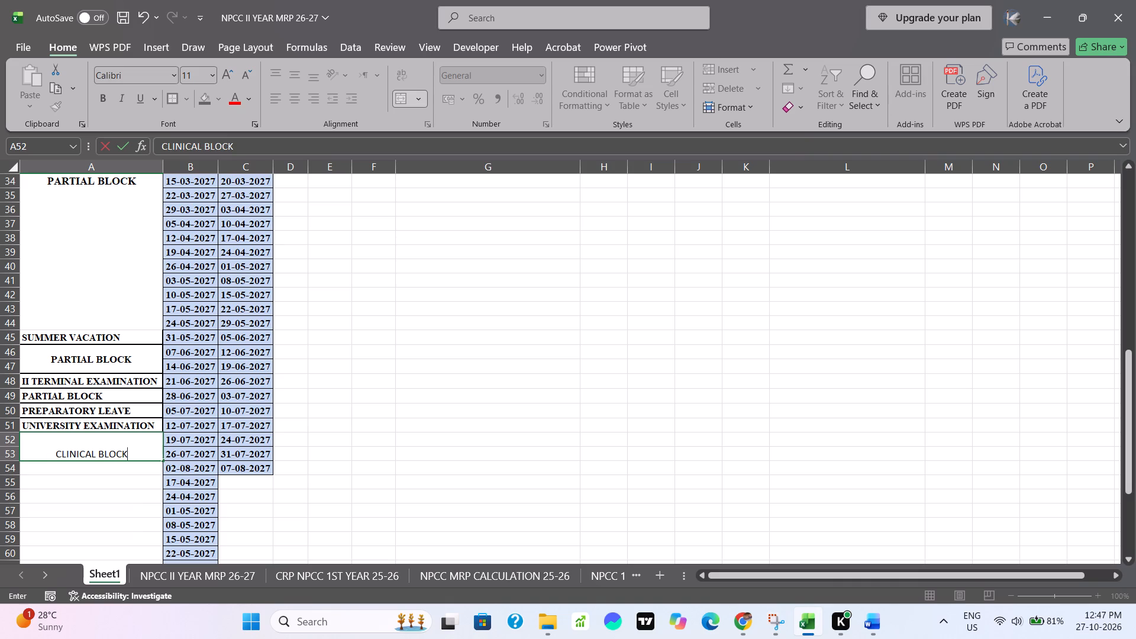
click(289, 479)
Format the CLINICAL BLOCK cell as bold, middle-aligned Times New Roman at size 10.
click(83, 442)
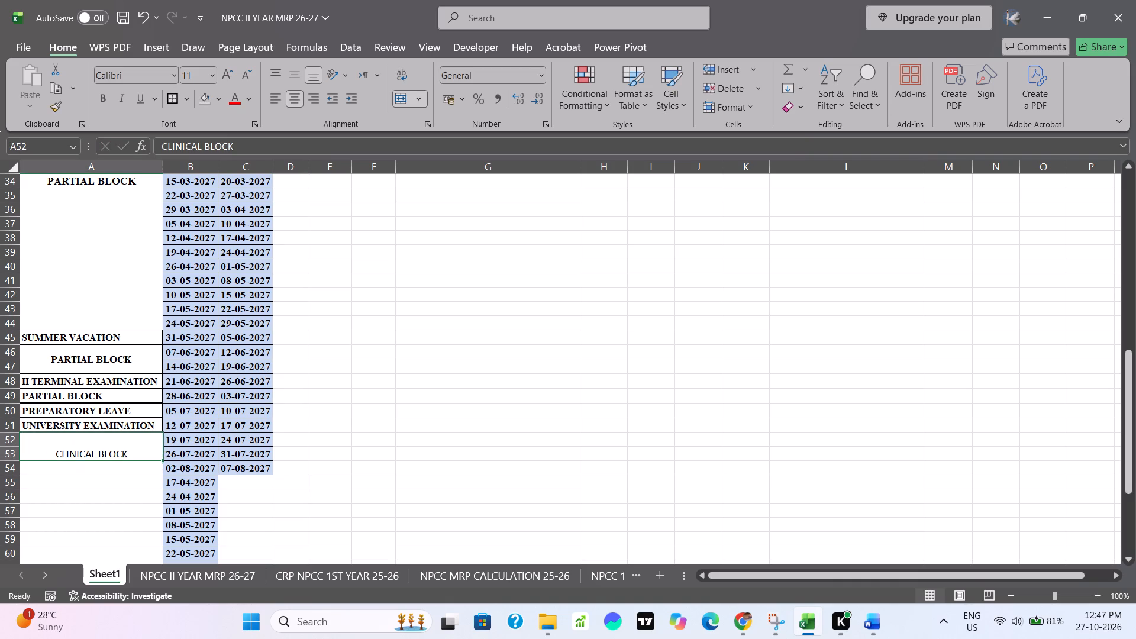
key(ctrl+b)
click(299, 76)
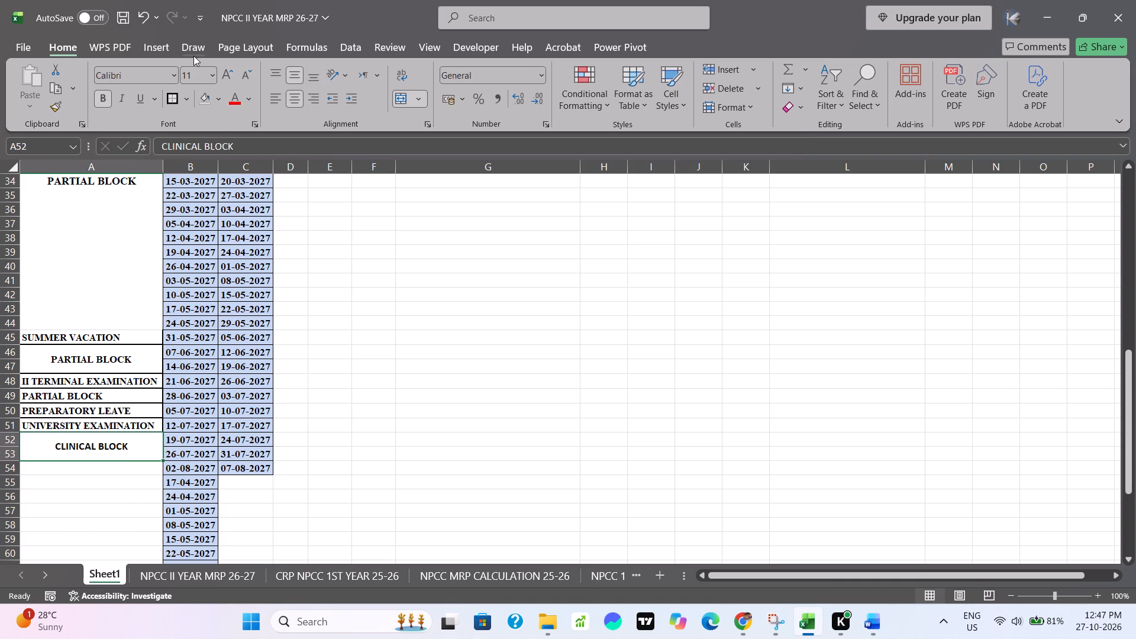
click(135, 75)
text(TIM)
key(Return)
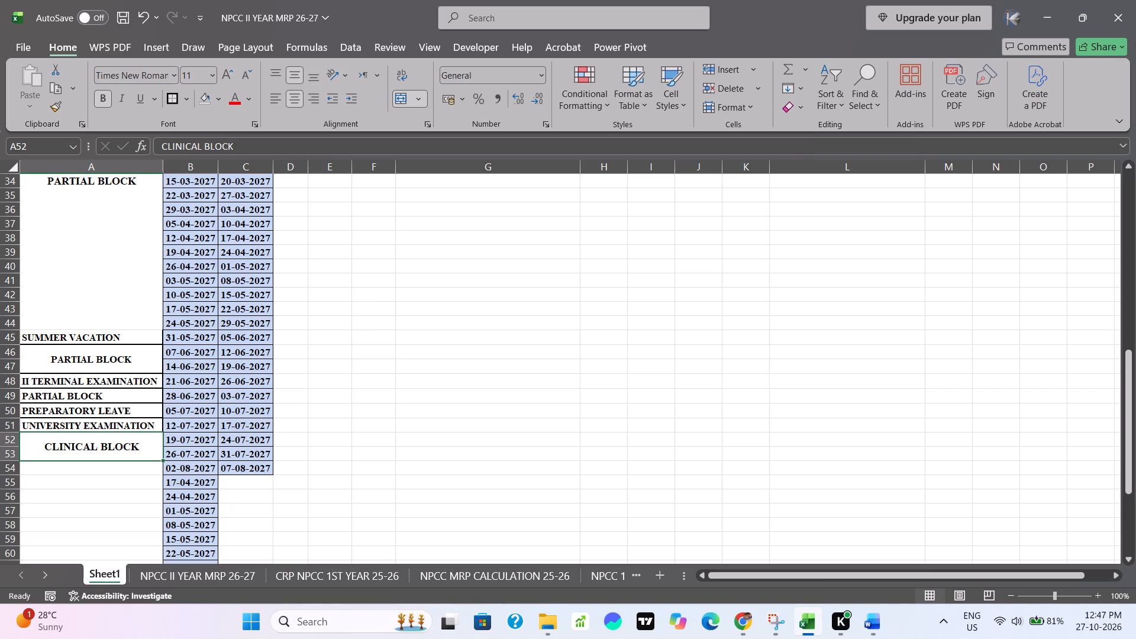
click(244, 79)
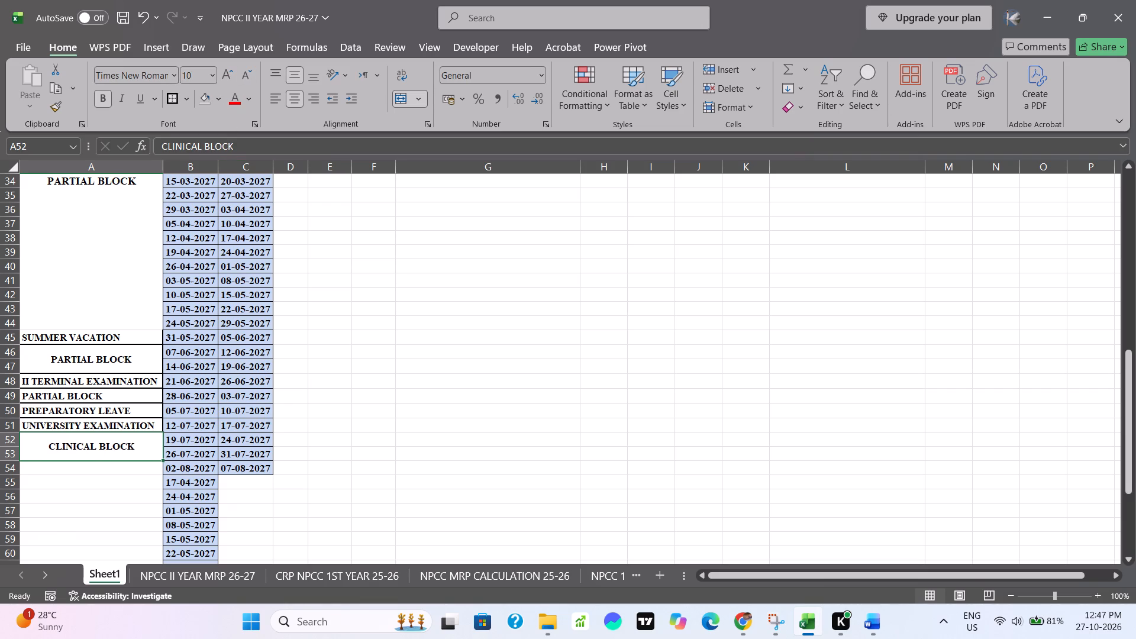
key(ctrl+b)
key(ctrl+b)
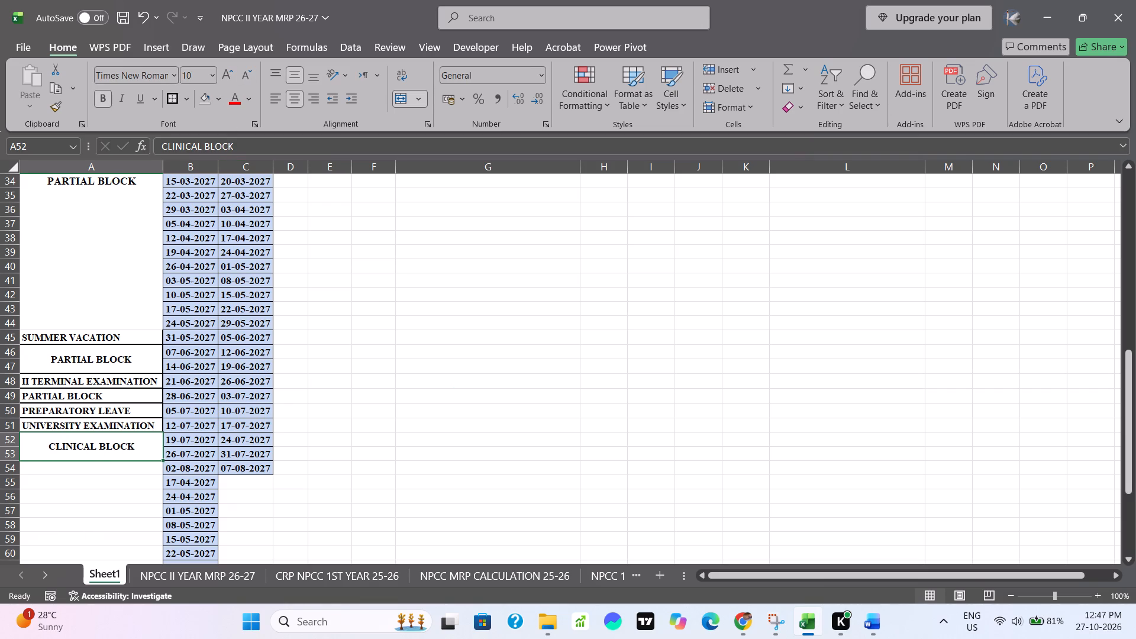
click(455, 389)
click(134, 425)
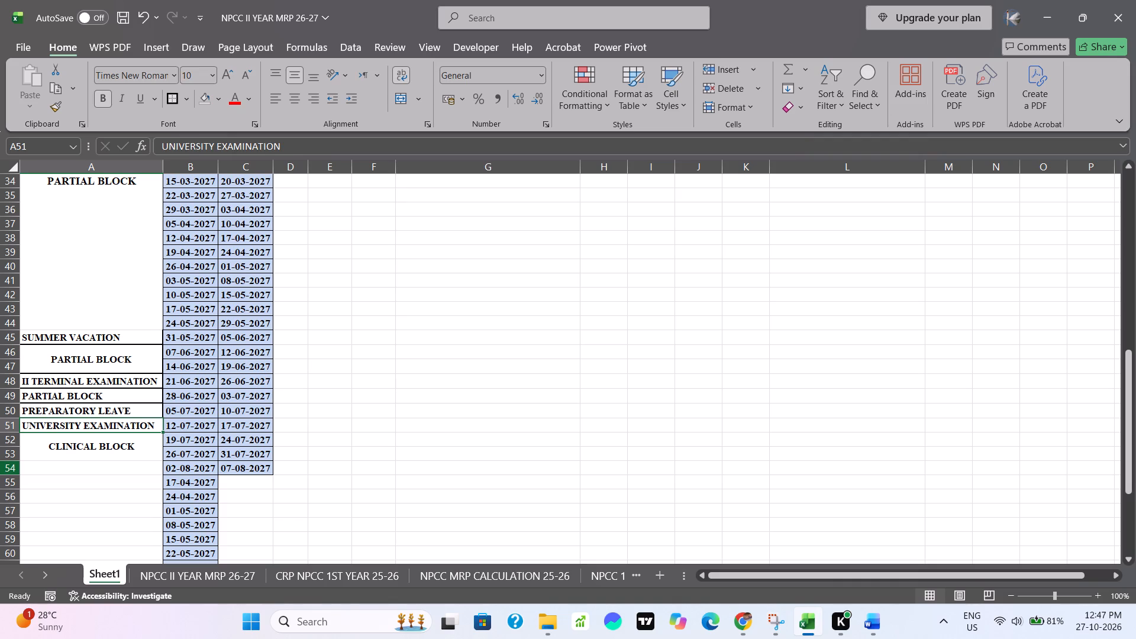
Delete rows 54 to 71, from the week starting 02-08-2027 through the surplus dates below it.
drag(8, 467, 13, 574)
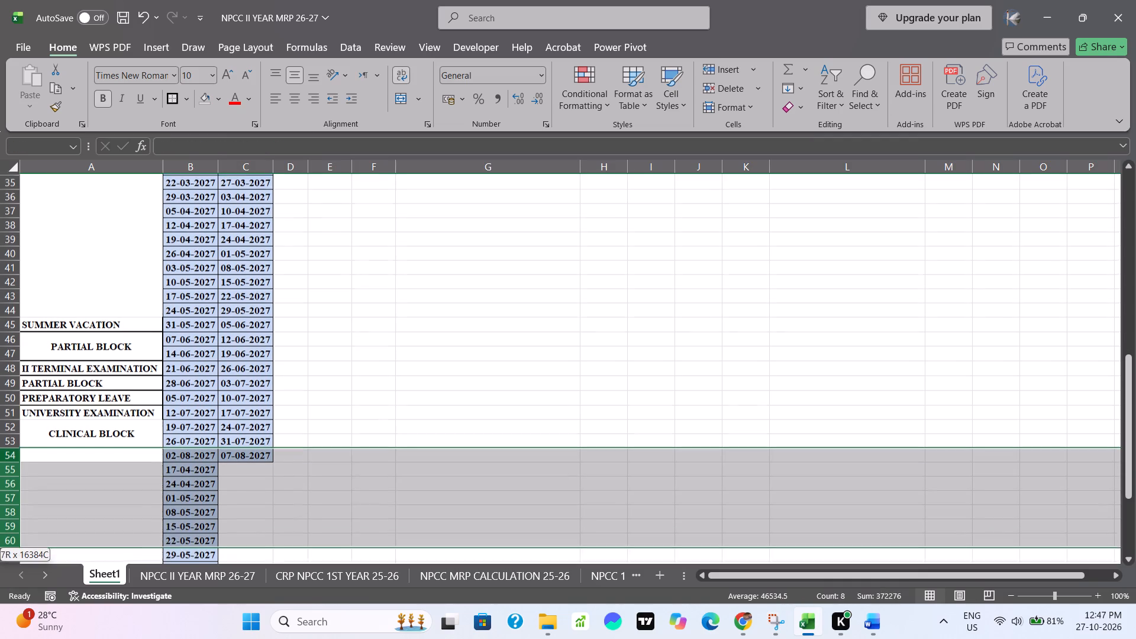
drag(13, 574, 13, 577)
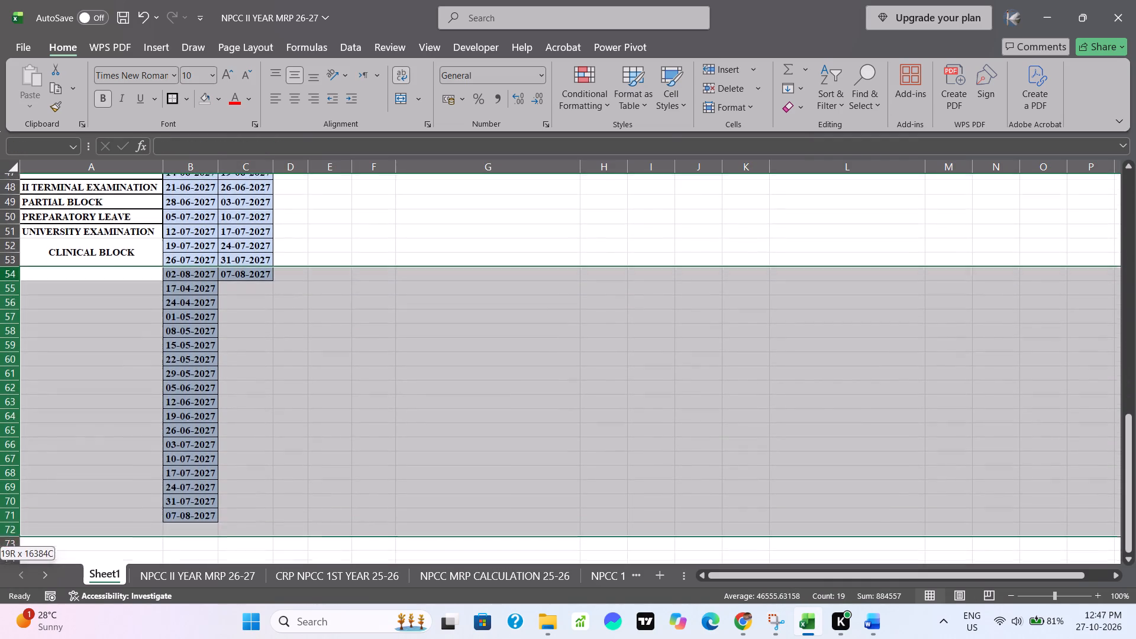
drag(13, 577, 0, 496)
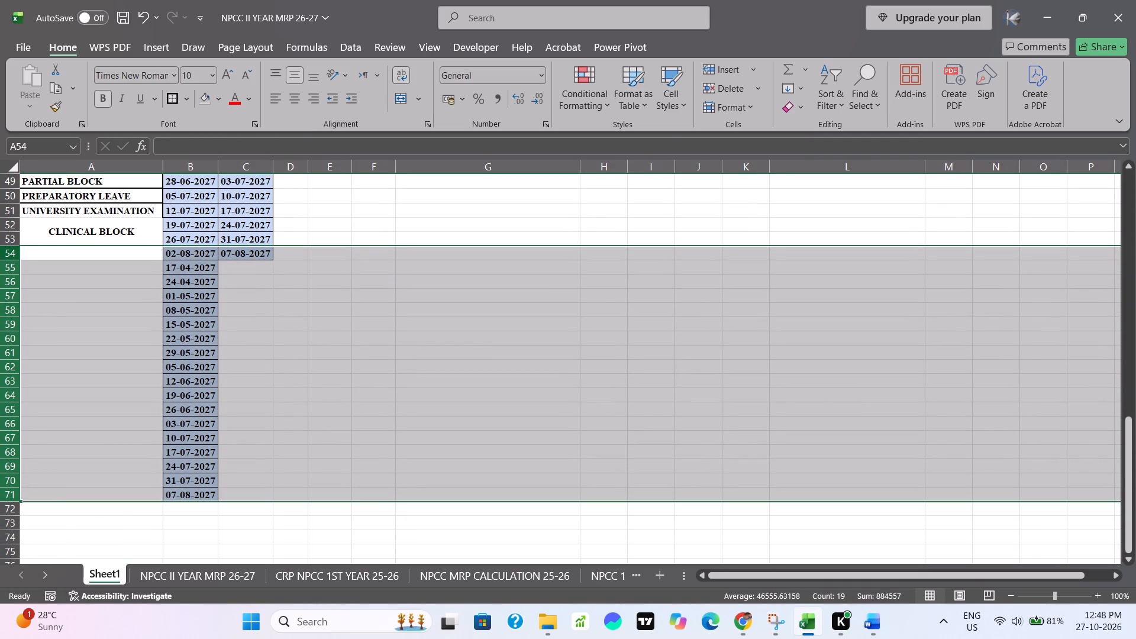
right_click(11, 495)
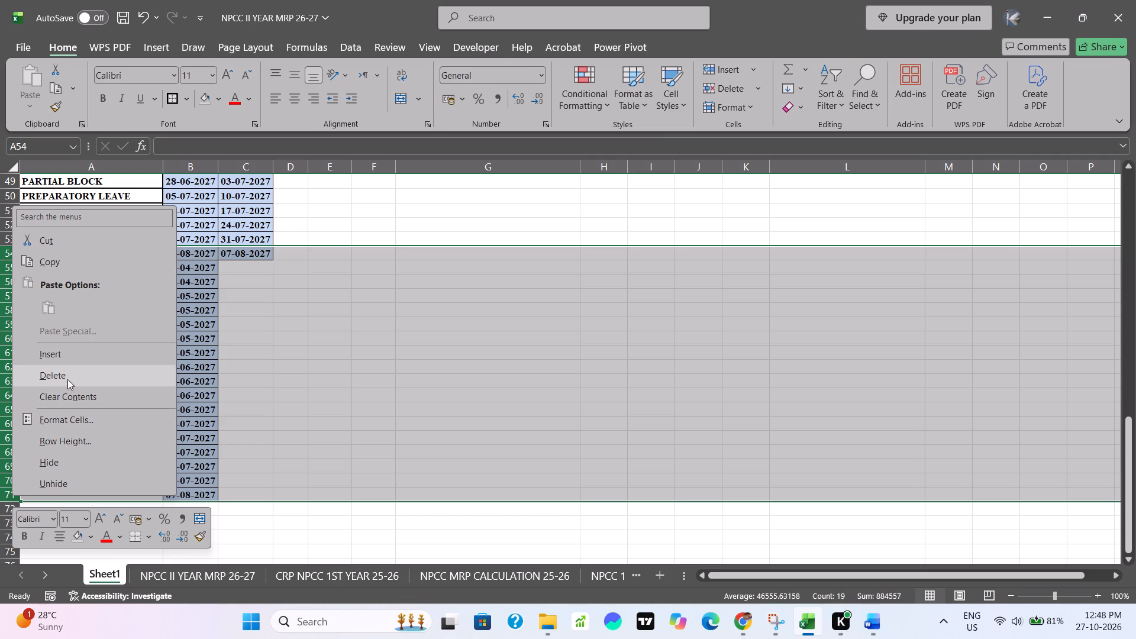
click(67, 379)
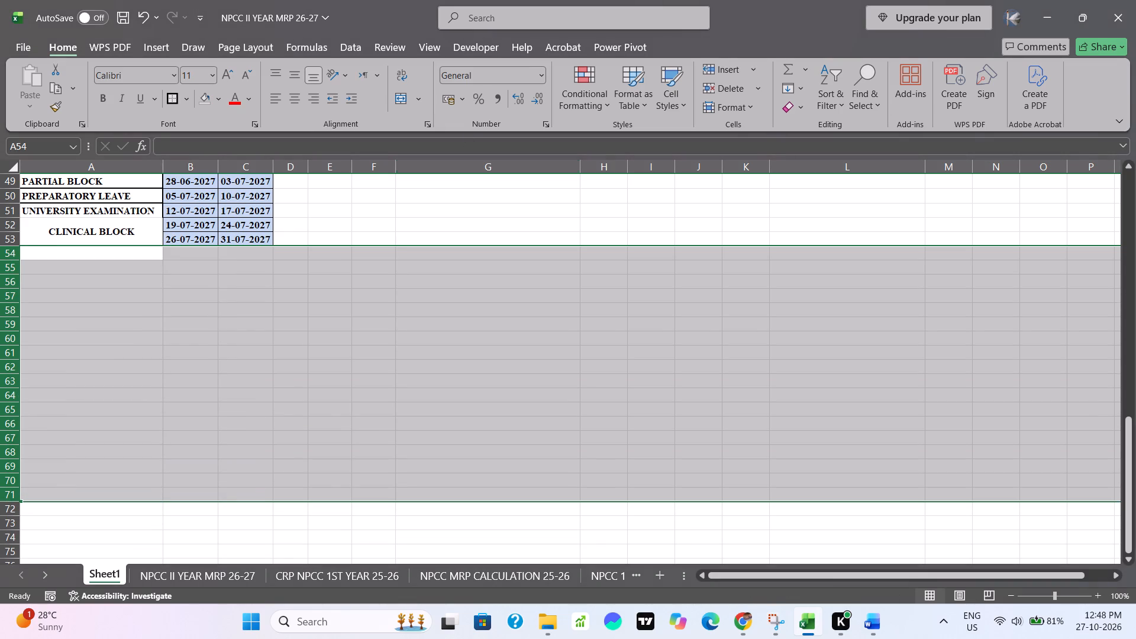
click(420, 199)
Apply an outside border around the merged CLINICAL BLOCK cell.
click(118, 232)
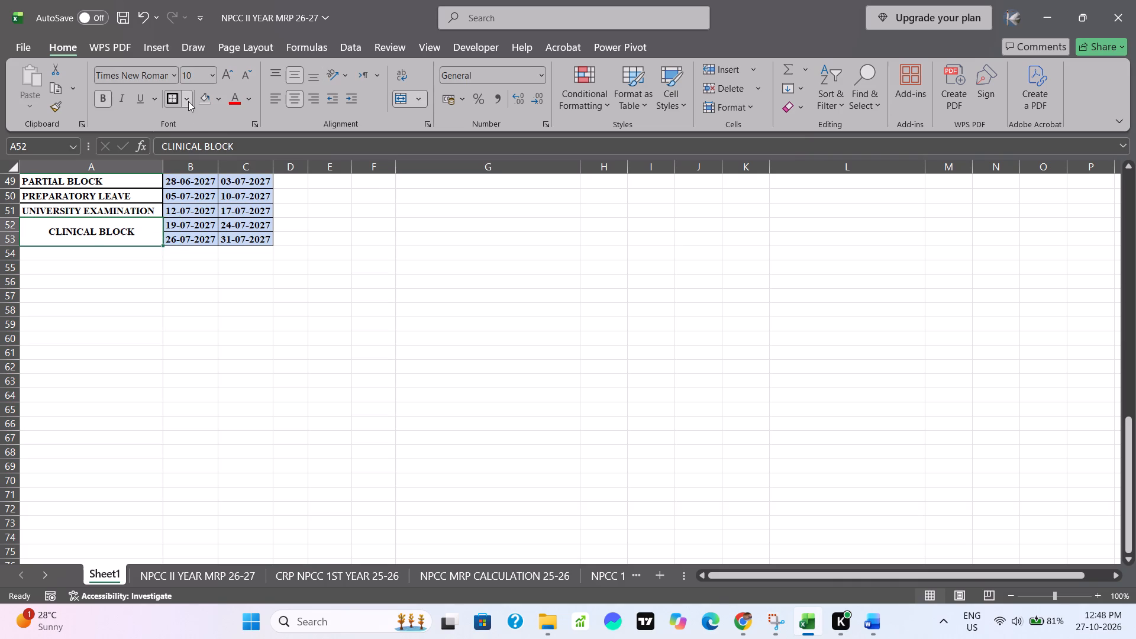
click(177, 102)
click(441, 300)
Delete column L containing the helper list of activities.
scroll(441, 300, up, 2)
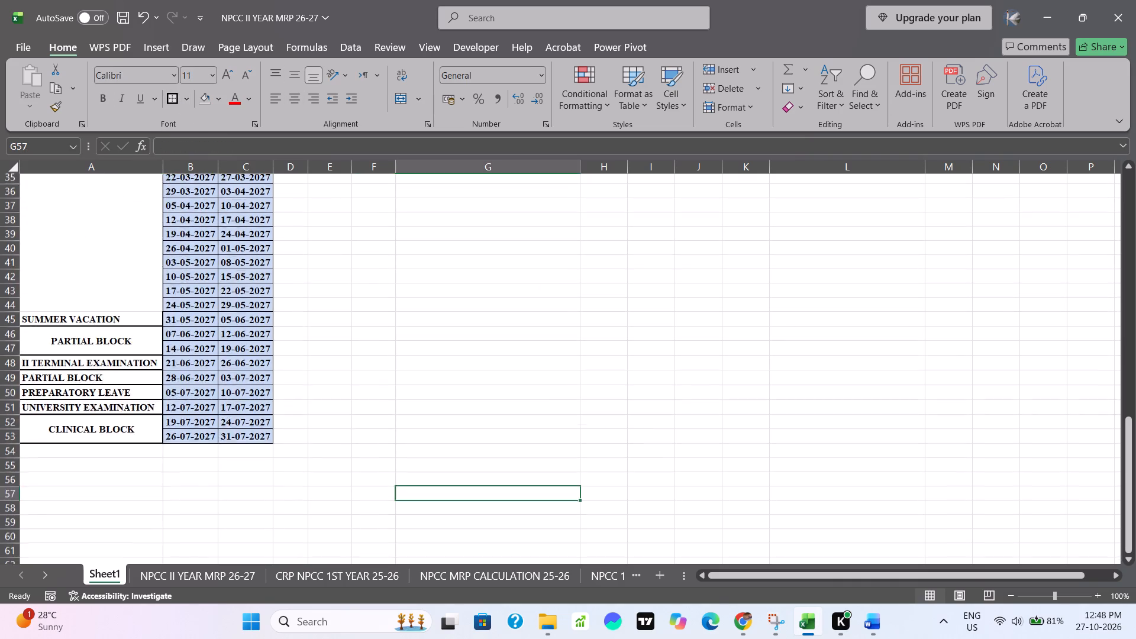
scroll(441, 300, up, 5)
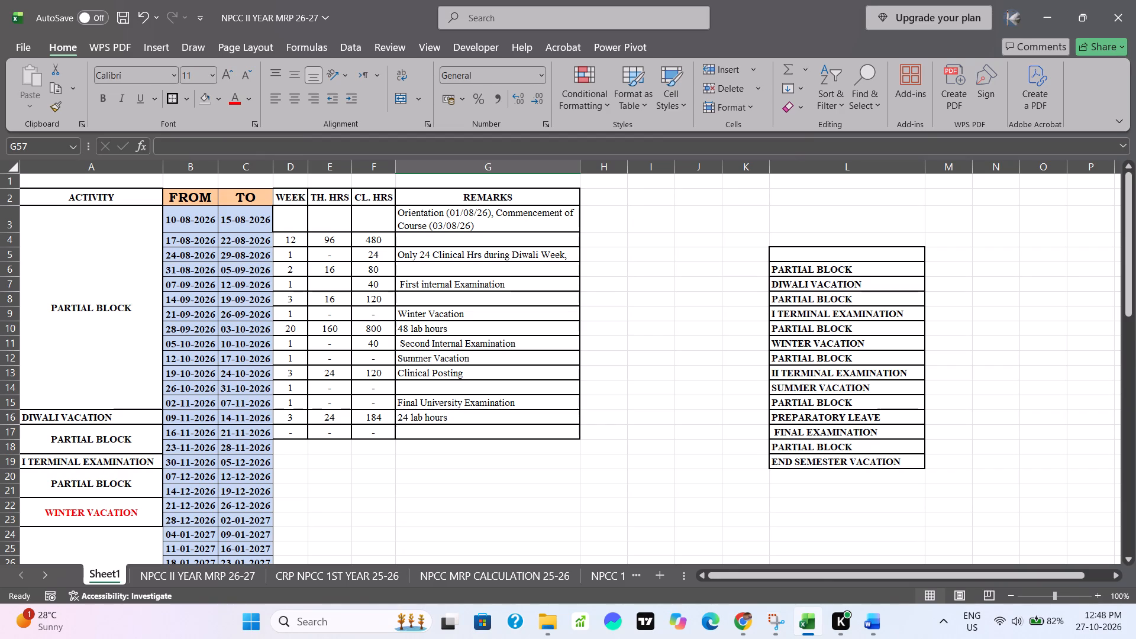
right_click(838, 171)
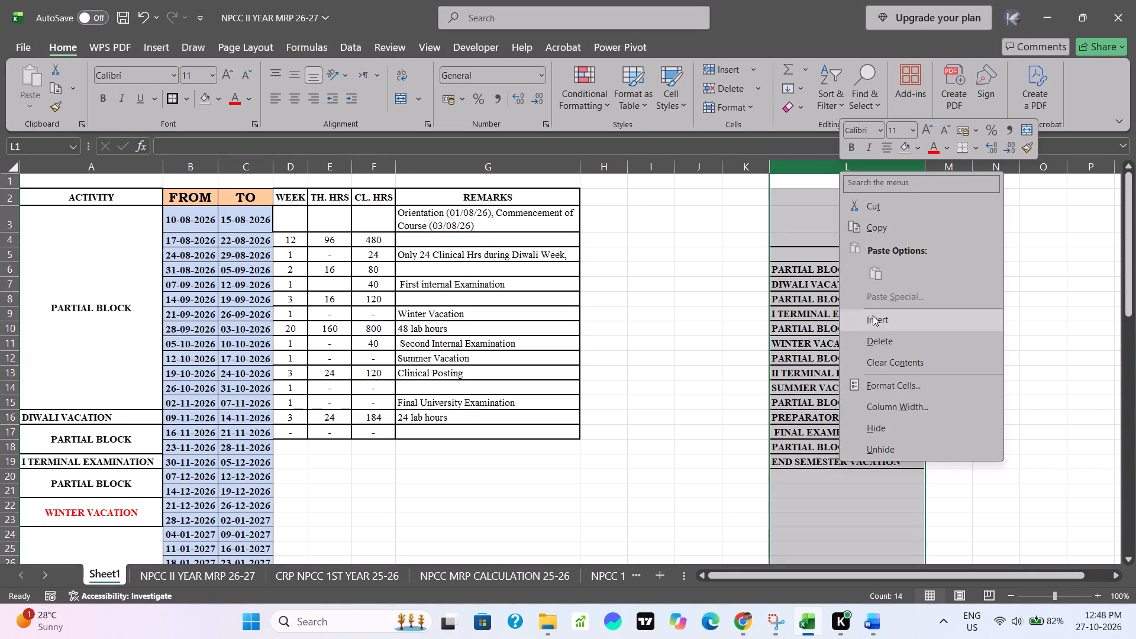
click(880, 336)
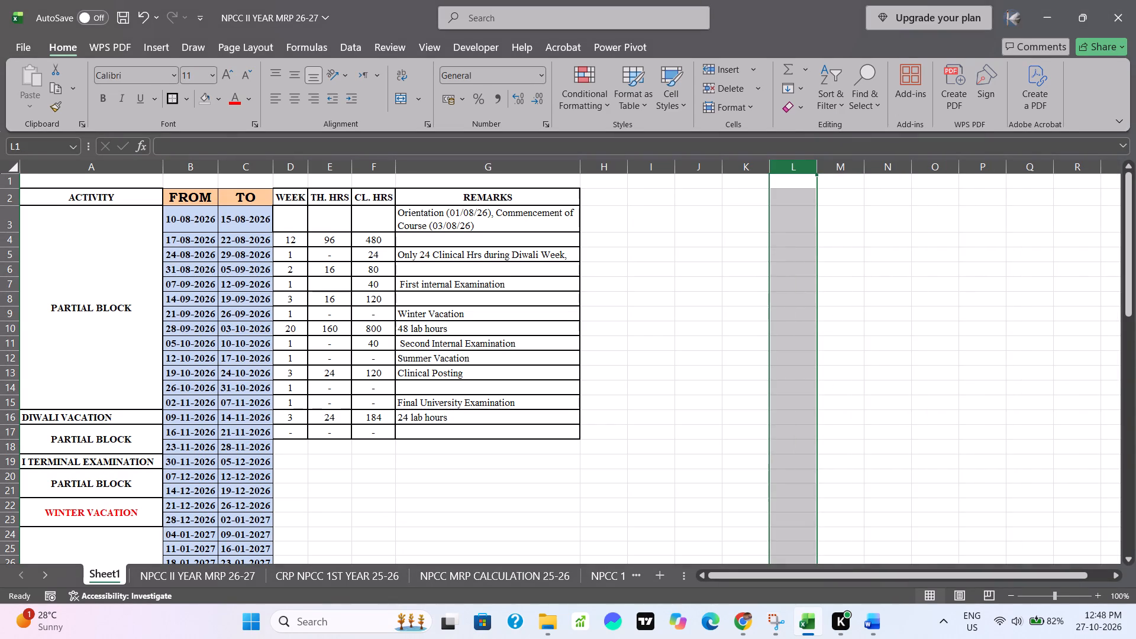
click(722, 382)
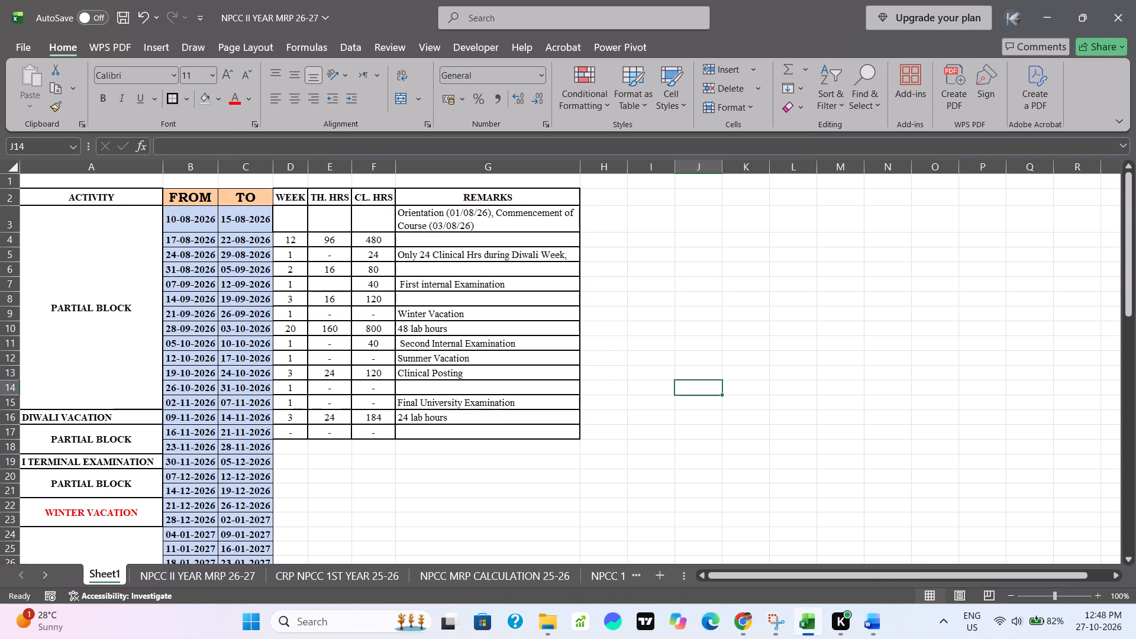
AutoFit the widths of columns A to C.
drag(151, 169, 222, 164)
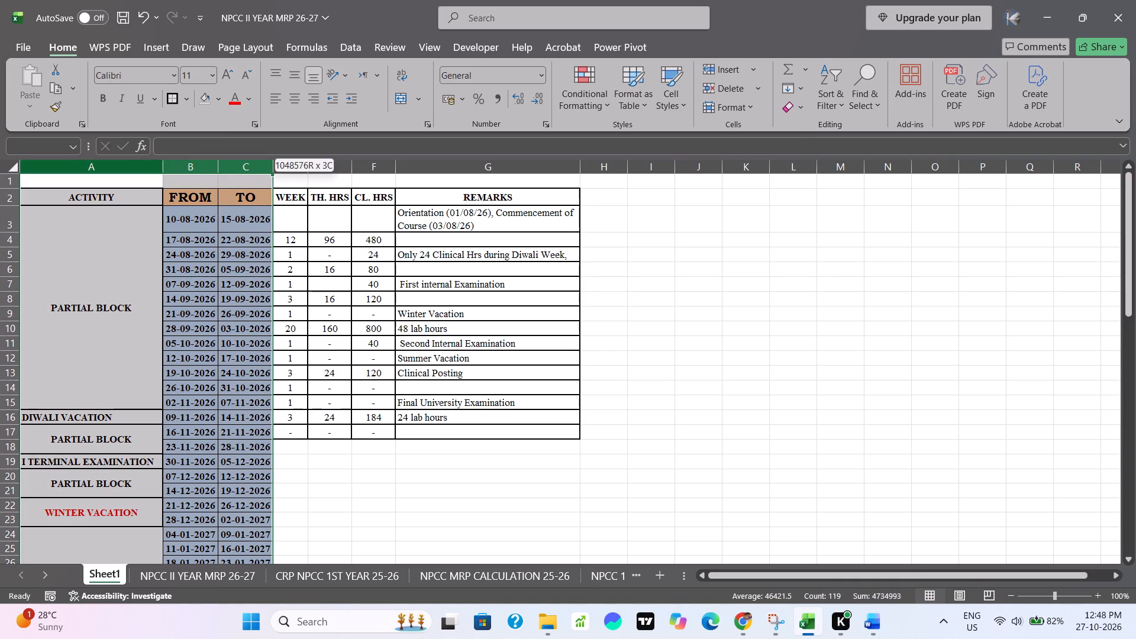
drag(222, 164, 237, 164)
double_click(274, 168)
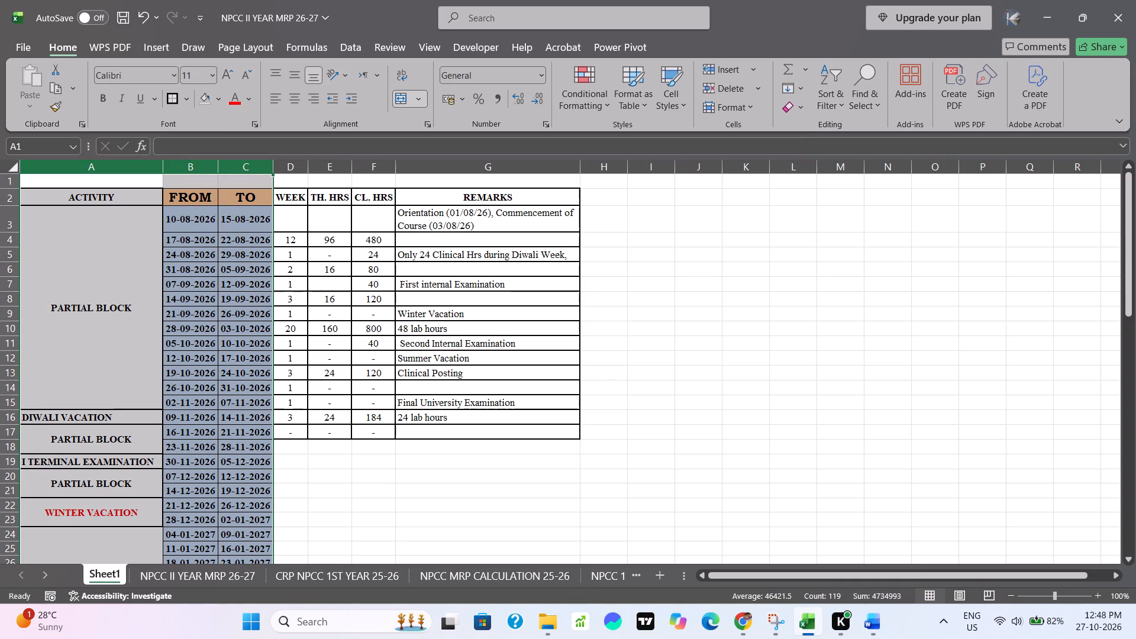
click(737, 331)
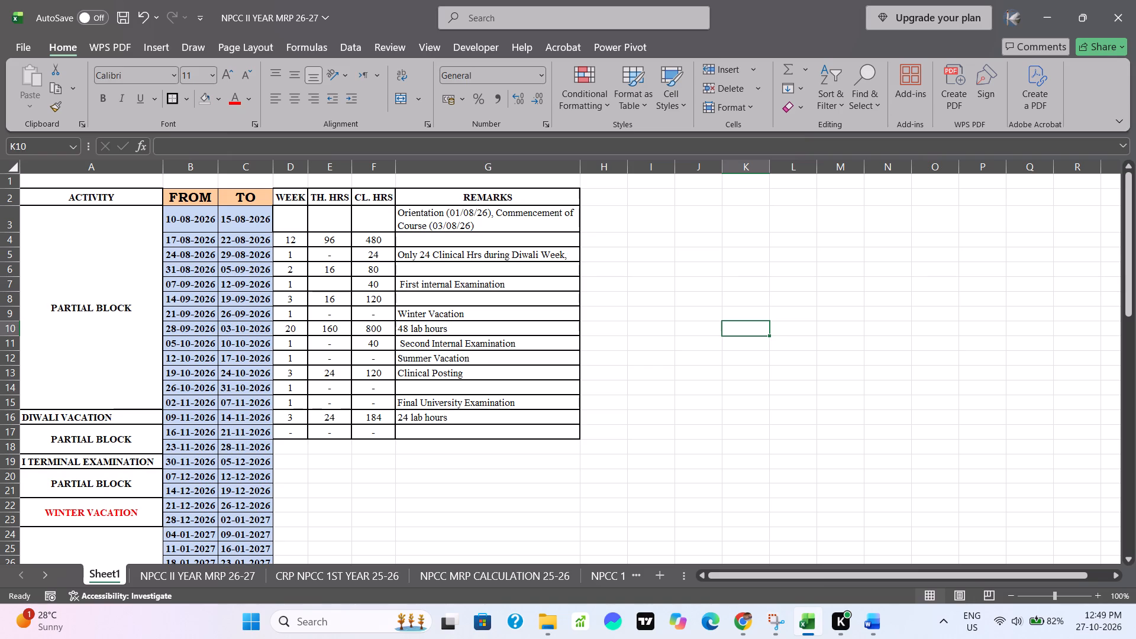
Enter 1 in the WEEK cell D3 for the week starting 10-08-2026.
click(320, 221)
click(293, 222)
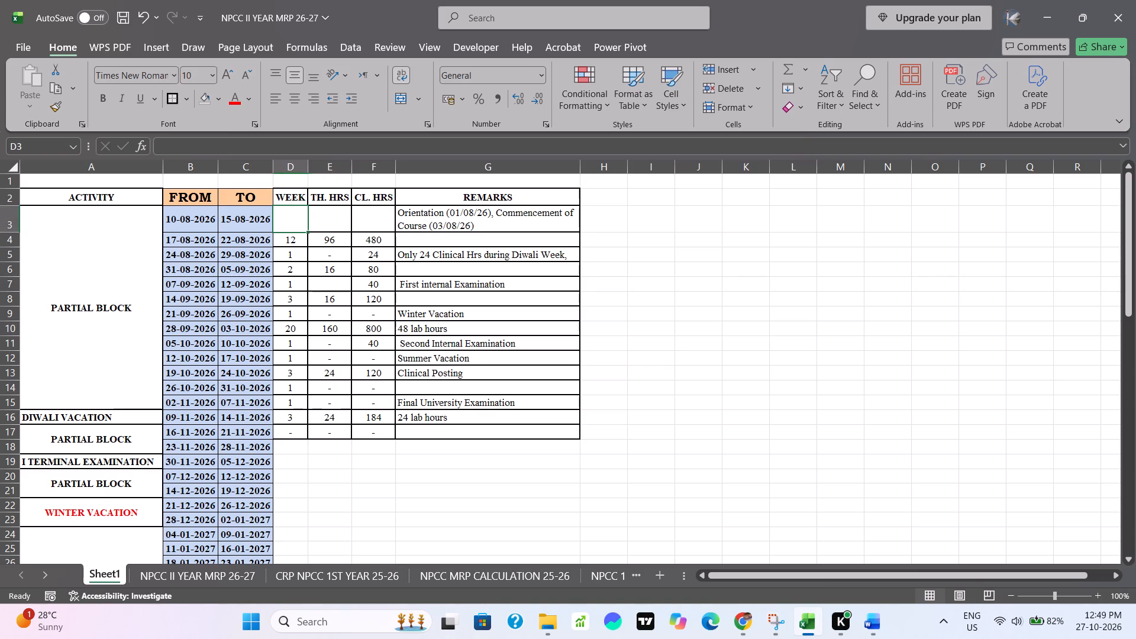
key(1)
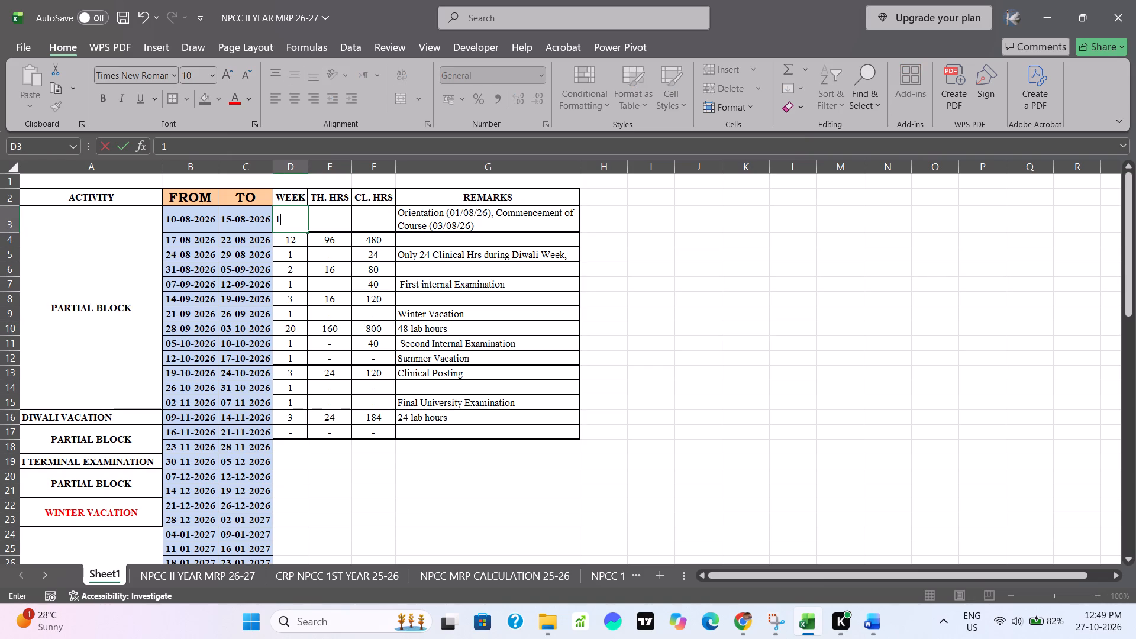
click(331, 221)
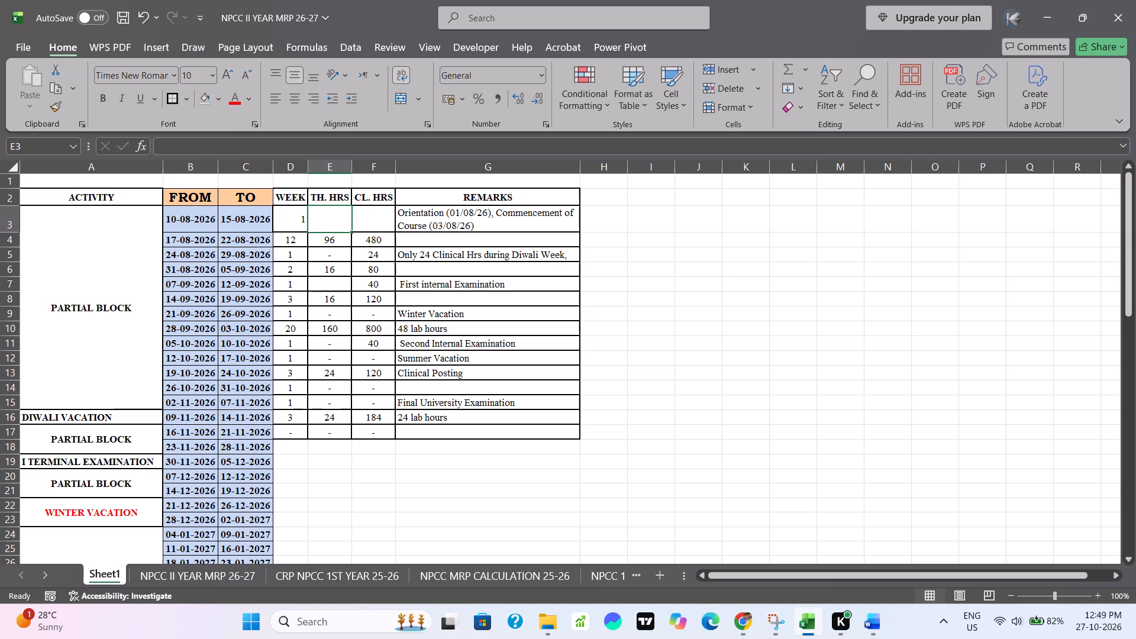
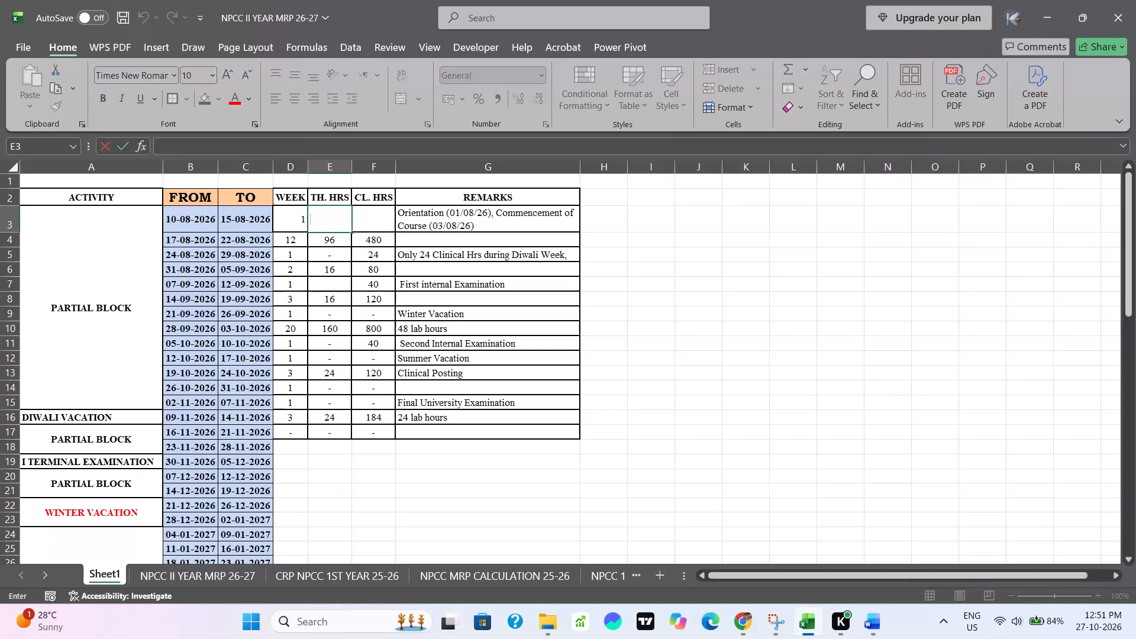
Enter 48 as the theory hours in cell E3 for the week starting 10-08-2026.
text(48)
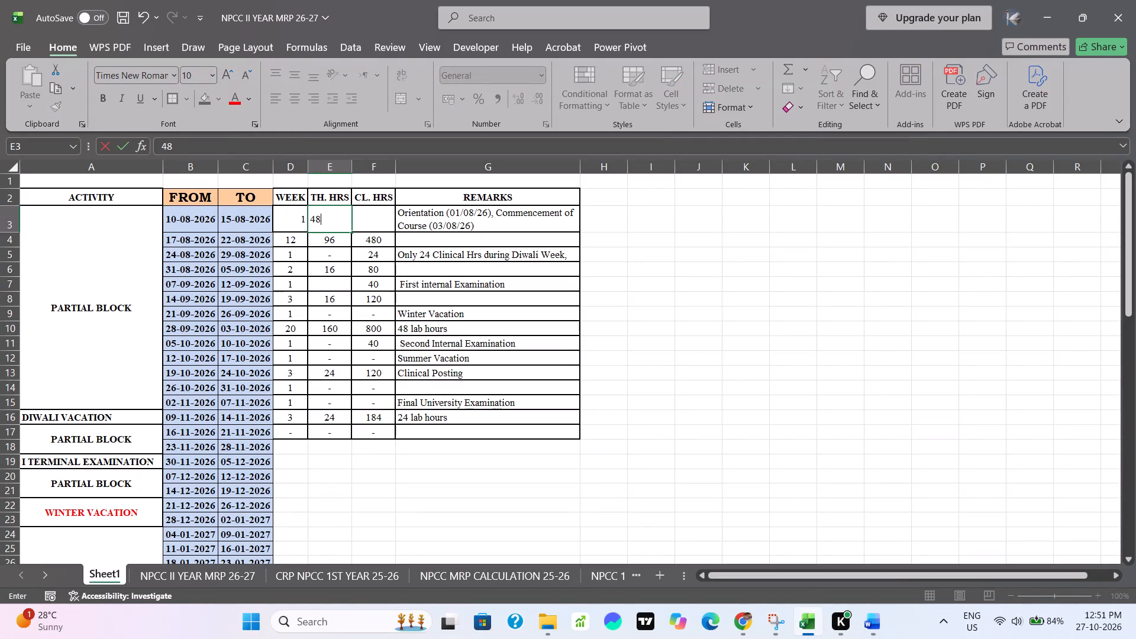
click(774, 391)
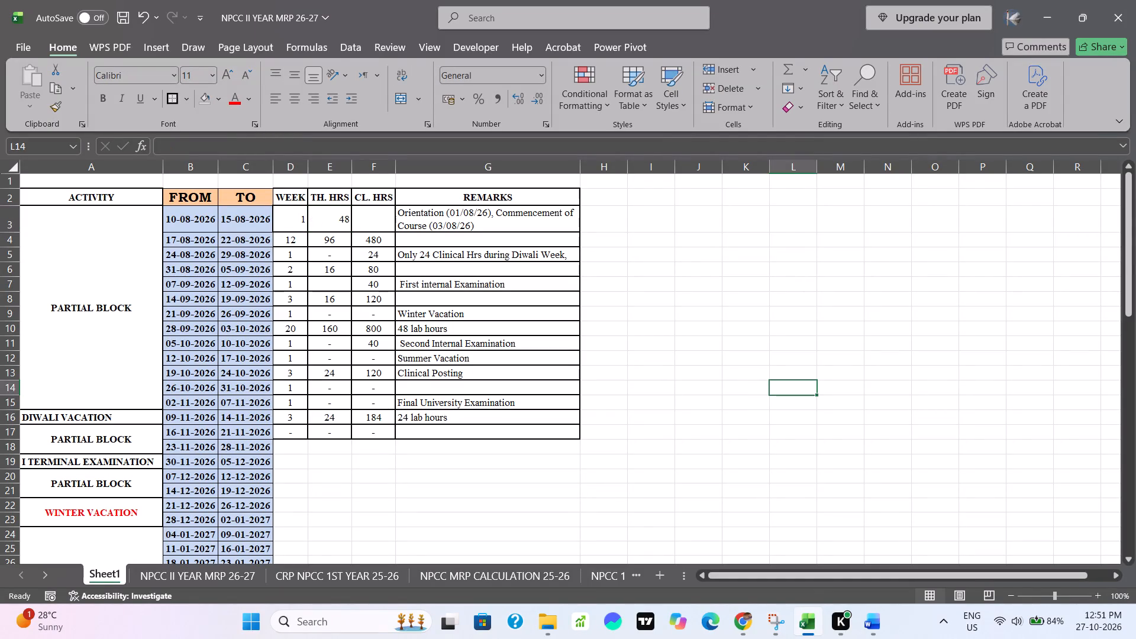
Center the week, hours and remarks cells D3 to G53 horizontally and vertically.
click(293, 220)
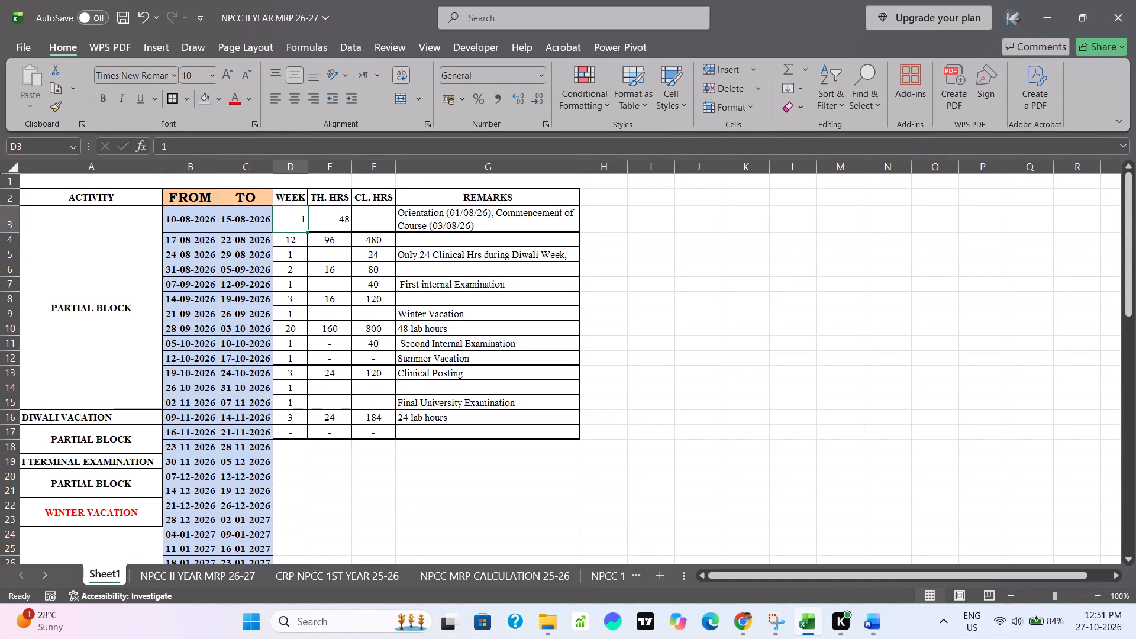
drag(293, 220, 522, 637)
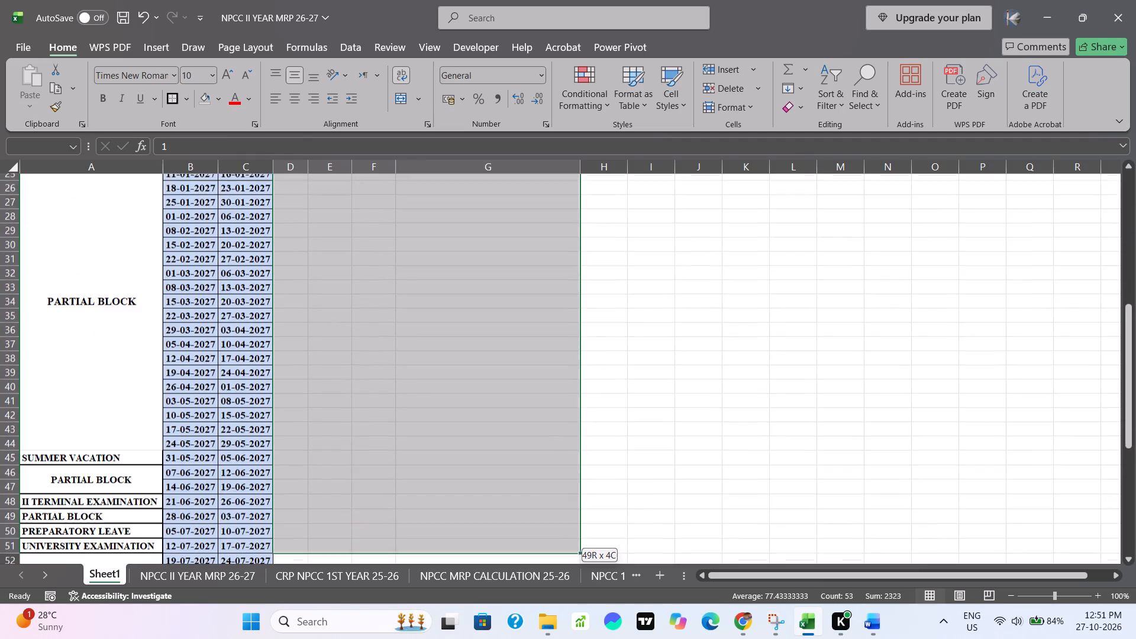
drag(522, 637, 493, 494)
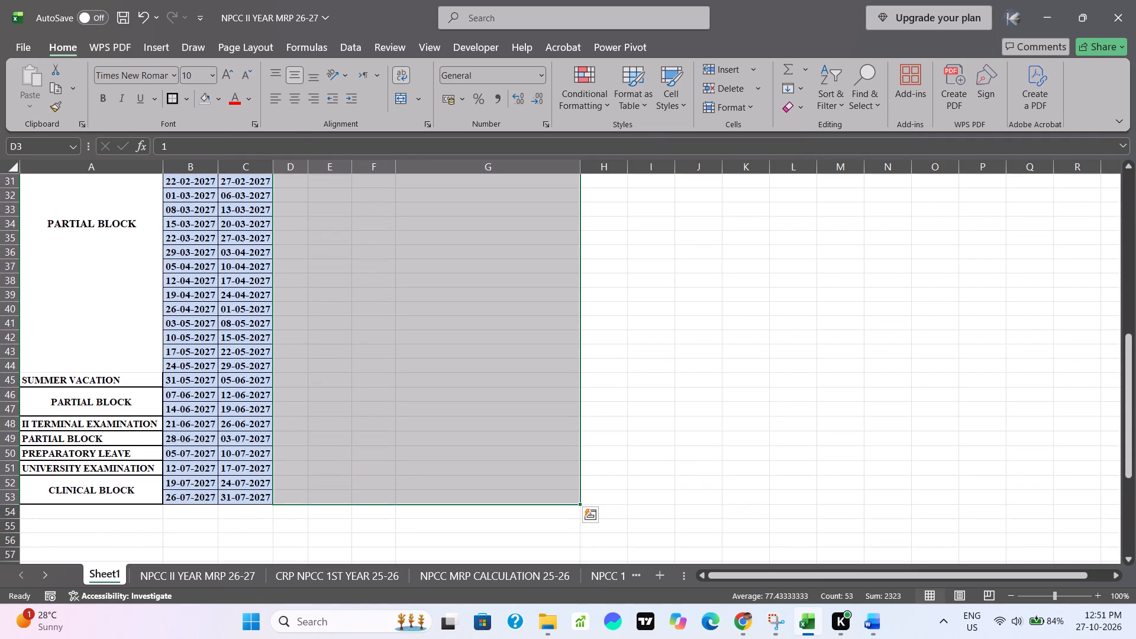
click(296, 98)
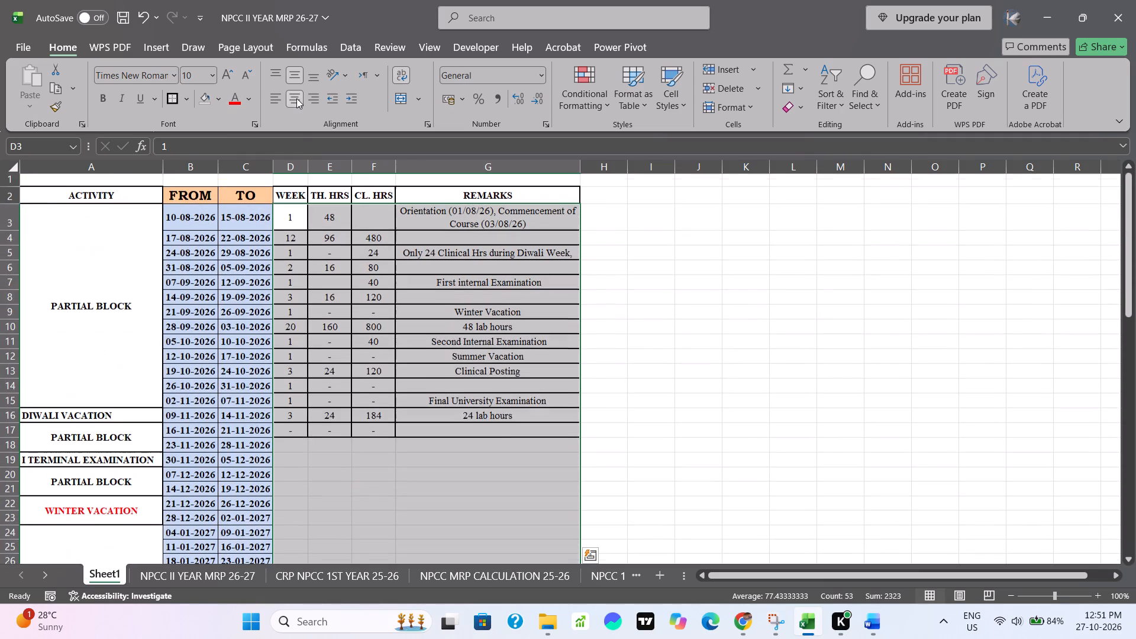
click(292, 70)
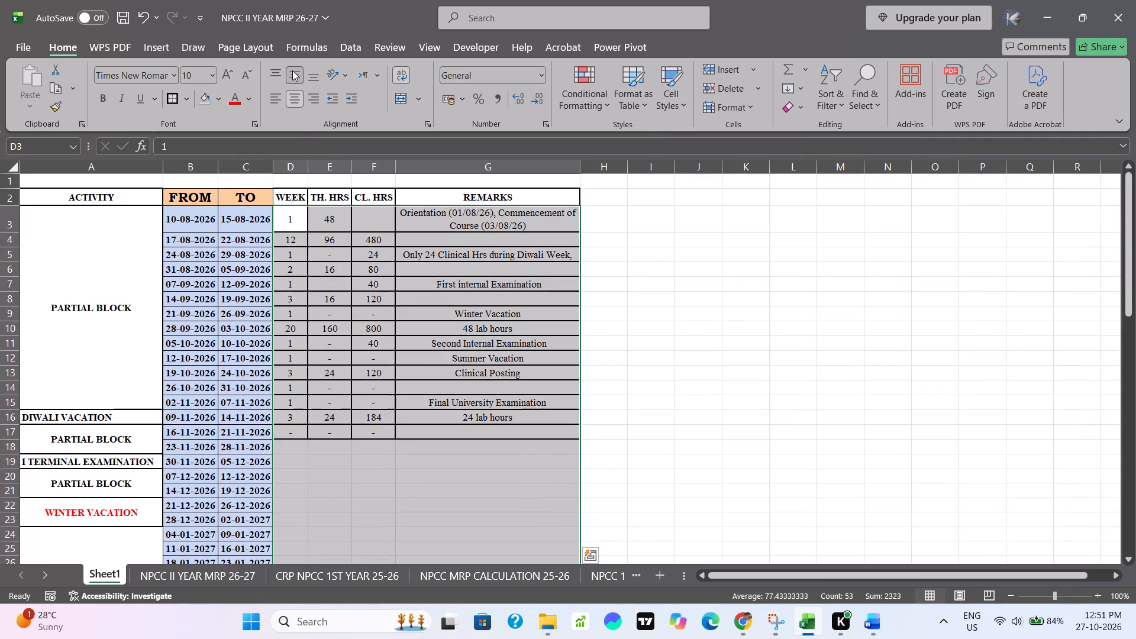
click(292, 70)
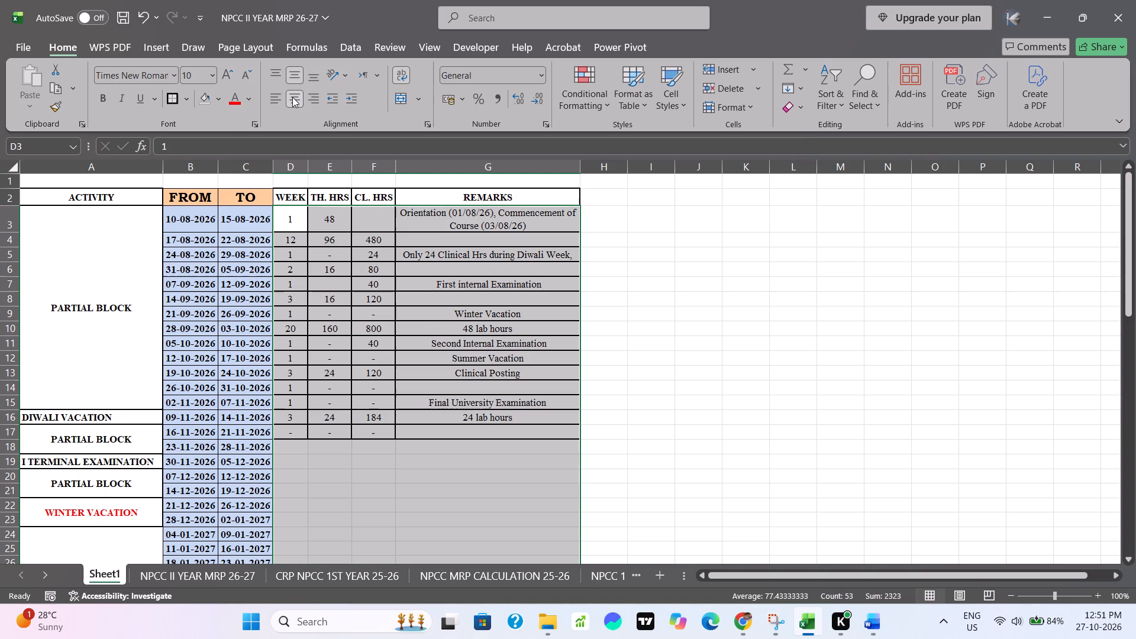
click(292, 97)
click(292, 97)
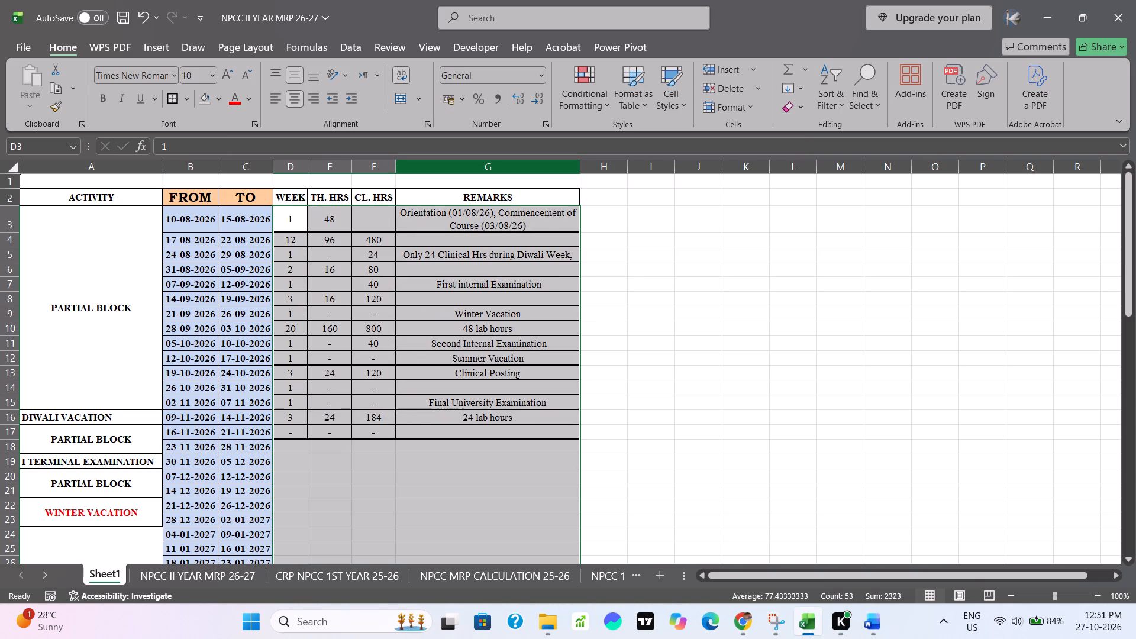
click(668, 309)
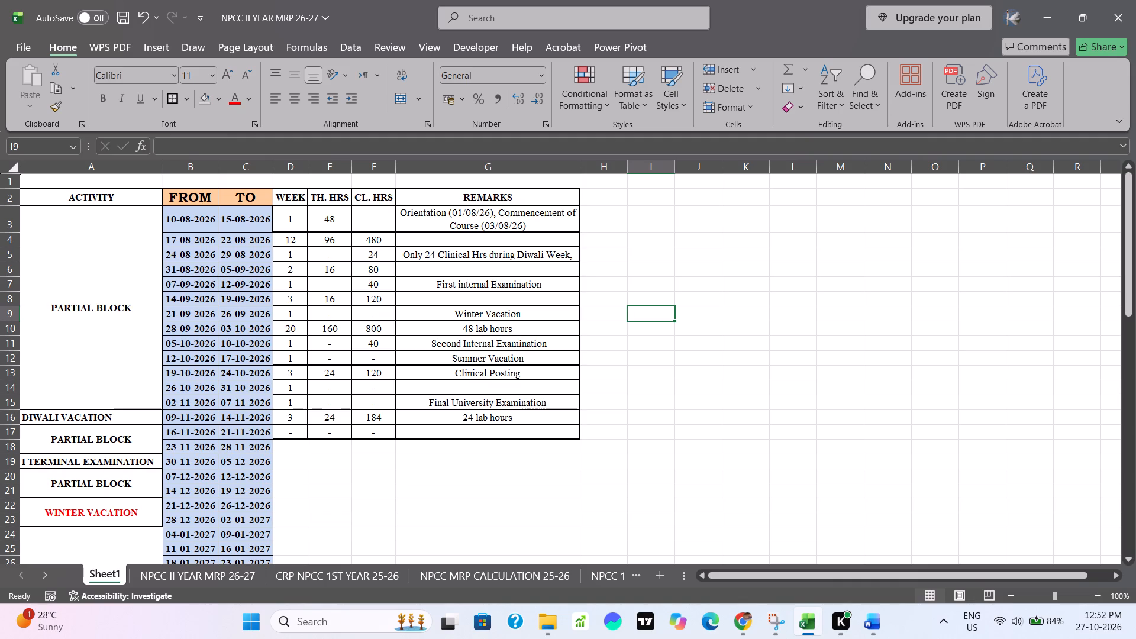
Save the workbook.
click(692, 418)
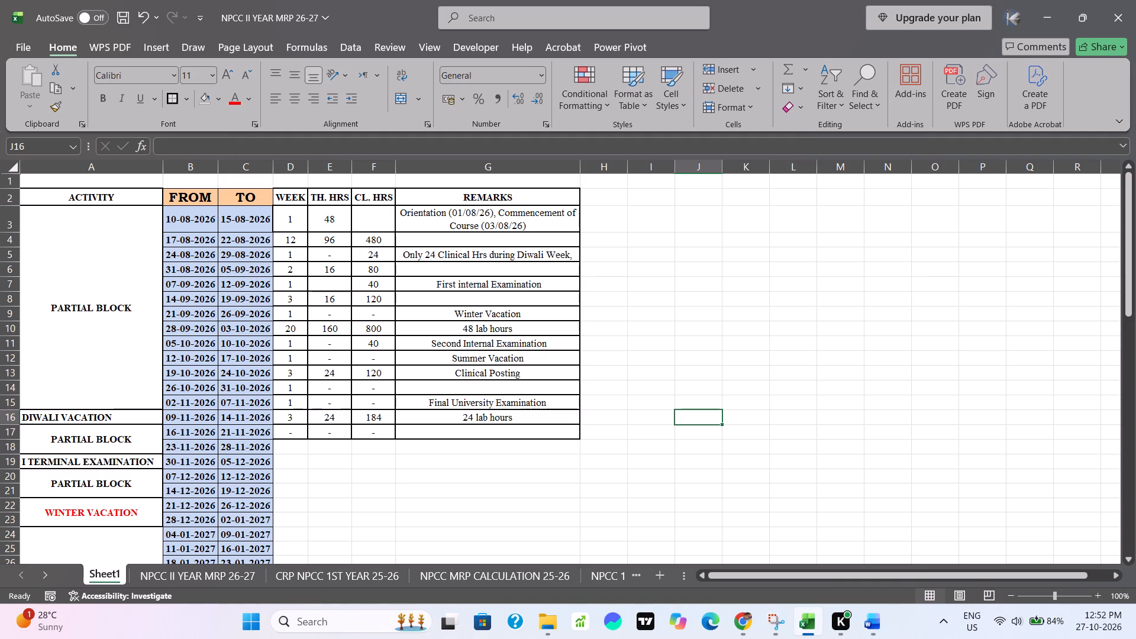
key(ctrl+s)
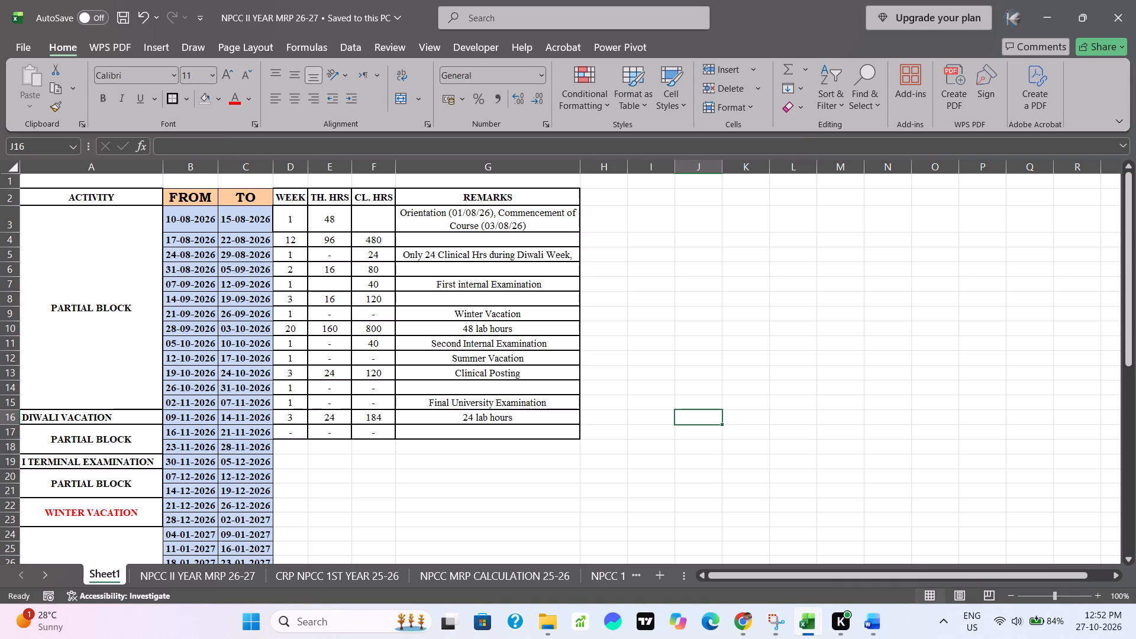
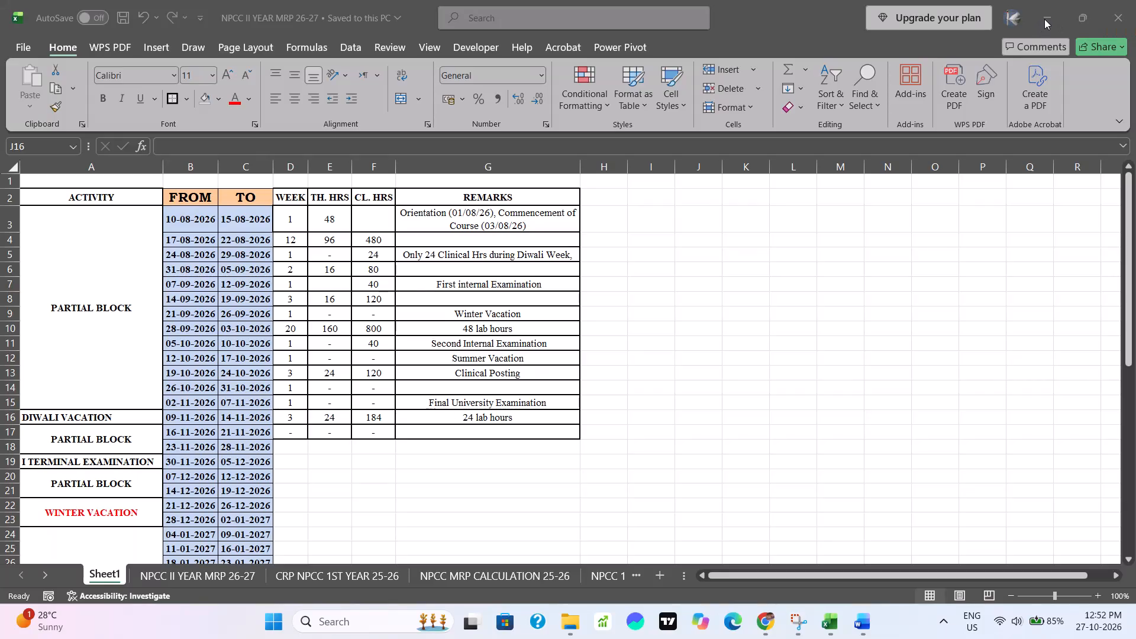
Minimize the Excel workbook, the Word academic calendar and the NPCC II YEAR (2025-2027) folder window.
click(1044, 19)
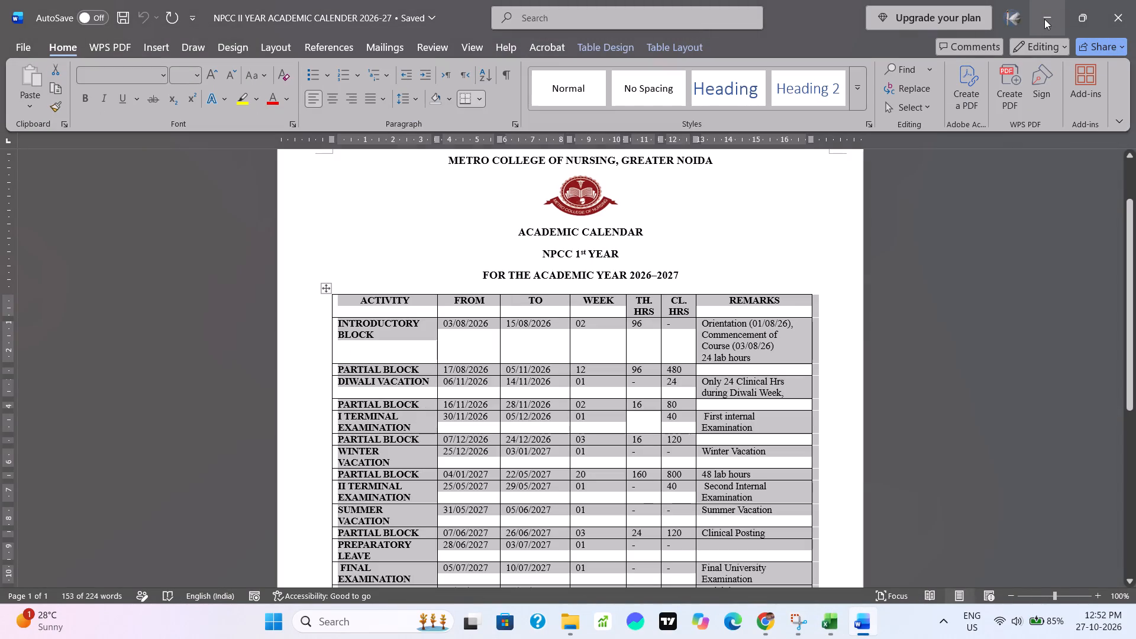
click(1044, 19)
click(1044, 9)
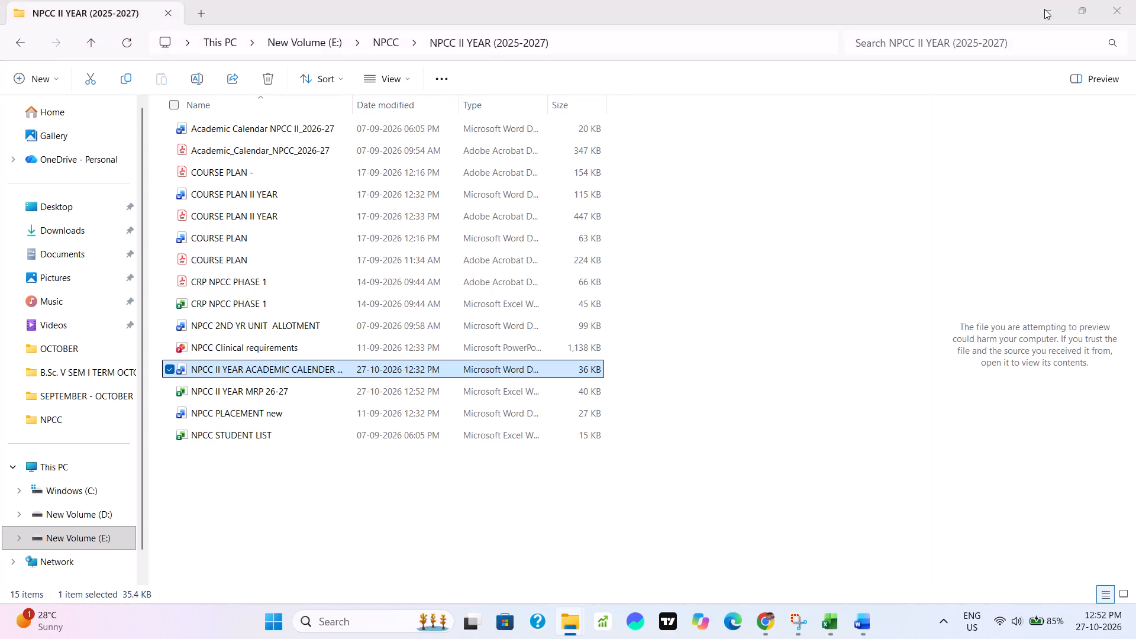
click(1044, 9)
click(1044, 9)
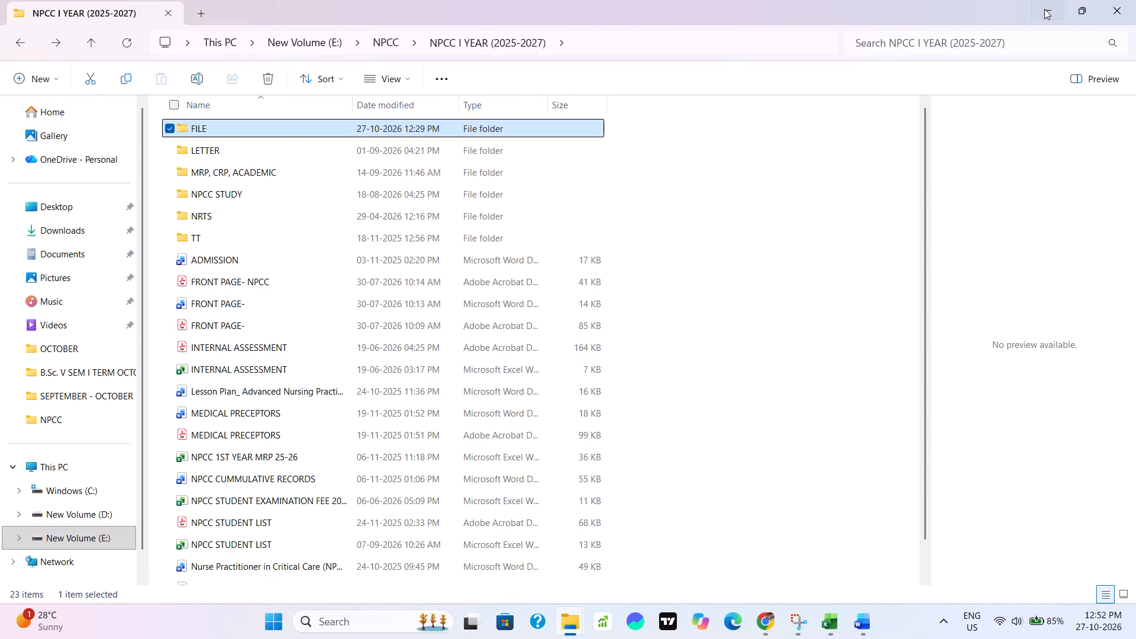